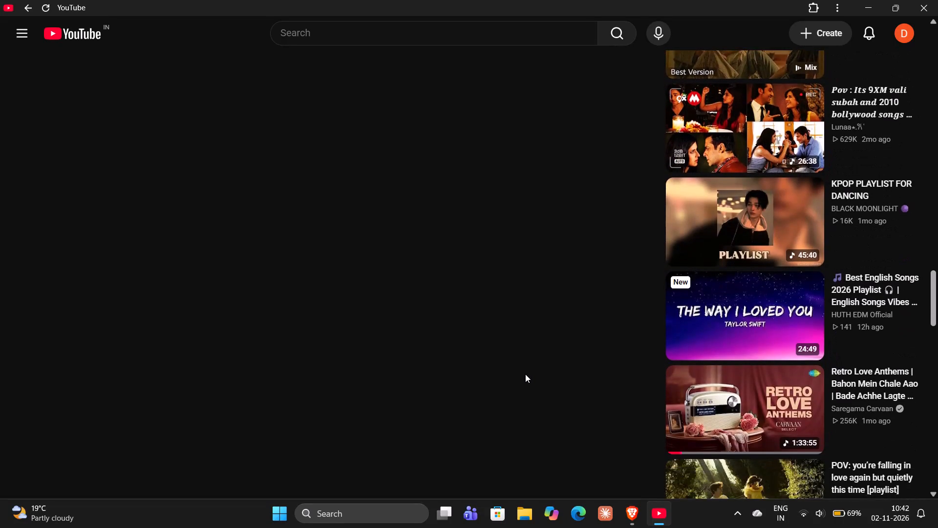
Play the "songs for someone you miss [love songs playlist]" video from the recommended videos and skip its ad.
{"action": "scroll", "coordinate": [525, 374], "scroll_direction": "down", "scroll_amount": 2}
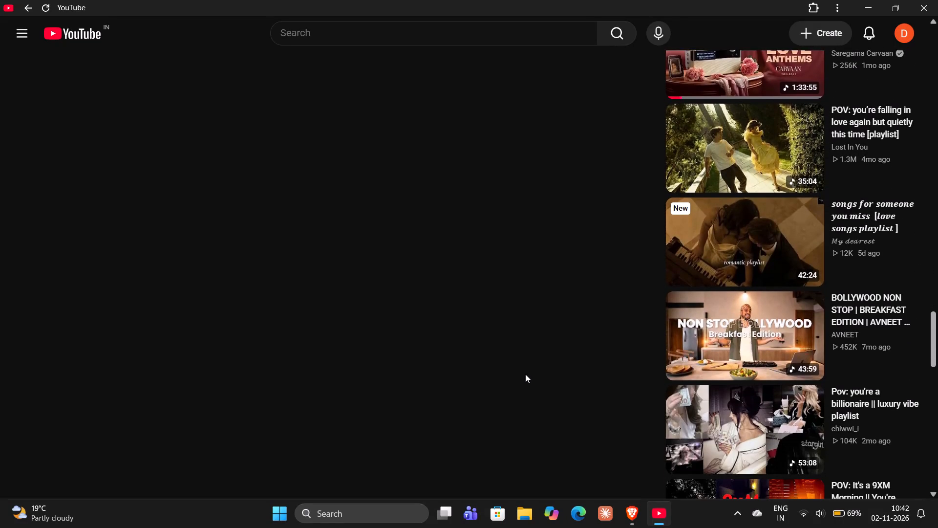
{"action": "scroll", "coordinate": [525, 374], "scroll_direction": "down", "scroll_amount": 3}
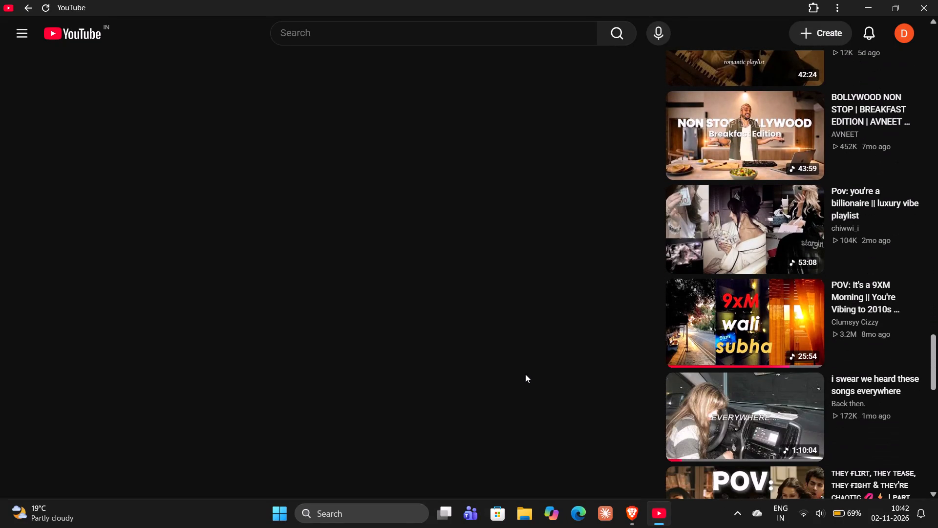
{"action": "scroll", "coordinate": [525, 374], "scroll_direction": "down", "scroll_amount": 1}
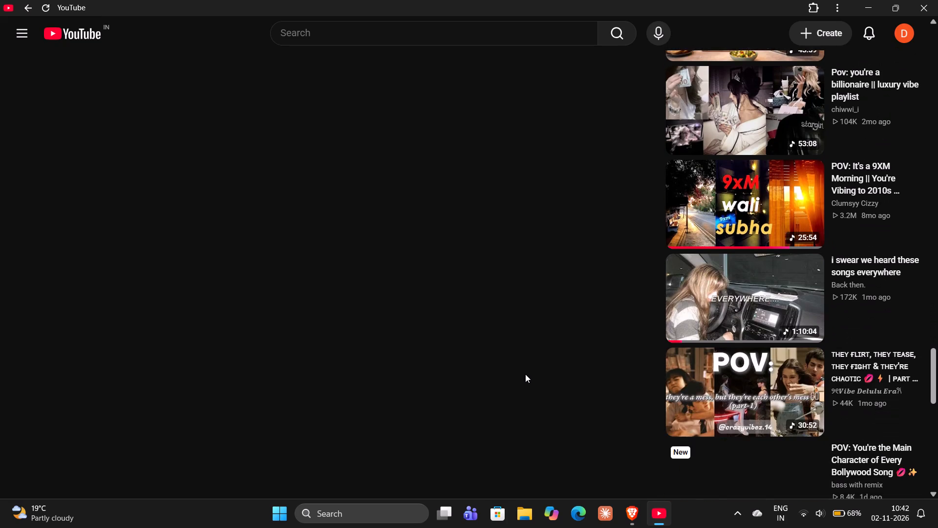
{"action": "scroll", "coordinate": [525, 374], "scroll_direction": "down", "scroll_amount": 5}
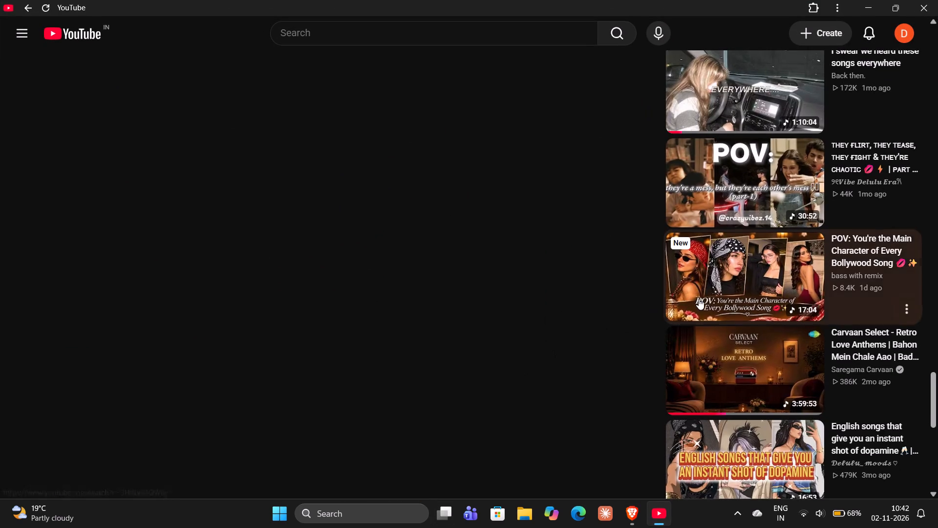
{"action": "scroll", "coordinate": [699, 299], "scroll_direction": "up", "scroll_amount": 4}
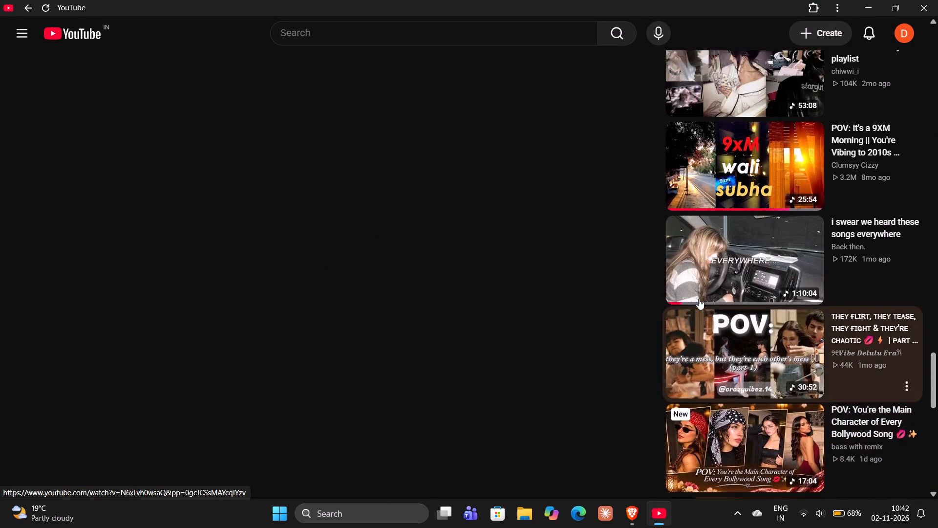
{"action": "scroll", "coordinate": [699, 299], "scroll_direction": "up", "scroll_amount": 3}
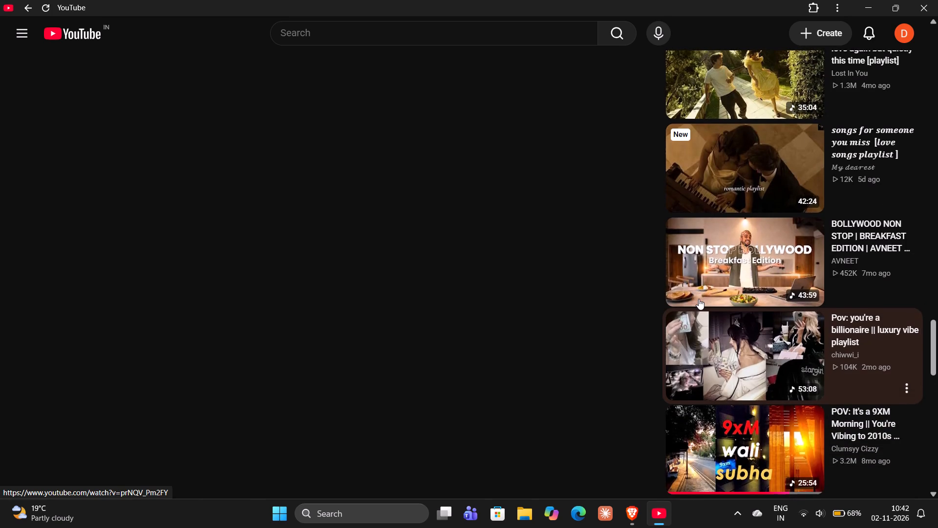
{"action": "scroll", "coordinate": [699, 299], "scroll_direction": "up", "scroll_amount": 2}
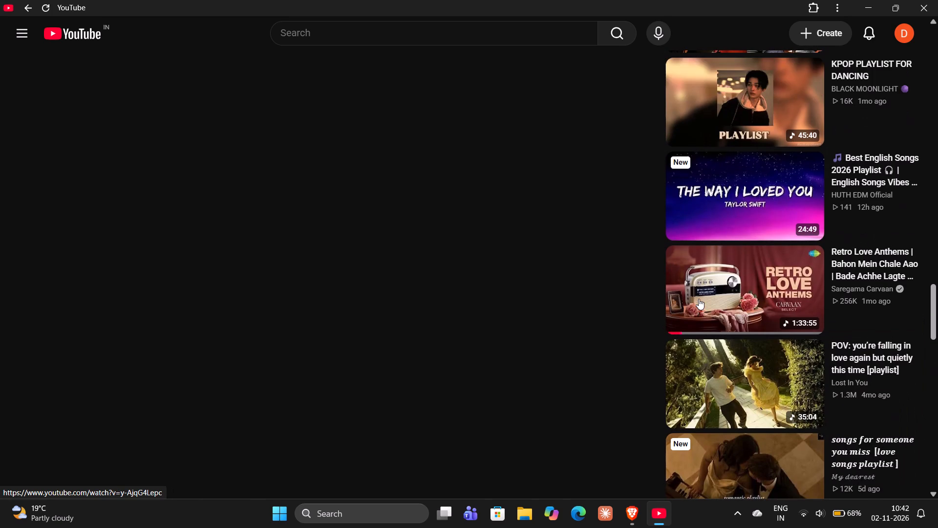
{"action": "scroll", "coordinate": [699, 299], "scroll_direction": "up", "scroll_amount": 1}
{"action": "left_click", "coordinate": [733, 458]}
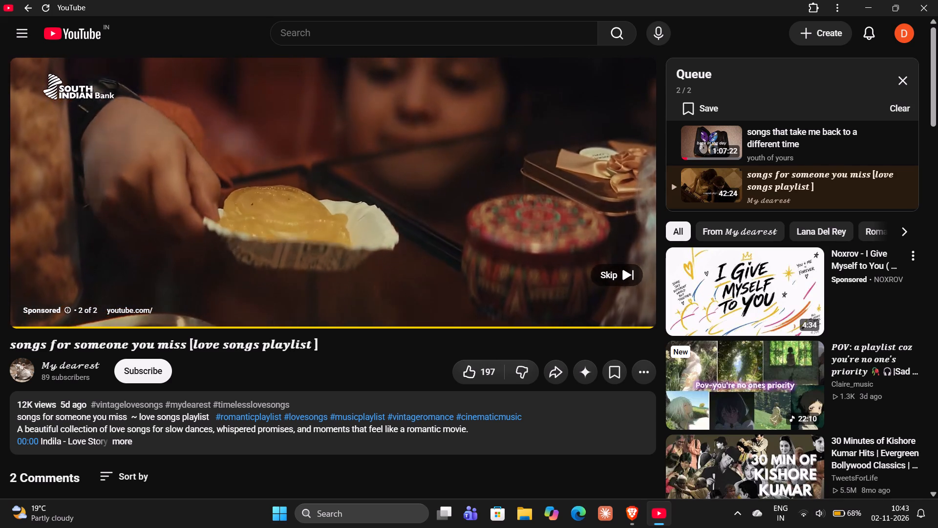
{"action": "left_click", "coordinate": [624, 268]}
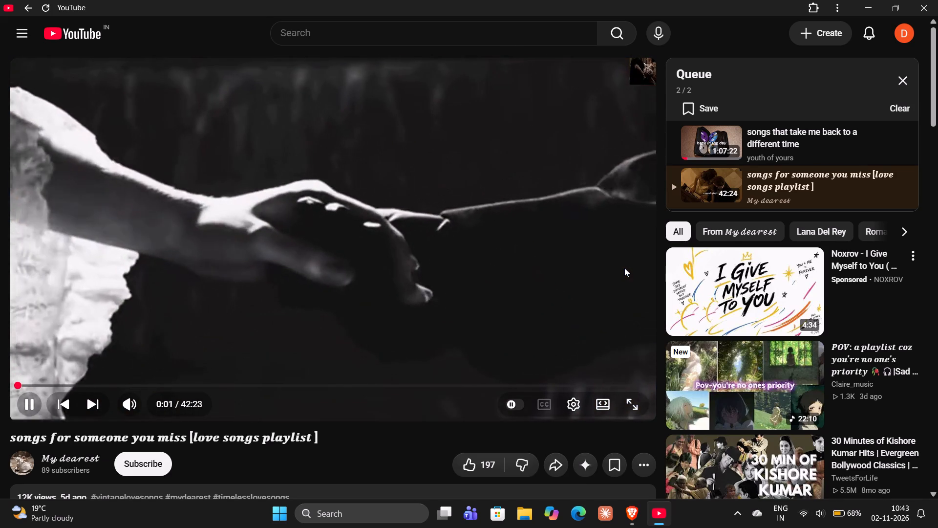
Play the "A Playlist for Rahat Fateh Ali khan" video by Lofi.5.0 from the recommended videos.
{"action": "scroll", "coordinate": [602, 409], "scroll_direction": "down", "scroll_amount": 1}
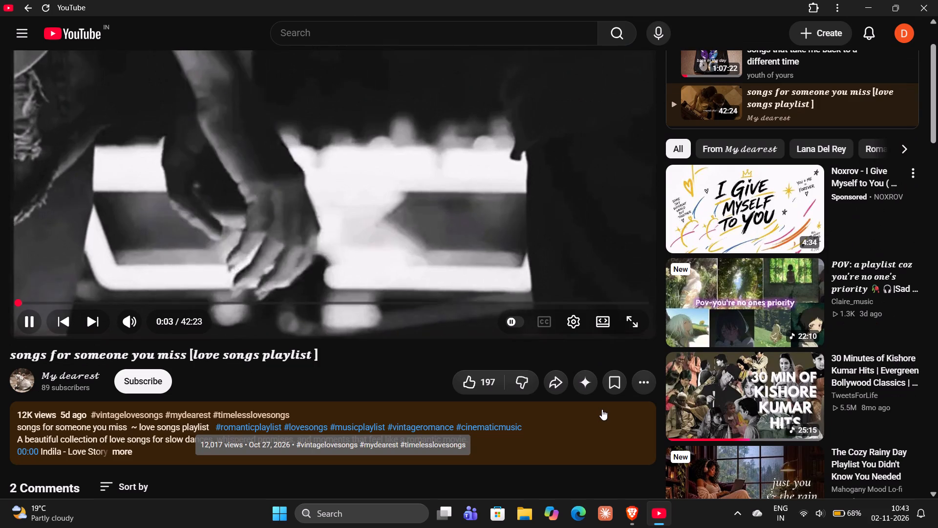
{"action": "scroll", "coordinate": [602, 409], "scroll_direction": "down", "scroll_amount": 2}
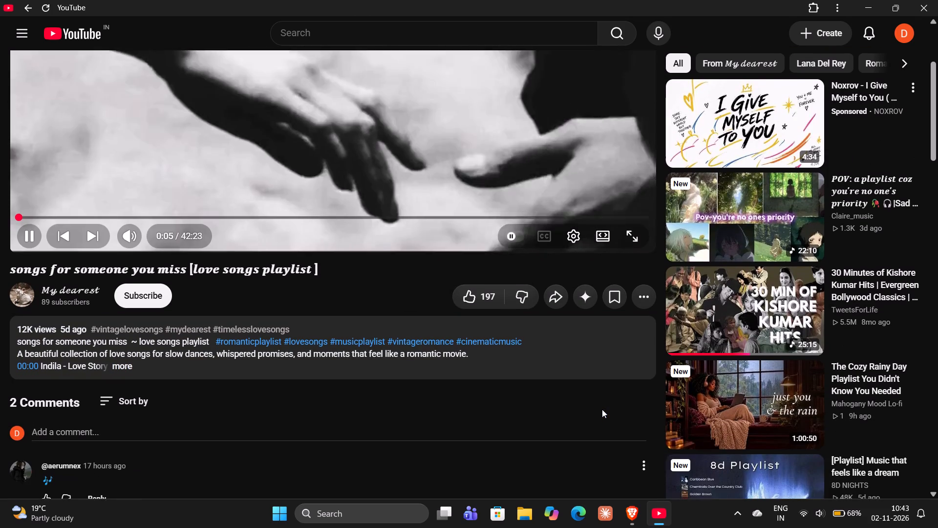
{"action": "scroll", "coordinate": [602, 409], "scroll_direction": "down", "scroll_amount": 4}
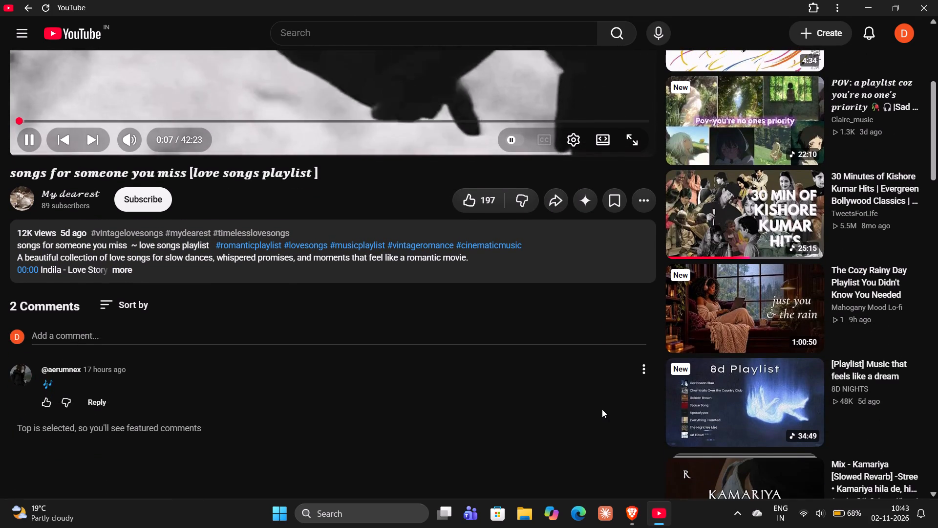
{"action": "scroll", "coordinate": [602, 409], "scroll_direction": "down", "scroll_amount": 3}
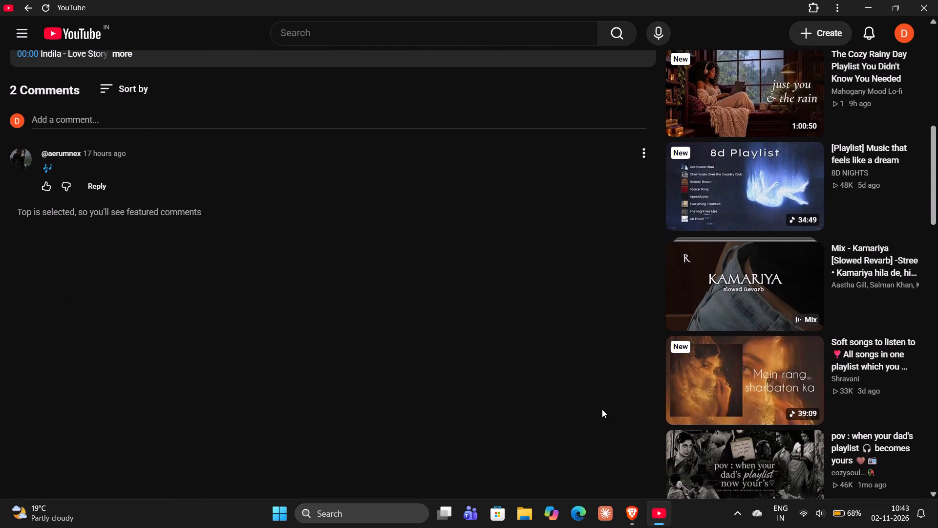
{"action": "scroll", "coordinate": [602, 409], "scroll_direction": "down", "scroll_amount": 4}
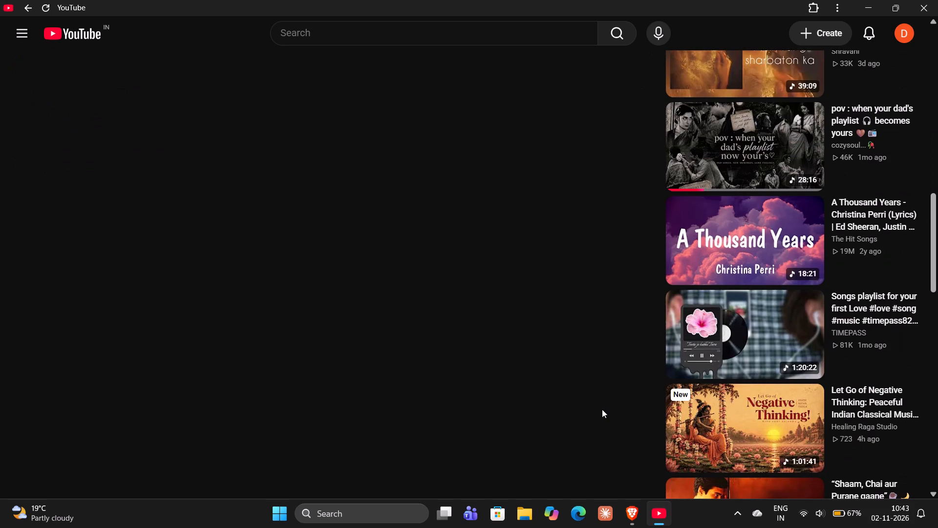
{"action": "scroll", "coordinate": [602, 409], "scroll_direction": "down", "scroll_amount": 3}
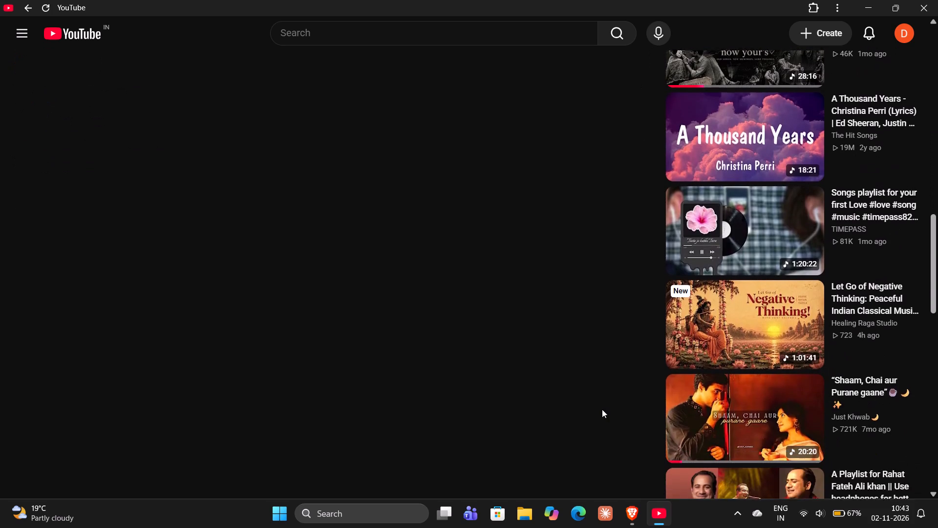
{"action": "scroll", "coordinate": [602, 409], "scroll_direction": "down", "scroll_amount": 3}
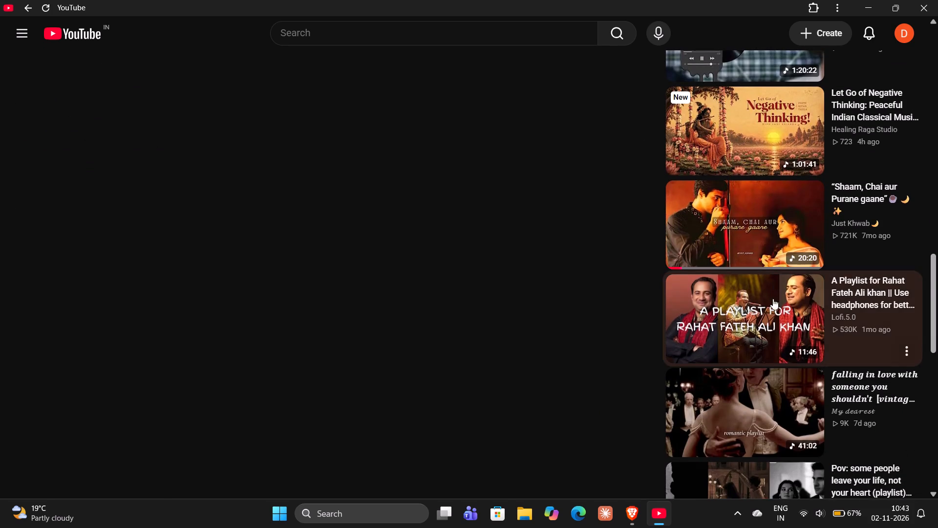
{"action": "left_click", "coordinate": [753, 317]}
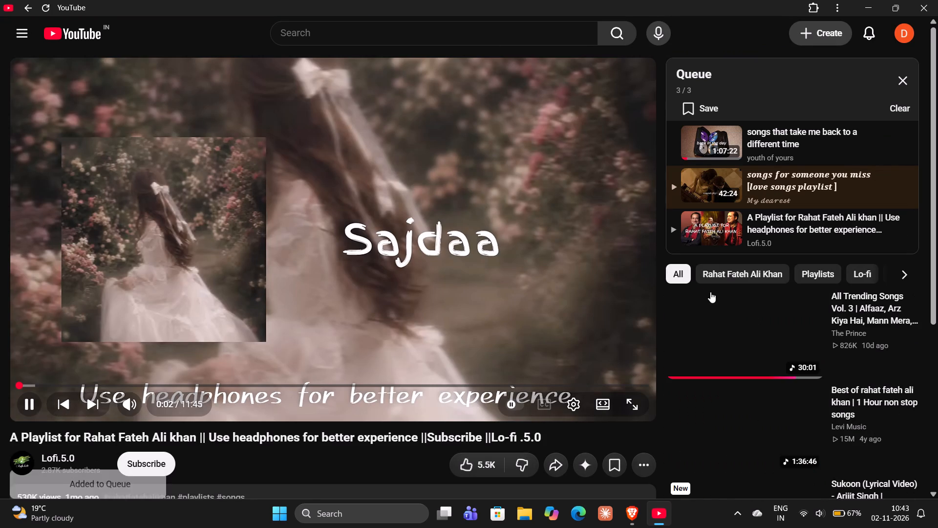
Clear the video queue.
{"action": "left_click", "coordinate": [902, 105]}
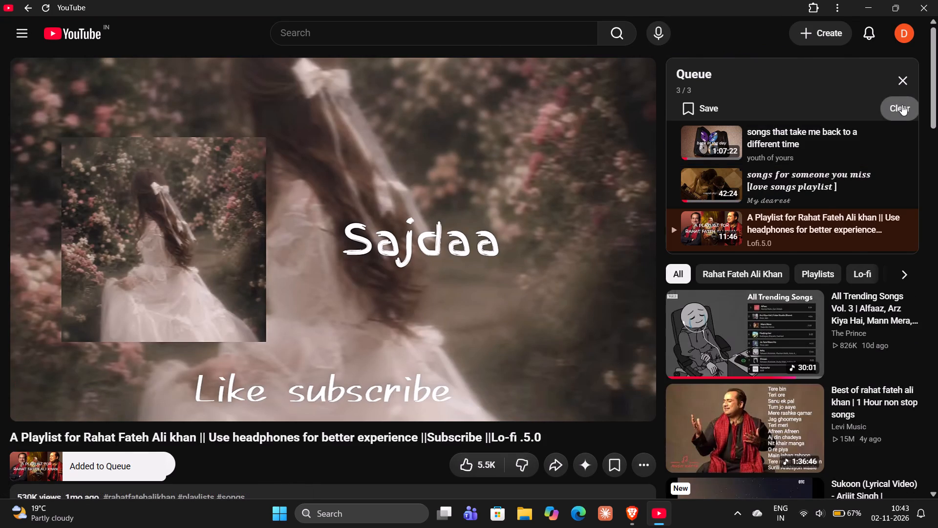
Add the recommended video "When they leave you, never forget that these qawwalis still existtt" by Tired sigmi to the queue.
{"action": "scroll", "coordinate": [634, 326], "scroll_direction": "down", "scroll_amount": 1}
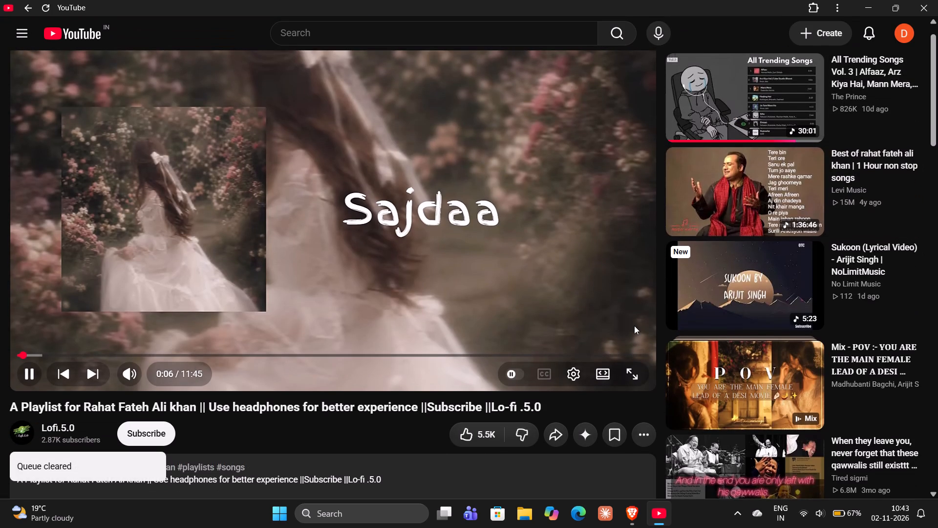
{"action": "scroll", "coordinate": [634, 326], "scroll_direction": "down", "scroll_amount": 2}
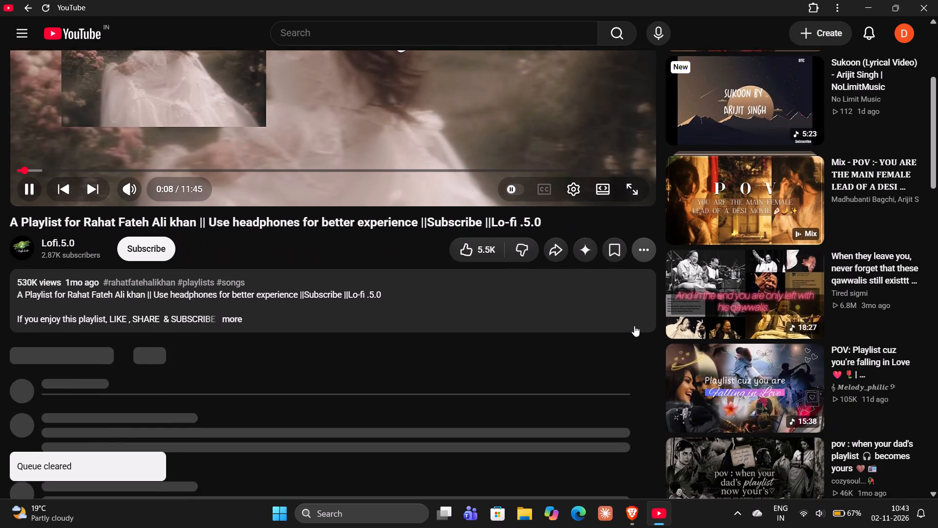
{"action": "scroll", "coordinate": [634, 326], "scroll_direction": "down", "scroll_amount": 3}
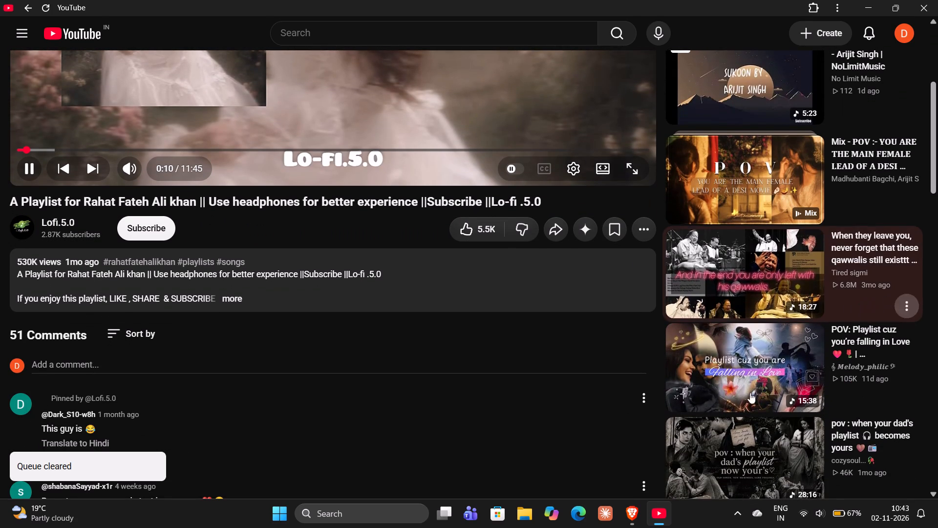
{"action": "left_click", "coordinate": [905, 311]}
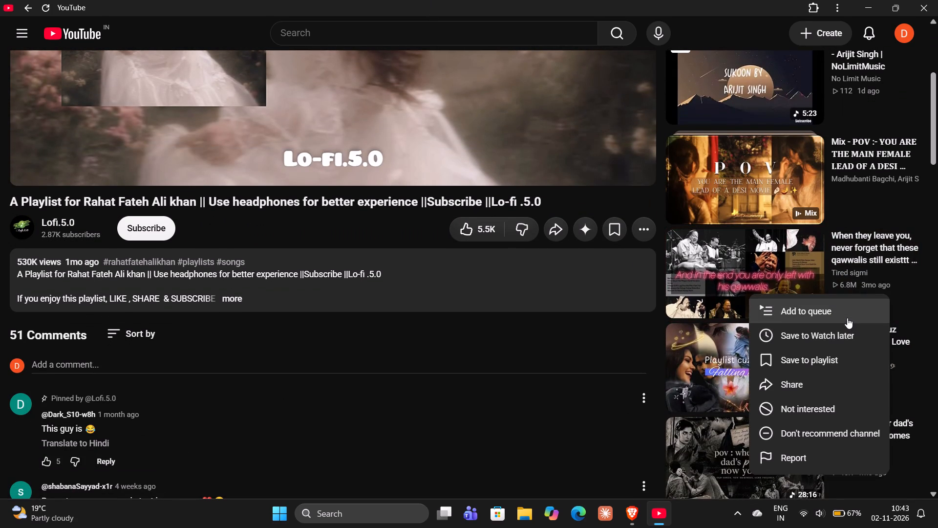
{"action": "left_click", "coordinate": [847, 318]}
Look through the comments and further recommended videos below the Rahat Fateh Ali khan playlist.
{"action": "scroll", "coordinate": [703, 450], "scroll_direction": "down", "scroll_amount": 3}
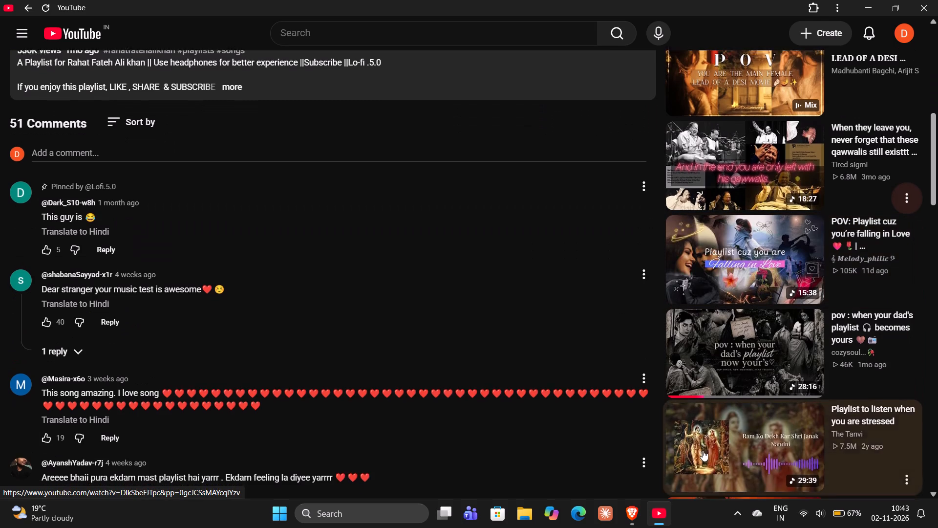
{"action": "scroll", "coordinate": [703, 450], "scroll_direction": "down", "scroll_amount": 6}
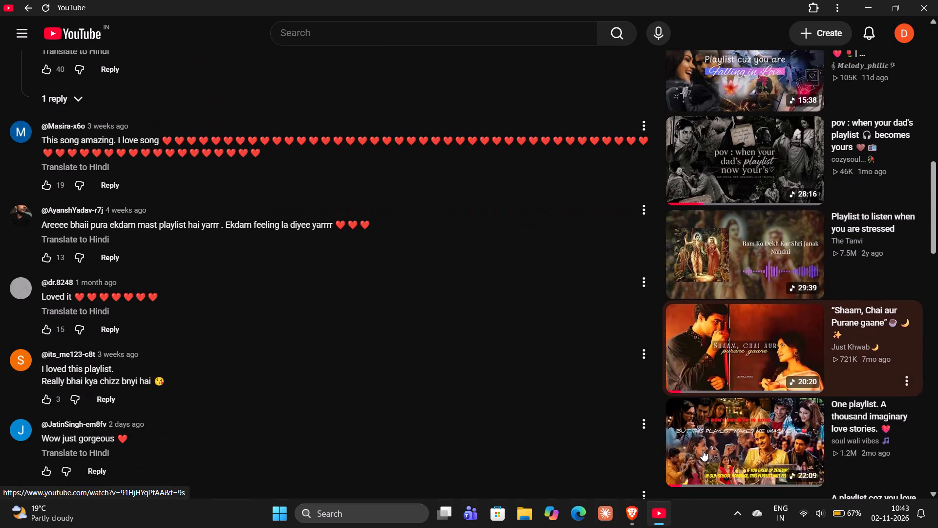
{"action": "scroll", "coordinate": [618, 406], "scroll_direction": "down", "scroll_amount": 3}
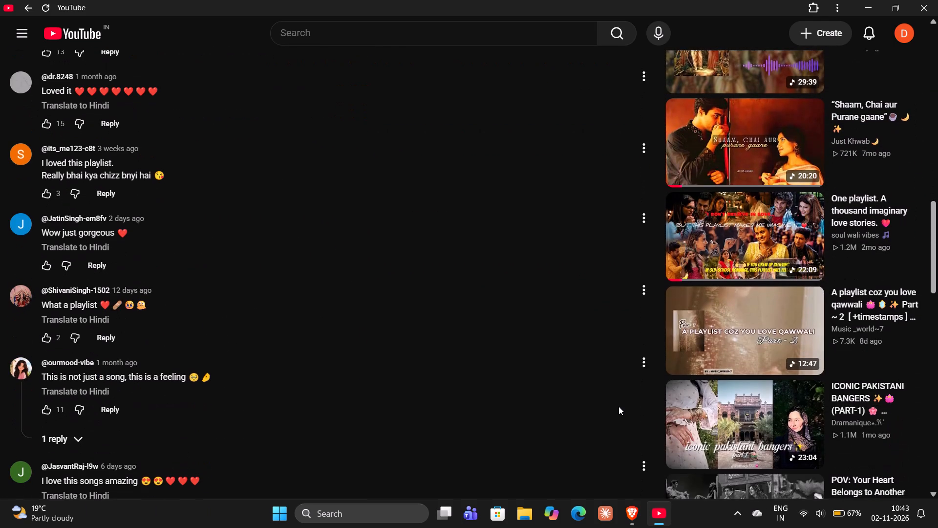
{"action": "scroll", "coordinate": [618, 406], "scroll_direction": "down", "scroll_amount": 5}
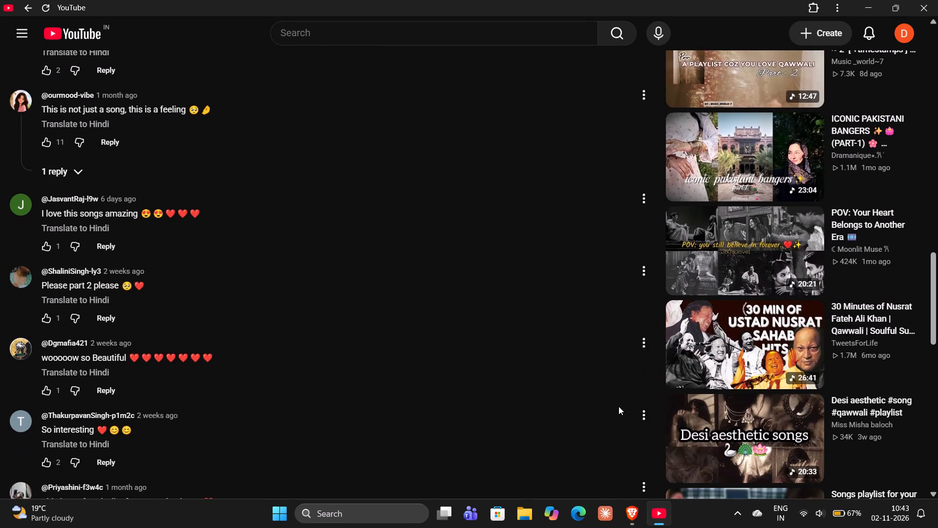
{"action": "scroll", "coordinate": [618, 406], "scroll_direction": "down", "scroll_amount": 4}
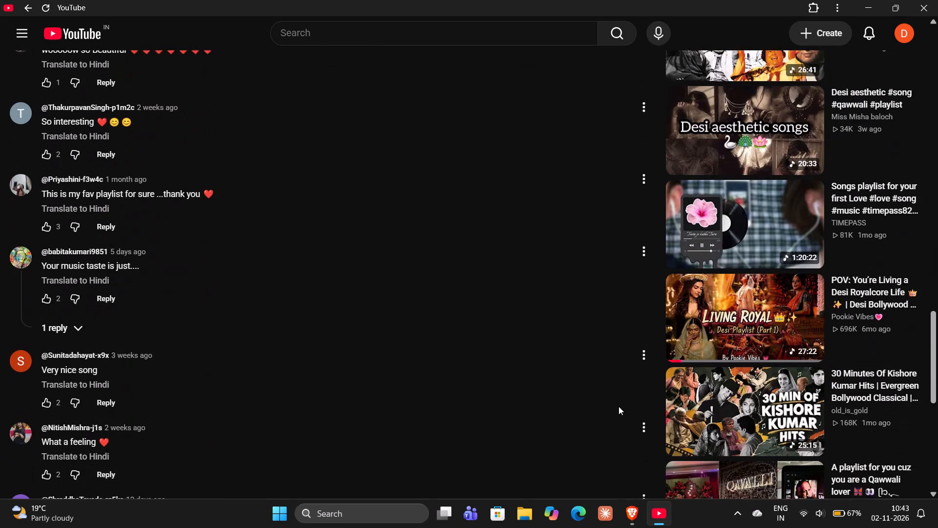
{"action": "scroll", "coordinate": [618, 406], "scroll_direction": "down", "scroll_amount": 4}
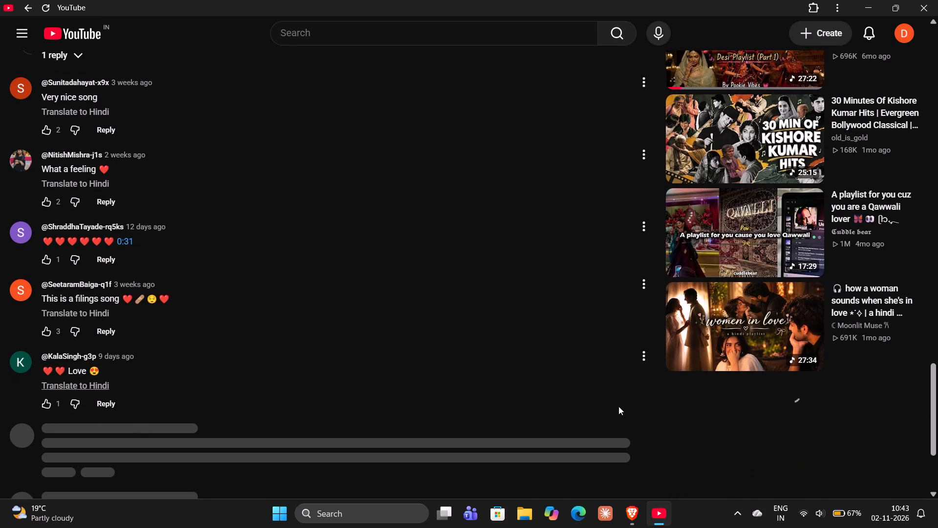
Minimize the open windows to the desktop, then search for and launch PowerPoint.
{"action": "left_click", "coordinate": [872, 13]}
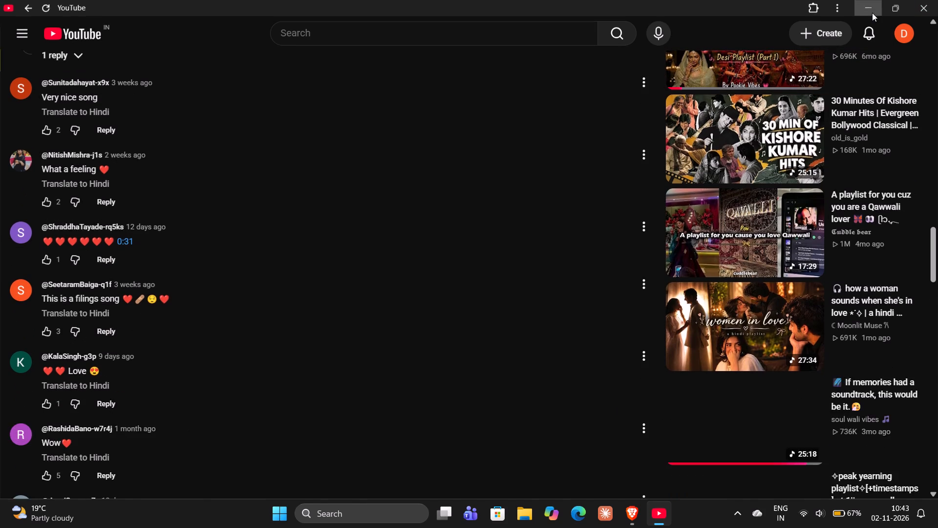
{"action": "left_click", "coordinate": [872, 13]}
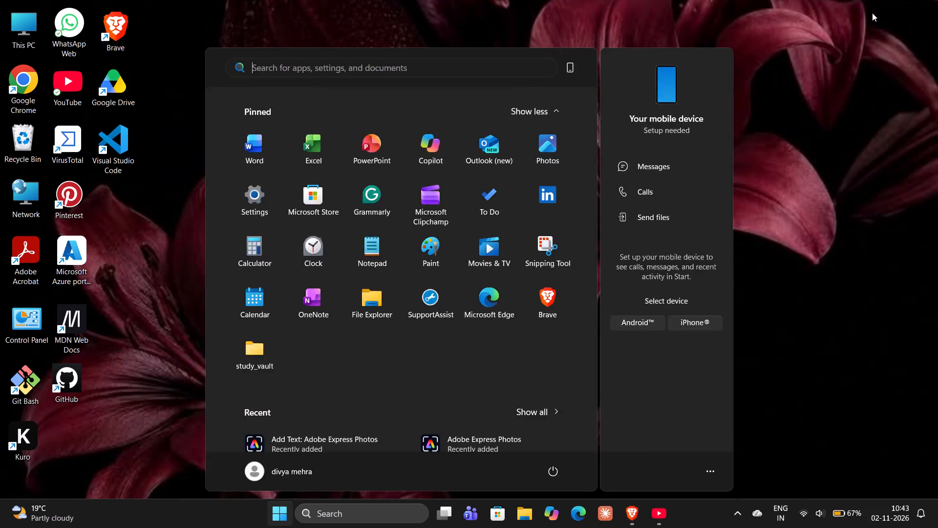
{"action": "key", "text": "p"}
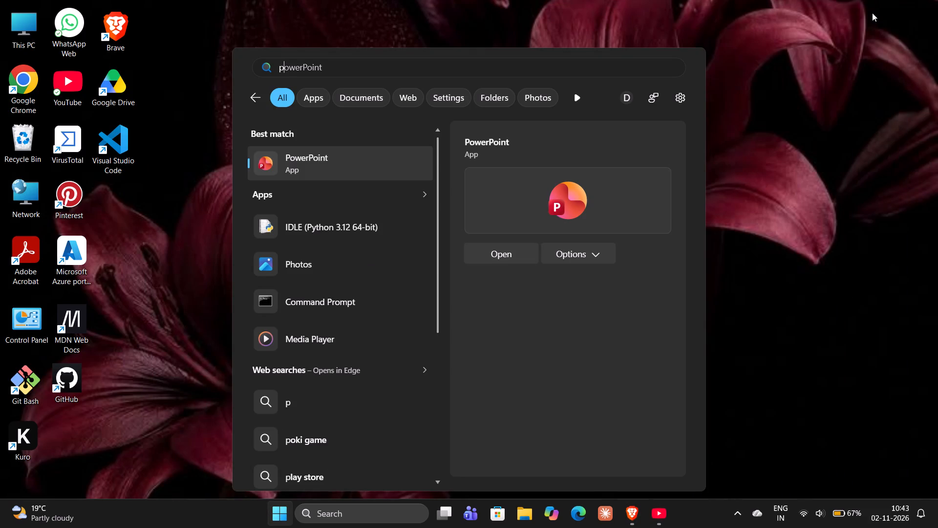
{"action": "key", "text": "Right"}
{"action": "key", "text": "Return"}
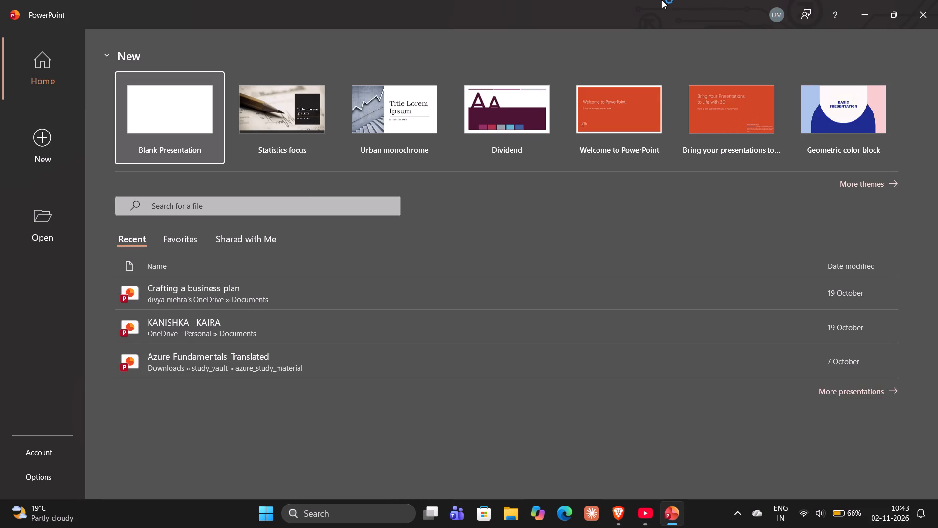
Browse the full template gallery and create a new presentation from the Floral flourish template.
{"action": "left_click", "coordinate": [860, 181]}
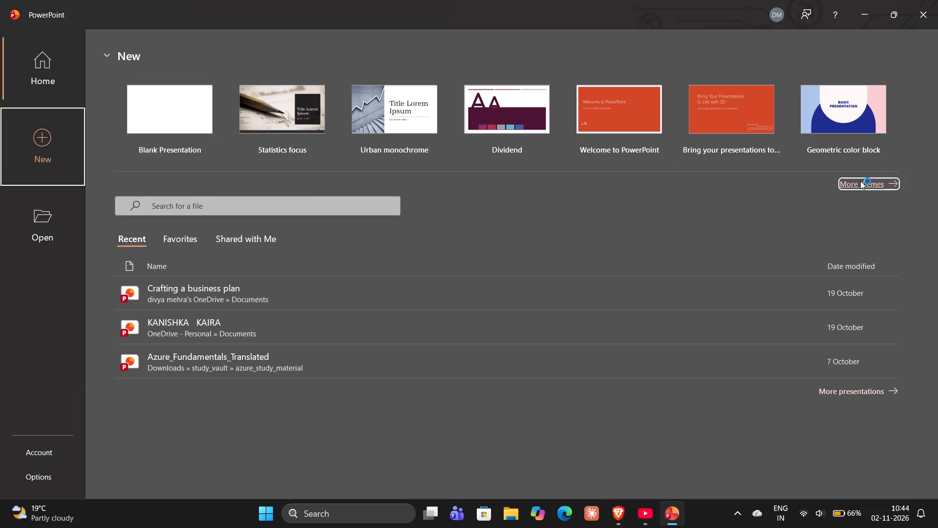
{"action": "scroll", "coordinate": [734, 246], "scroll_direction": "down", "scroll_amount": 1}
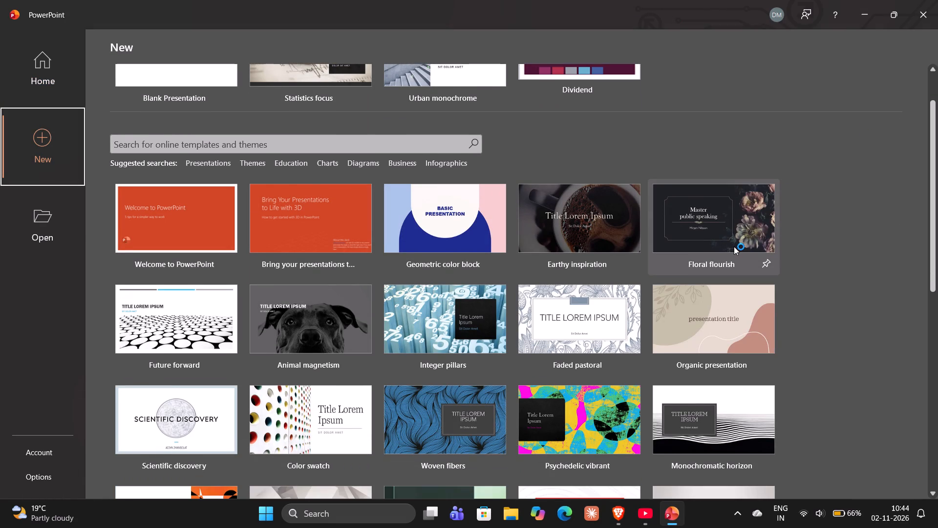
{"action": "scroll", "coordinate": [734, 246], "scroll_direction": "down", "scroll_amount": 2}
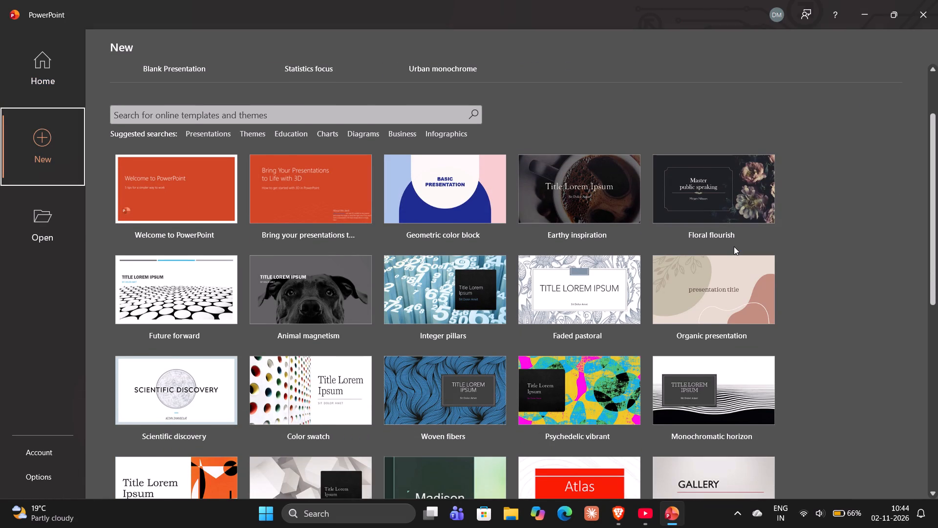
{"action": "scroll", "coordinate": [734, 246], "scroll_direction": "down", "scroll_amount": 5}
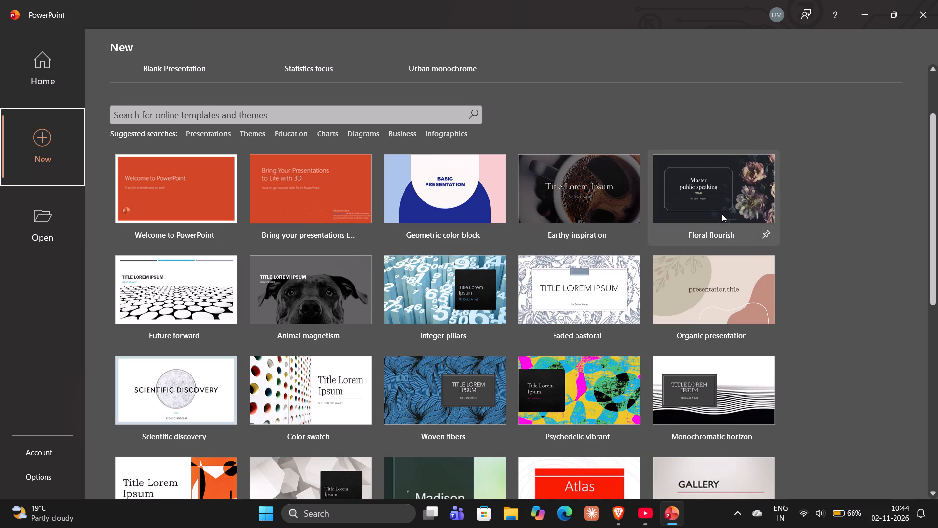
{"action": "left_click", "coordinate": [722, 214]}
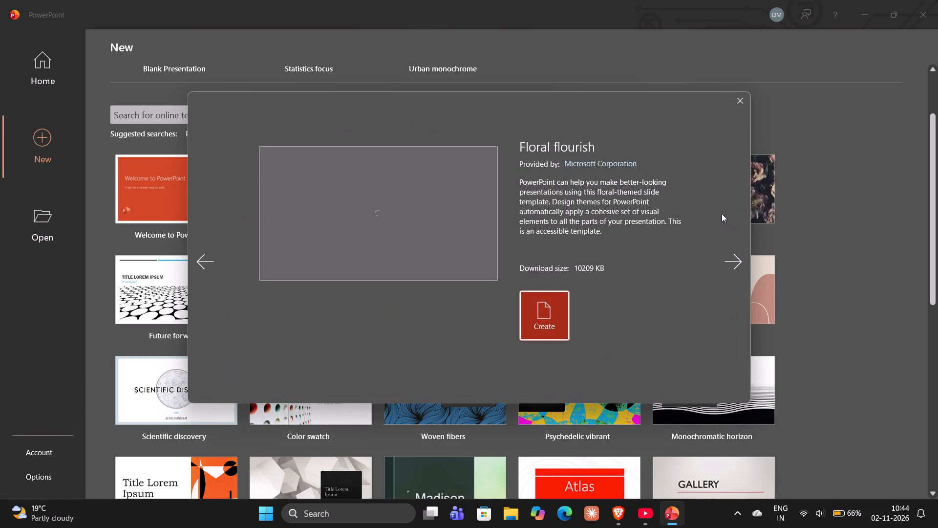
{"action": "left_click", "coordinate": [539, 312]}
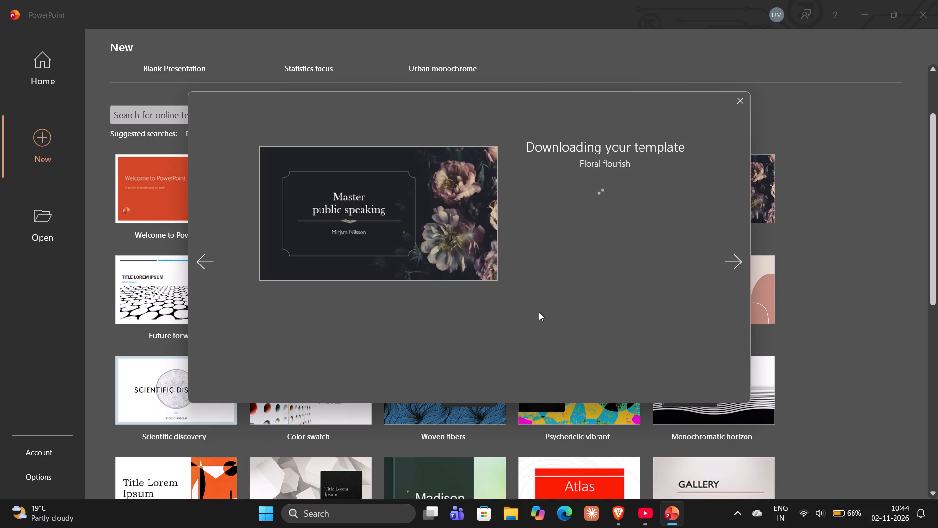
{"action": "left_click", "coordinate": [729, 262]}
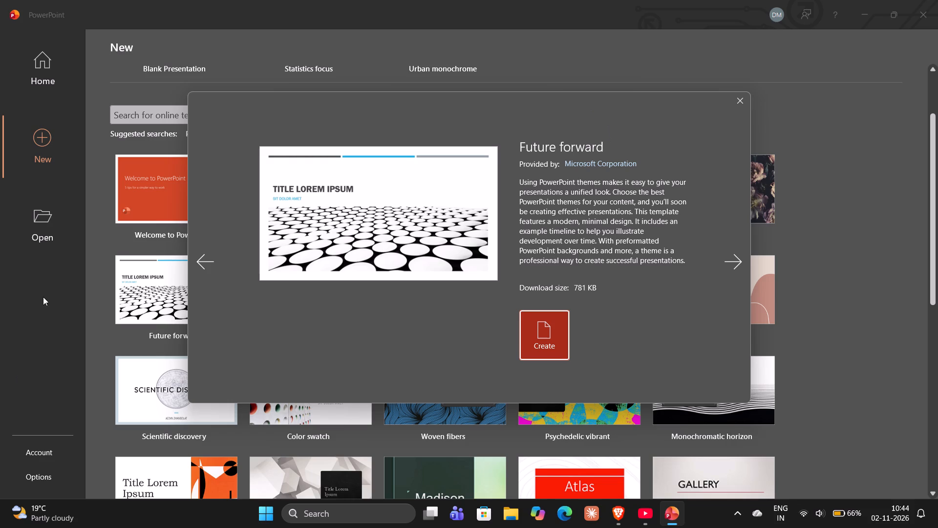
{"action": "left_click", "coordinate": [208, 259]}
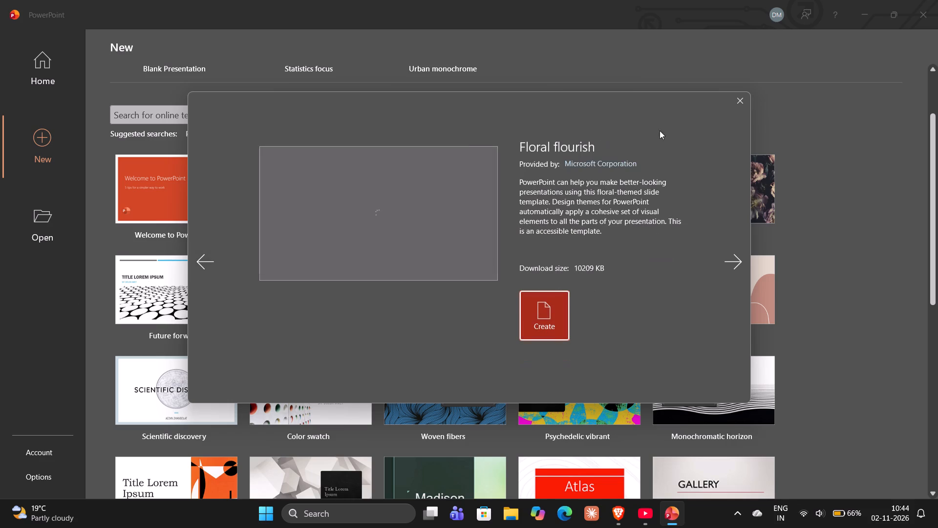
{"action": "left_click", "coordinate": [559, 302]}
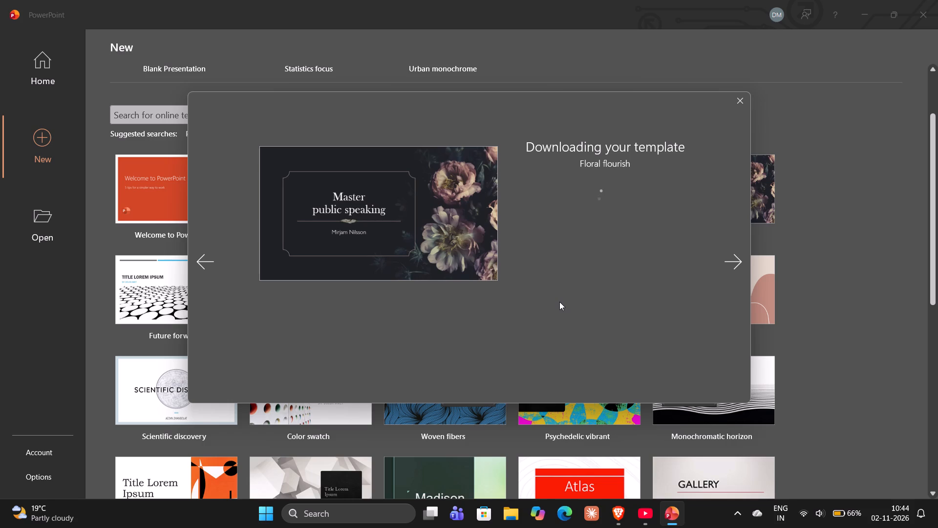
Switch to Monkeytype in the browser and take a new 30-second English typing test starting with "one interest we eye find".
{"action": "key", "text": "alt+Tab"}
{"action": "key", "text": "alt+Tab"}
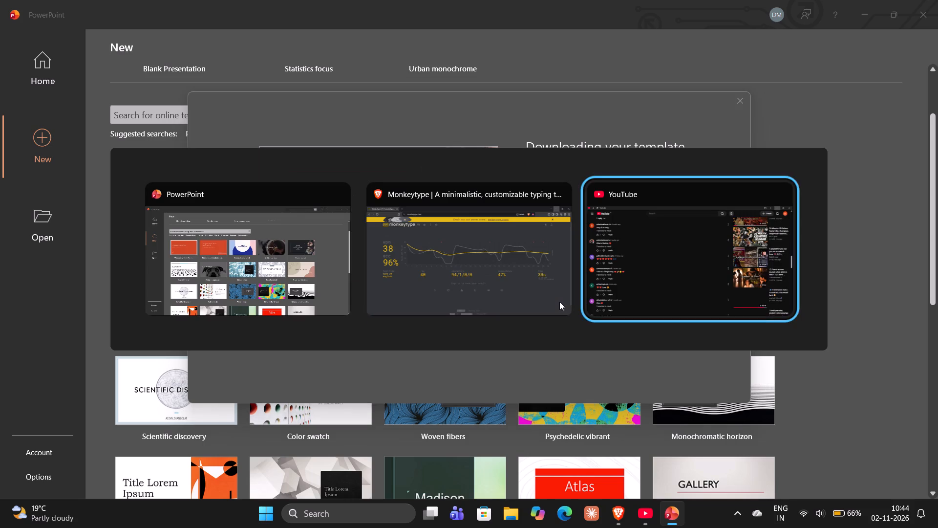
{"action": "key", "text": "alt+Tab"}
{"action": "key", "text": "alt+Tab"}
{"action": "key", "text": "Tab"}
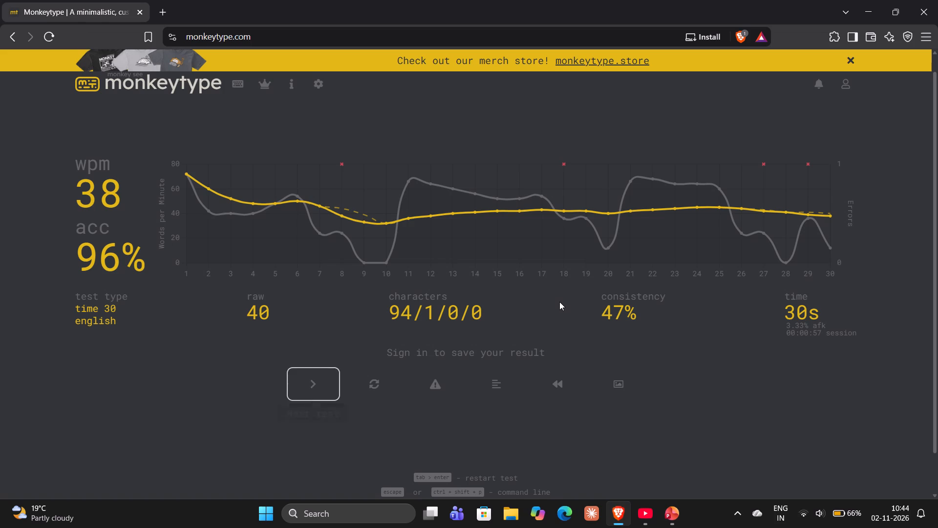
{"action": "key", "text": "Return"}
{"action": "type", "text": "one interest we eye find dp"}
{"action": "key", "text": "BackSpace"}
{"action": "type", "text": "oa t"}
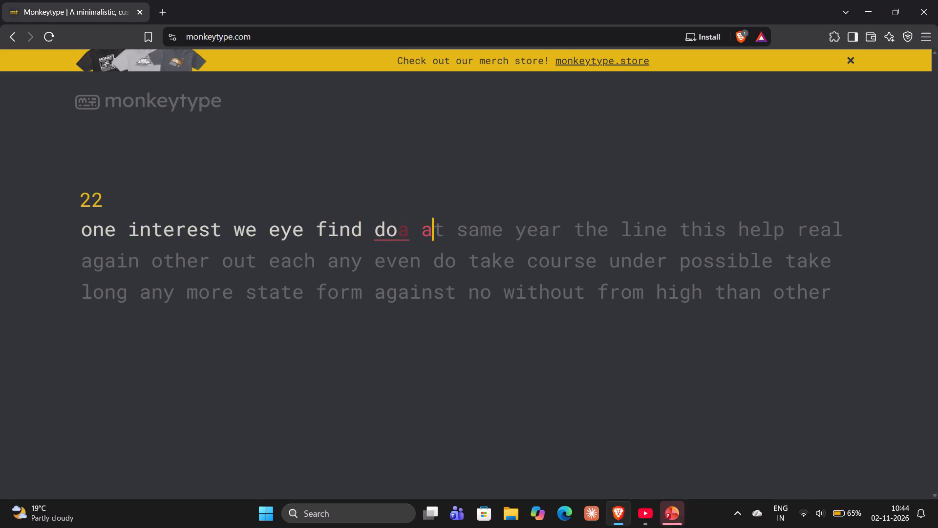
{"action": "key", "text": "space"}
{"action": "key", "text": "BackSpace"}
{"action": "key", "text": "BackSpace"}
{"action": "key", "text": "BackSpace"}
{"action": "key", "text": "BackSpace"}
{"action": "key", "text": "space"}
{"action": "type", "text": "at same"}
{"action": "key", "text": "space"}
{"action": "type", "text": "year the line this help real a"}
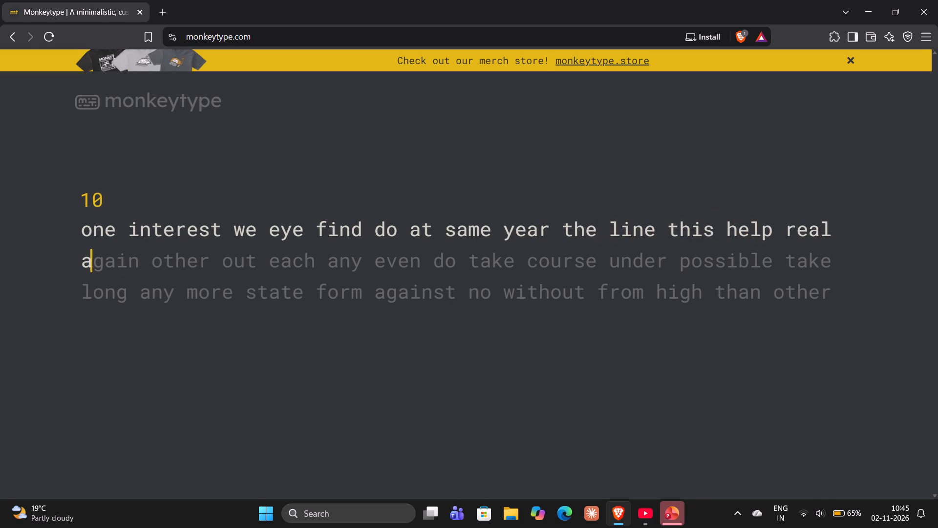
{"action": "type", "text": "gain oy"}
{"action": "key", "text": "BackSpace"}
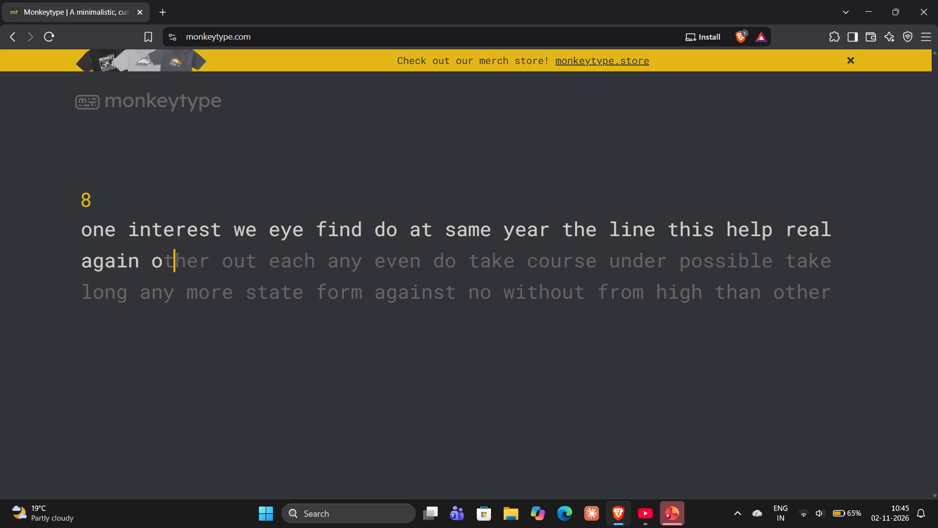
{"action": "type", "text": "ther out each any a"}
{"action": "key", "text": "BackSpace"}
{"action": "type", "text": "evn"}
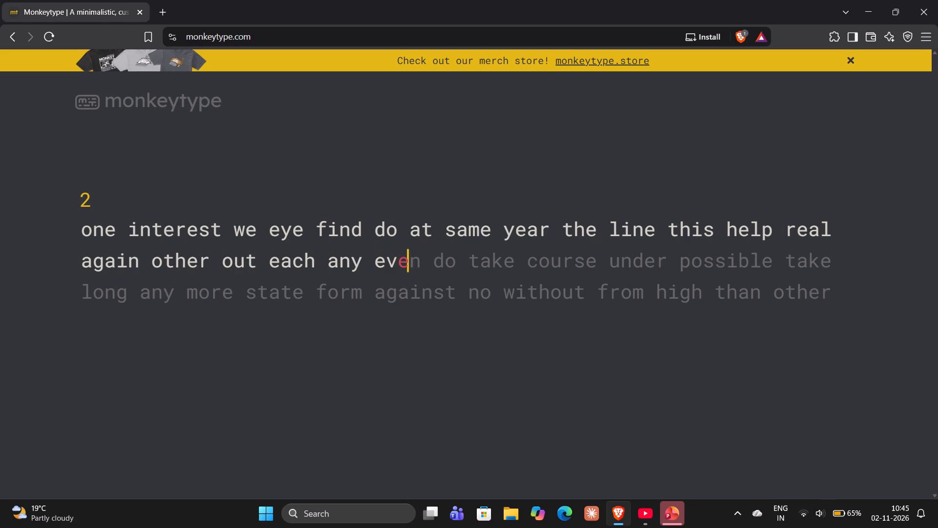
{"action": "key", "text": "BackSpace"}
{"action": "type", "text": "en do"}
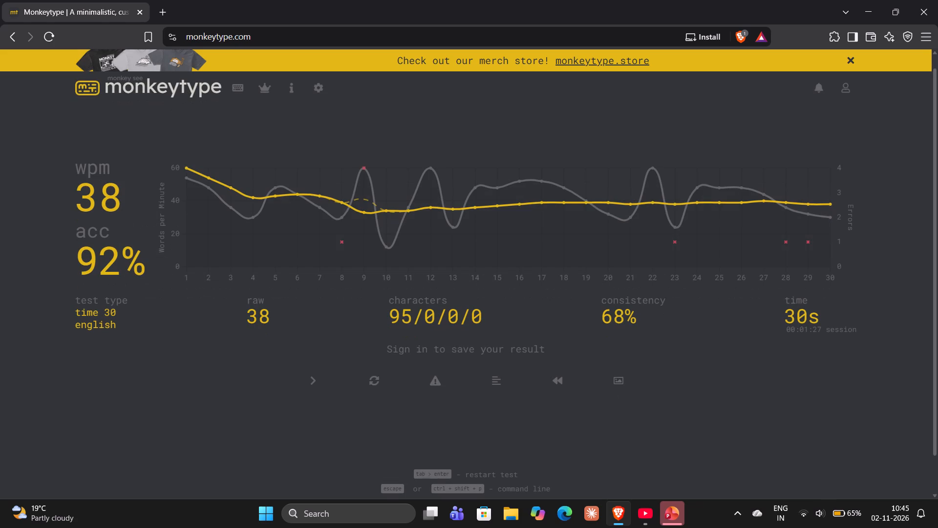
Take another 30-second English typing test starting with "while head another give those", correcting mistyped words along the way.
{"action": "key", "text": "Tab"}
{"action": "key", "text": "Return"}
{"action": "type", "text": "while head a"}
{"action": "type", "text": "nother g"}
{"action": "type", "text": "ive thosr"}
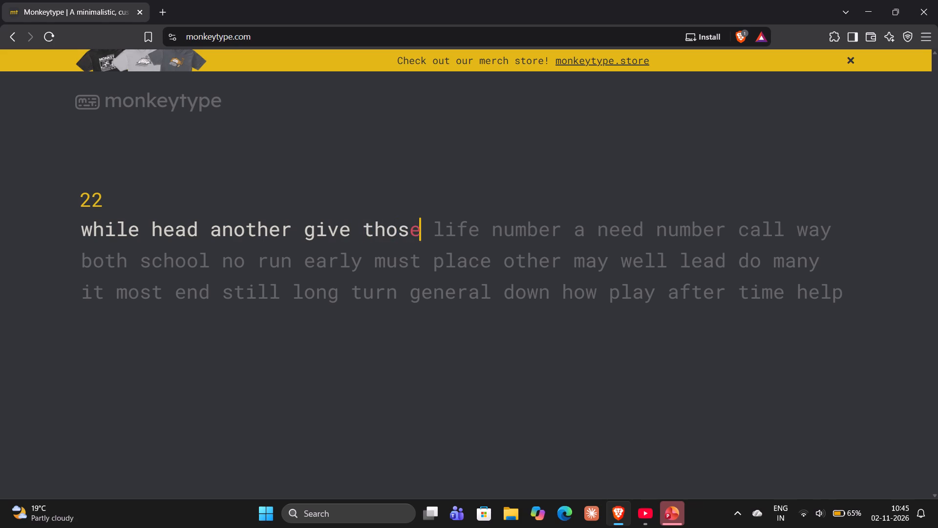
{"action": "key", "text": "BackSpace"}
{"action": "type", "text": "elife"}
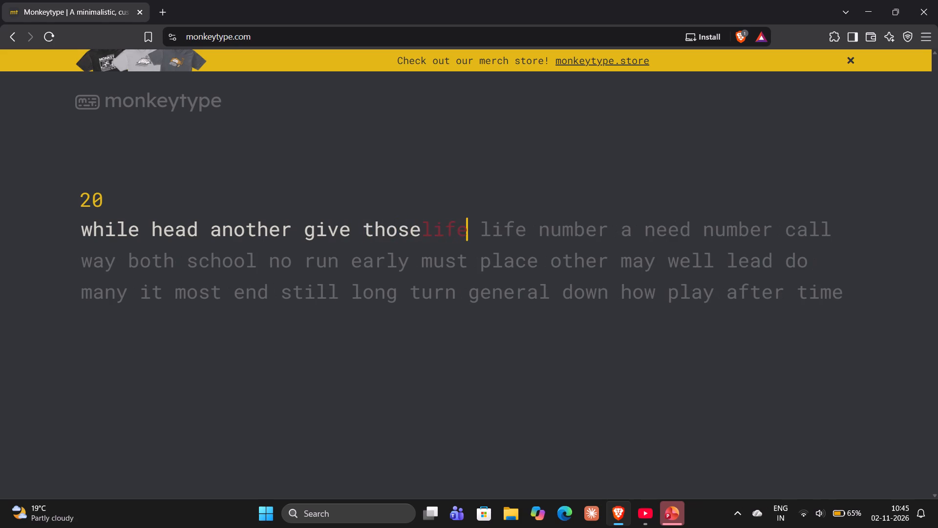
{"action": "key", "text": "space"}
{"action": "key", "text": "BackSpace"}
{"action": "key", "text": "BackSpace"}
{"action": "key", "text": "BackSpace"}
{"action": "key", "text": "BackSpace"}
{"action": "key", "text": "BackSpace"}
{"action": "key", "text": "space"}
{"action": "type", "text": "life numve"}
{"action": "key", "text": "BackSpace"}
{"action": "key", "text": "BackSpace"}
{"action": "type", "text": "ce"}
{"action": "key", "text": "BackSpace"}
{"action": "key", "text": "BackSpace"}
{"action": "key", "text": "BackSpace"}
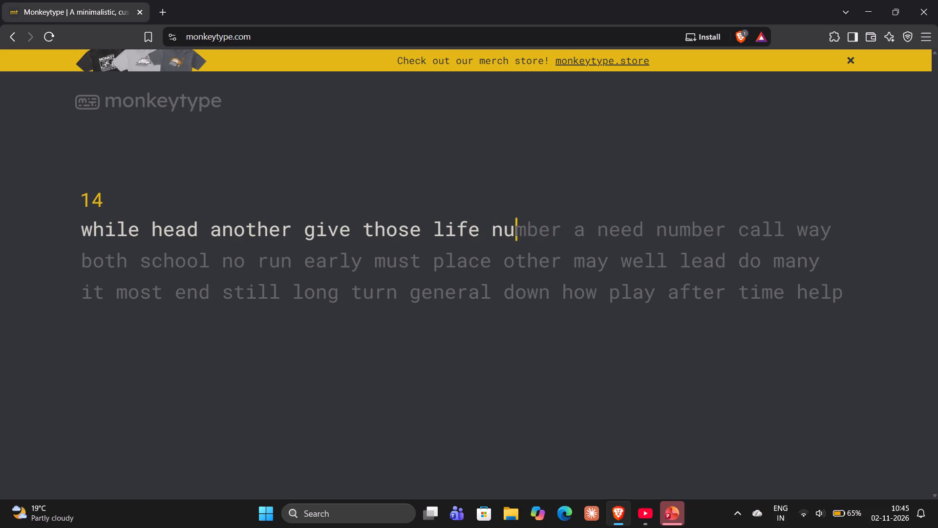
{"action": "type", "text": "be"}
{"action": "key", "text": "BackSpace"}
{"action": "key", "text": "BackSpace"}
{"action": "type", "text": "mberr"}
{"action": "key", "text": "BackSpace"}
{"action": "key", "text": "space"}
{"action": "type", "text": "a ned"}
{"action": "key", "text": "space"}
{"action": "key", "text": "BackSpace"}
{"action": "key", "text": "BackSpace"}
{"action": "key", "text": "BackSpace"}
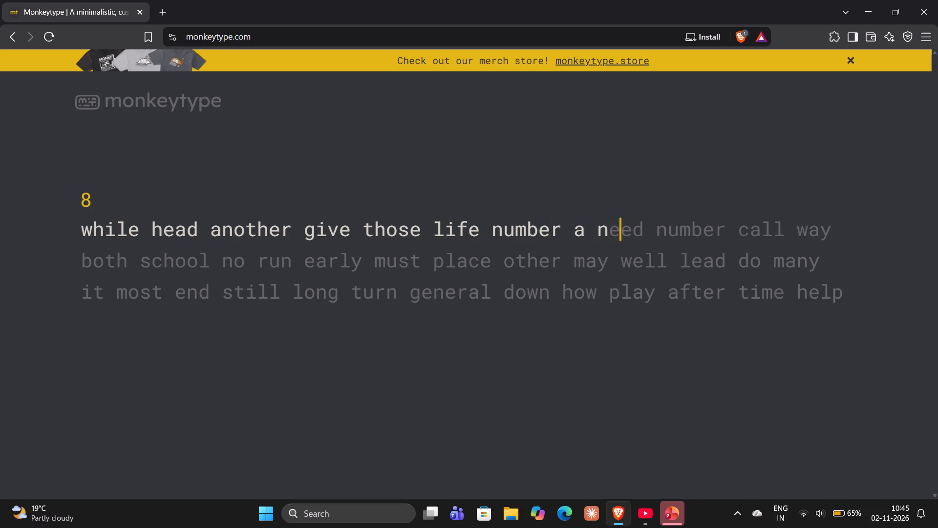
{"action": "type", "text": "eed"}
{"action": "key", "text": "space"}
{"action": "type", "text": "number"}
{"action": "key", "text": "space"}
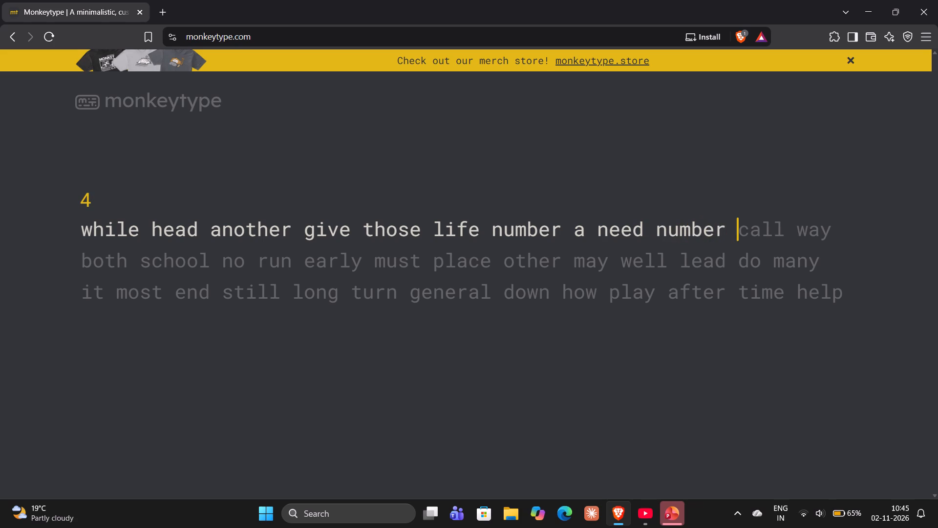
{"action": "type", "text": "call way"}
{"action": "key", "text": "space"}
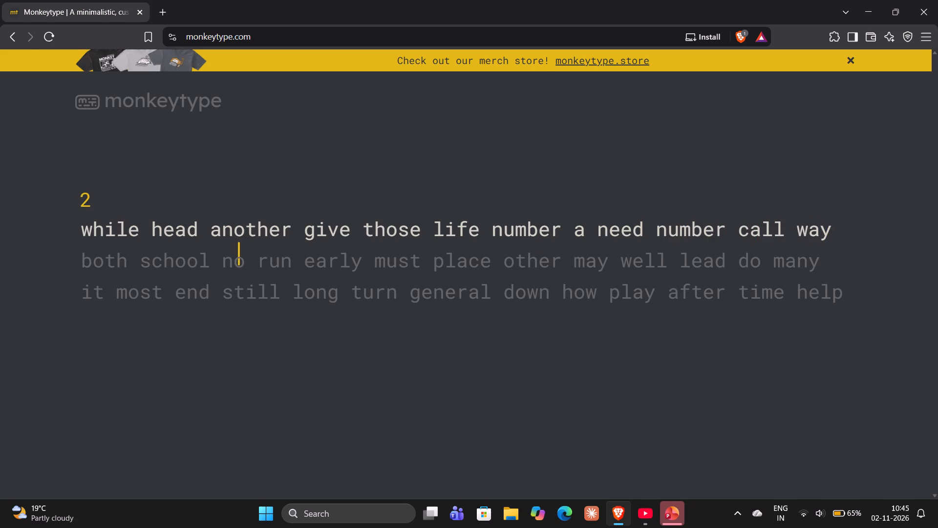
{"action": "type", "text": "bopth s"}
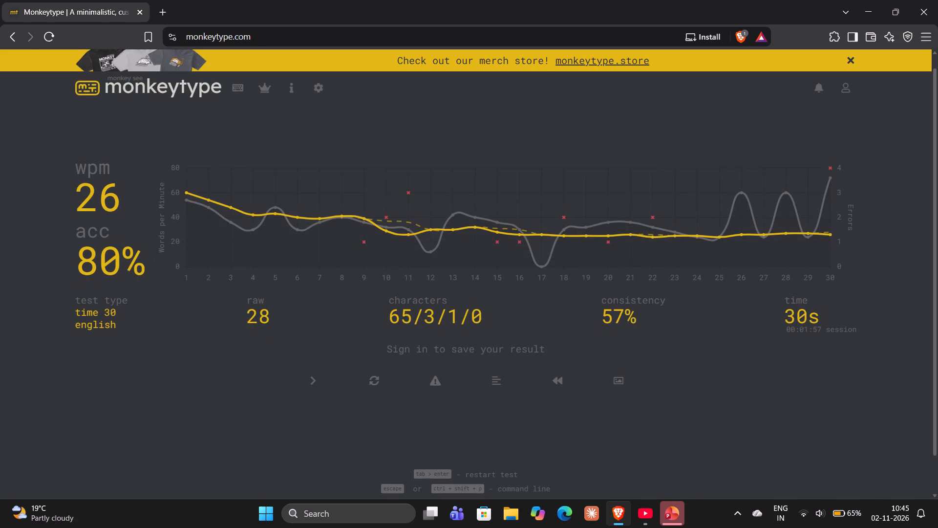
Take one more 30-second English typing test starting with "need life good feel nation", correcting mistyped words along the way.
{"action": "key", "text": "Tab"}
{"action": "key", "text": "Return"}
{"action": "type", "text": "need life gooof"}
{"action": "key", "text": "BackSpace"}
{"action": "key", "text": "BackSpace"}
{"action": "type", "text": "d feel nation ww"}
{"action": "key", "text": "BackSpace"}
{"action": "type", "text": "e ha"}
{"action": "key", "text": "BackSpace"}
{"action": "type", "text": "ead thind"}
{"action": "key", "text": "BackSpace"}
{"action": "type", "text": "g eal"}
{"action": "key", "text": "BackSpace"}
{"action": "type", "text": "rly number the see thilk"}
{"action": "key", "text": "space"}
{"action": "key", "text": "BackSpace"}
{"action": "key", "text": "BackSpace"}
{"action": "key", "text": "BackSpace"}
{"action": "type", "text": "nl"}
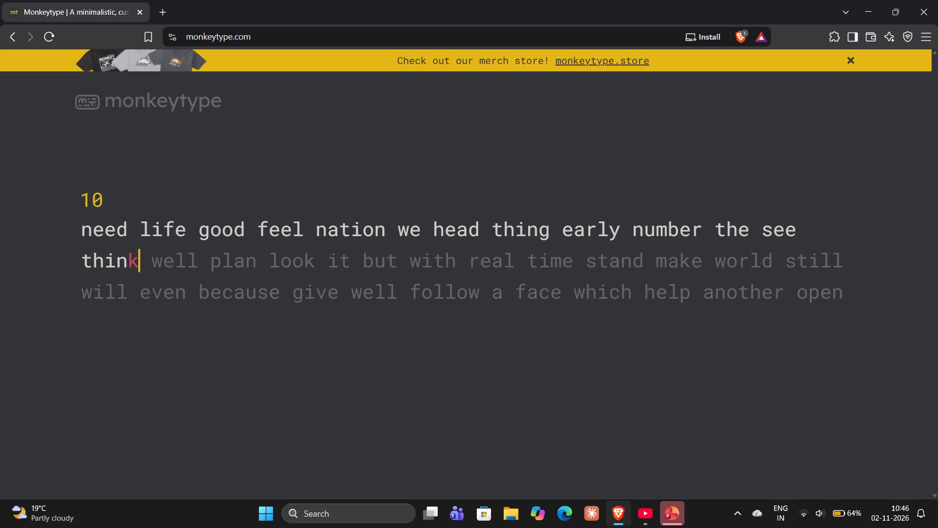
{"action": "key", "text": "BackSpace"}
{"action": "type", "text": "k welll"}
{"action": "key", "text": "space"}
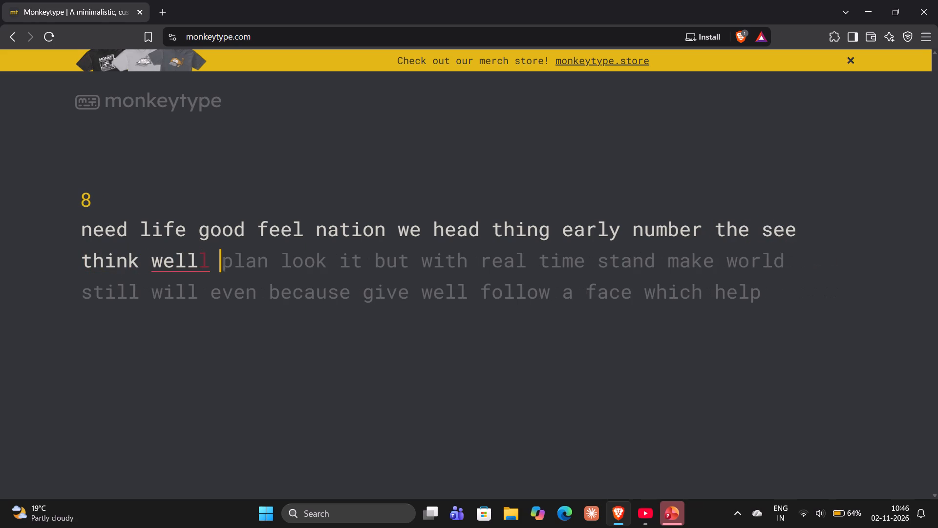
{"action": "key", "text": "BackSpace"}
{"action": "key", "text": "BackSpace"}
{"action": "key", "text": "space"}
{"action": "type", "text": "plan look it but"}
{"action": "key", "text": "space"}
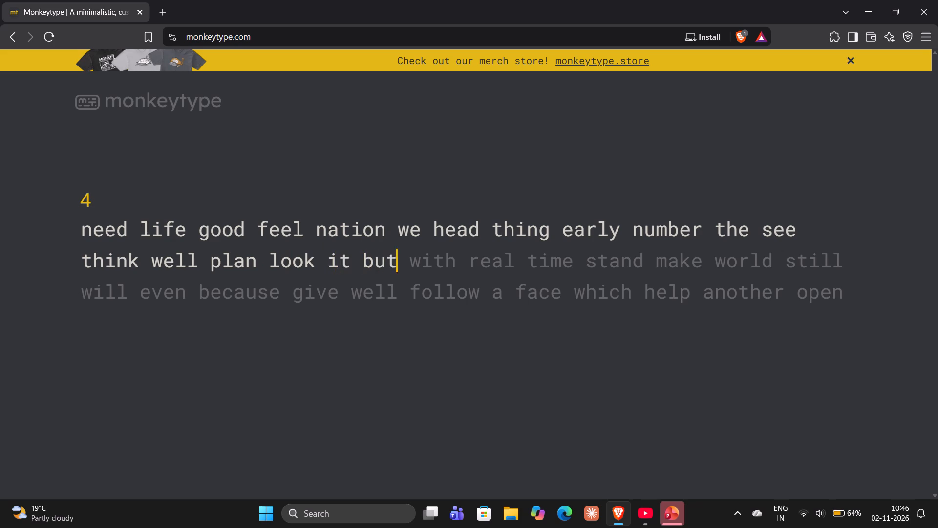
{"action": "type", "text": "oth"}
{"action": "key", "text": "BackSpace"}
{"action": "key", "text": "BackSpace"}
{"action": "key", "text": "BackSpace"}
{"action": "type", "text": "ei"}
{"action": "key", "text": "BackSpace"}
{"action": "key", "text": "BackSpace"}
{"action": "key", "text": "BackSpace"}
{"action": "type", "text": "with"}
{"action": "key", "text": "q"}
{"action": "key", "text": "Return"}
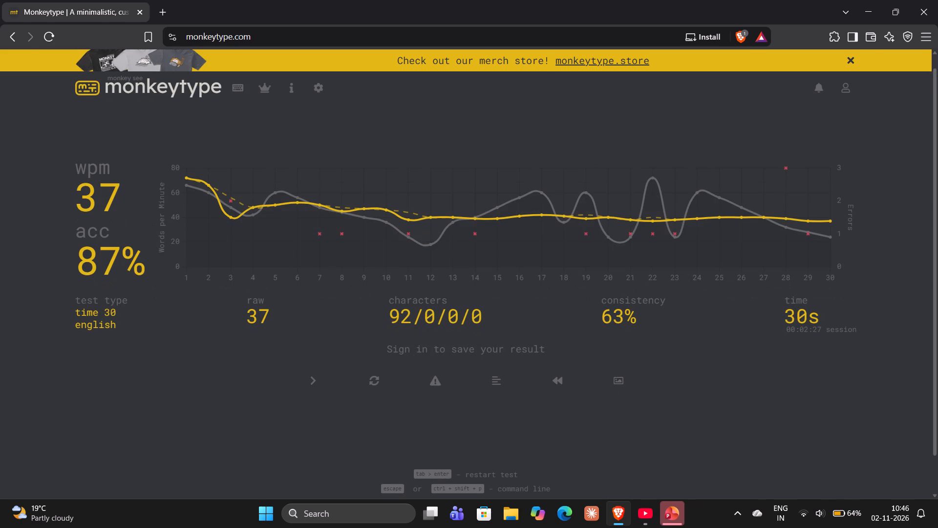
Switch back to the Floral flourish presentation in PowerPoint and delete the title text "Master public speaking" on slide 1.
{"action": "key", "text": "alt+Tab"}
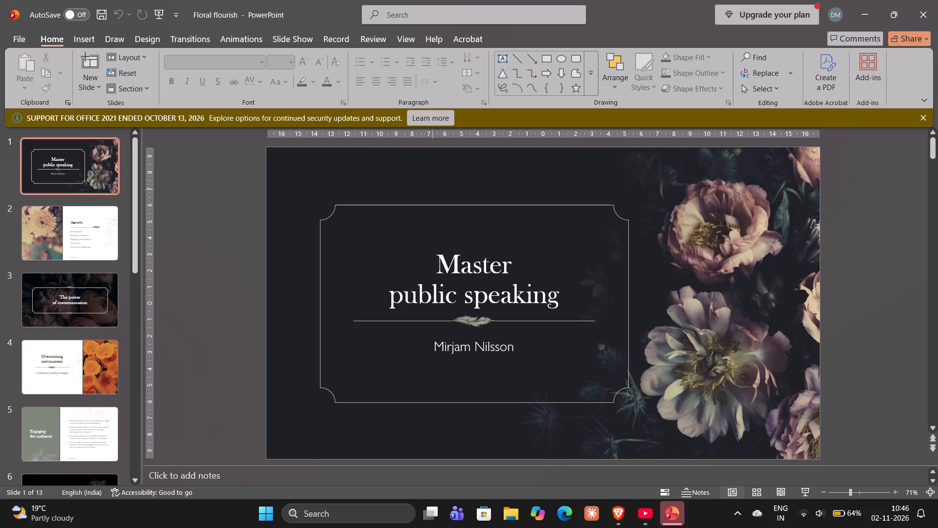
{"action": "left_click", "coordinate": [498, 294]}
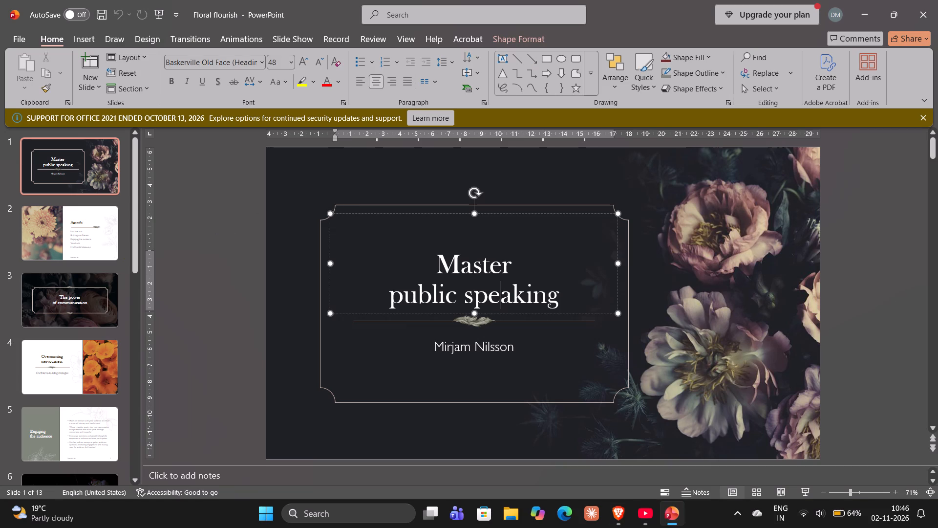
{"action": "left_click", "coordinate": [681, 278]}
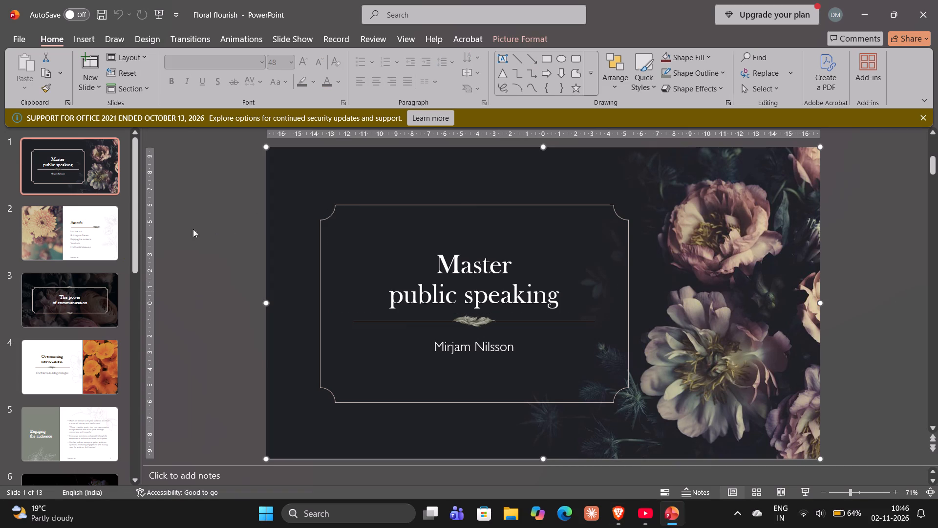
{"action": "left_click", "coordinate": [514, 302]}
{"action": "left_click", "coordinate": [581, 301]}
{"action": "key", "text": "BackSpace"}
{"action": "key", "text": "BackSpace"}
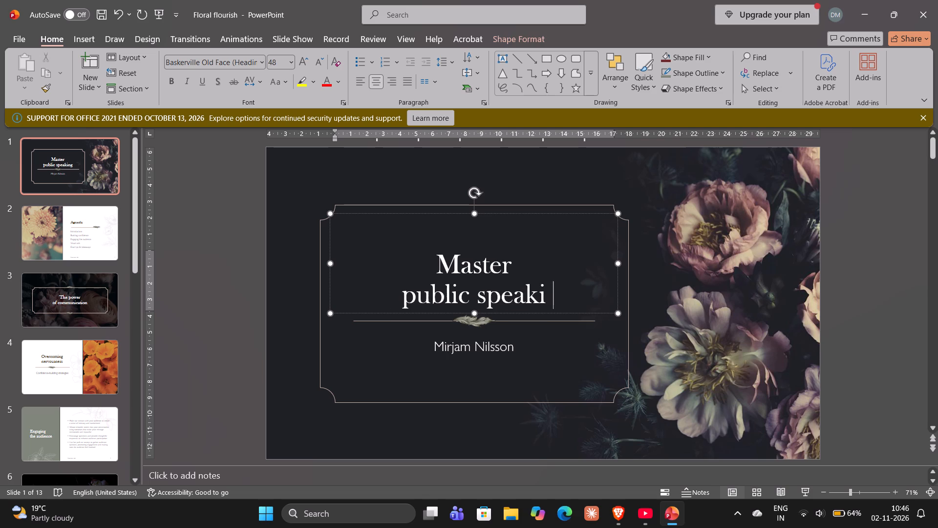
{"action": "key", "text": "BackSpace"}
{"action": "key", "text": "BackSpace"}
{"action": "key", "text": "BackSpace"}
{"action": "key", "text": "BackSpace"}
{"action": "key", "text": "BackSpace"}
{"action": "key", "text": "BackSpace"}
{"action": "key", "text": "BackSpace"}
{"action": "key", "text": "BackSpace"}
{"action": "key", "text": "BackSpace"}
{"action": "key", "text": "BackSpace"}
{"action": "key", "text": "BackSpace"}
{"action": "key", "text": "BackSpace"}
{"action": "key", "text": "BackSpace"}
{"action": "key", "text": "BackSpace"}
{"action": "key", "text": "BackSpace"}
{"action": "key", "text": "BackSpace"}
{"action": "key", "text": "BackSpace"}
{"action": "key", "text": "BackSpace"}
{"action": "key", "text": "BackSpace"}
{"action": "key", "text": "BackSpace"}
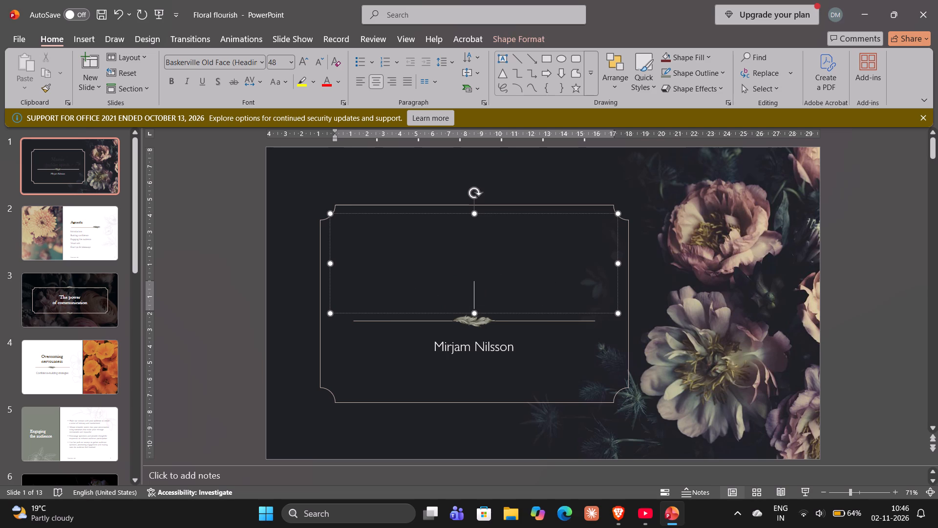
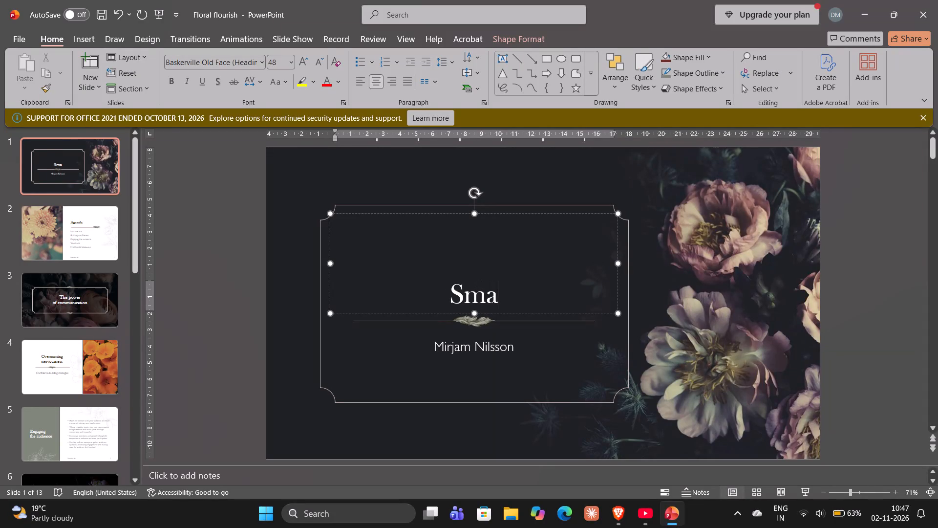
Complete the slide 1 title, continuing from "Sma", so that it reads "Smart city- Traffic MAngaement".
{"action": "type", "text": "rt"}
{"action": "key", "text": "space"}
{"action": "type", "text": "city"}
{"action": "key", "text": "space"}
{"action": "key", "text": "BackSpace"}
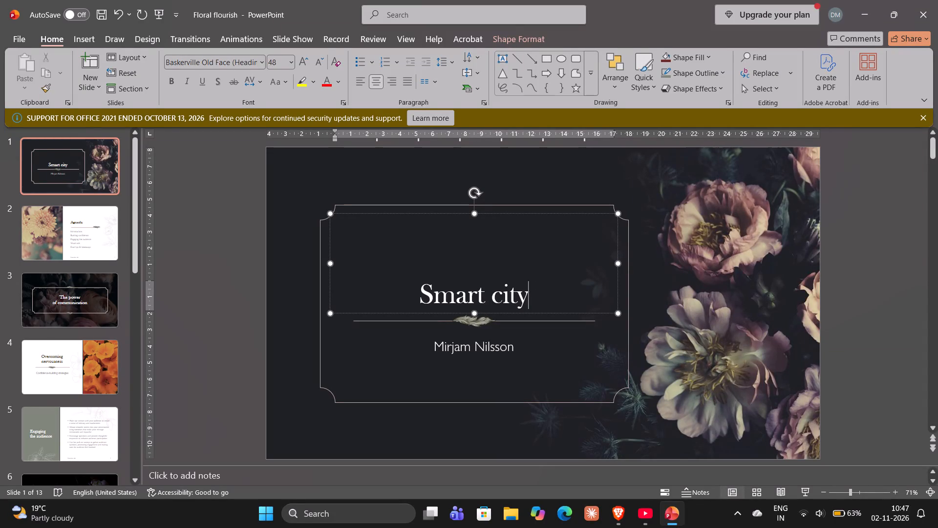
{"action": "type", "text": "-"}
{"action": "key", "text": "space"}
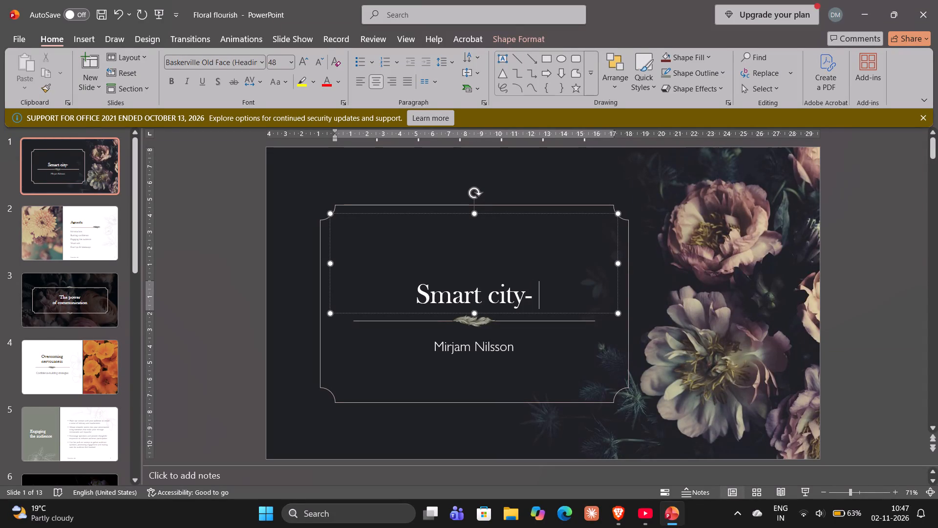
{"action": "type", "text": "Trafiic"}
{"action": "key", "text": "BackSpace"}
{"action": "key", "text": "BackSpace"}
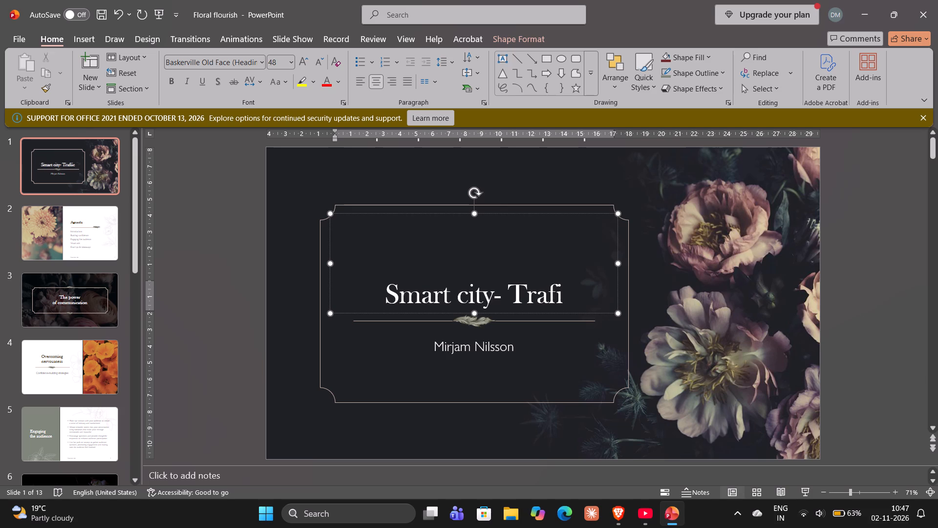
{"action": "key", "text": "BackSpace"}
{"action": "type", "text": "fic"}
{"action": "key", "text": "space"}
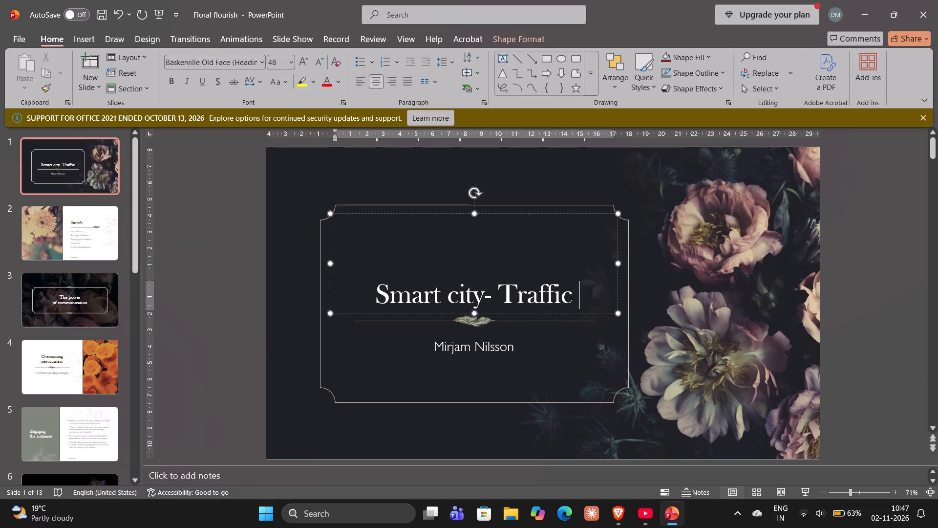
{"action": "type", "text": "MAngaement"}
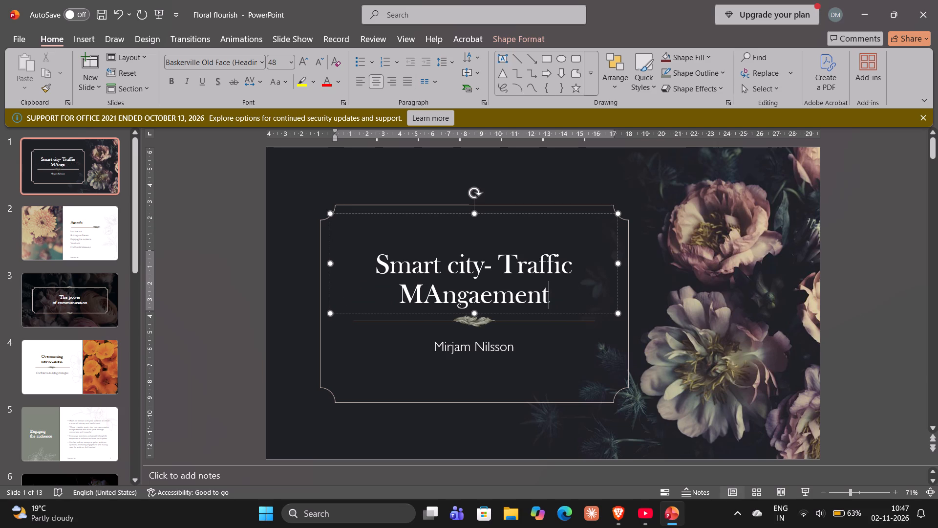
Replace the capital "A" in the title word "MAngaement" on slide 1 with a lowercase "a".
{"action": "key", "text": "Left"}
{"action": "key", "text": "Left"}
{"action": "key", "text": "Left"}
{"action": "key", "text": "Left"}
{"action": "key", "text": "Left"}
{"action": "key", "text": "Left"}
{"action": "key", "text": "Left"}
{"action": "key", "text": "Left"}
{"action": "key", "text": "Left"}
{"action": "key", "text": "Left"}
{"action": "key", "text": "Left"}
{"action": "key", "text": "Right"}
{"action": "key", "text": "Right"}
{"action": "key", "text": "Right"}
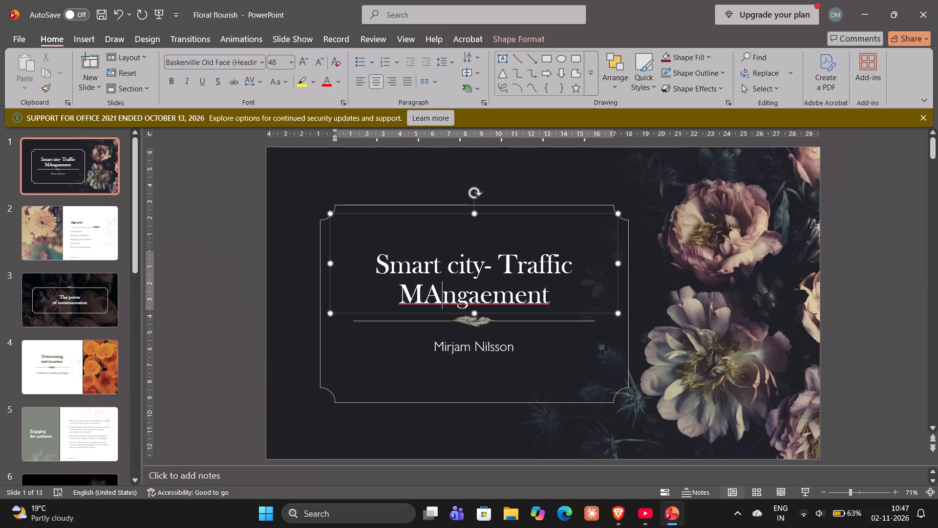
{"action": "key", "text": "BackSpace"}
{"action": "key", "text": "a"}
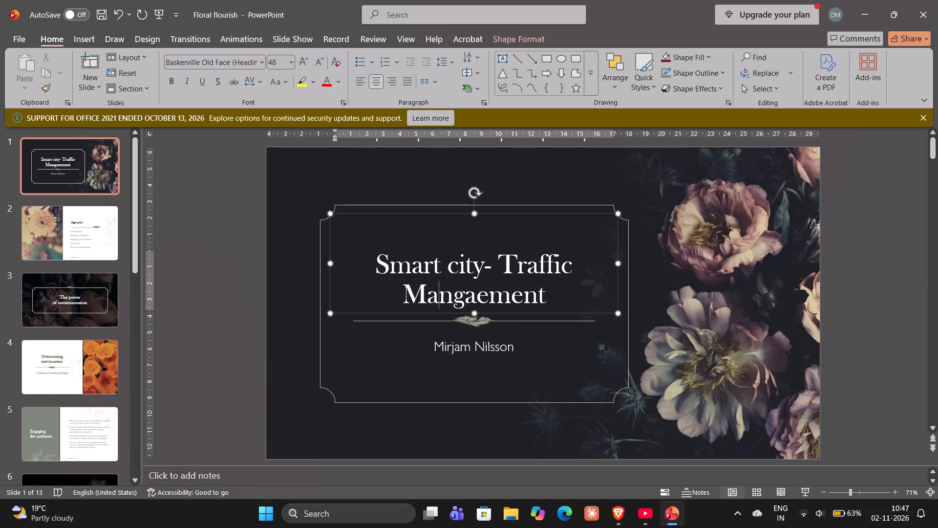
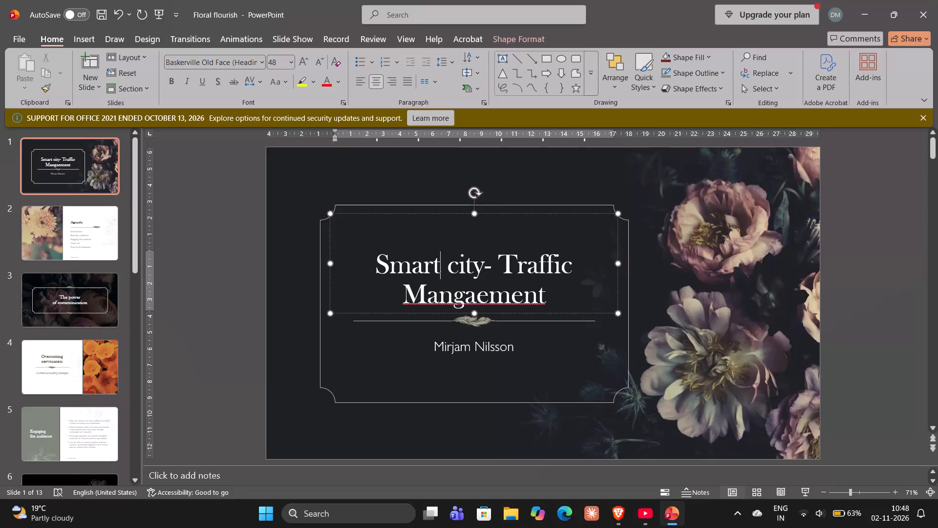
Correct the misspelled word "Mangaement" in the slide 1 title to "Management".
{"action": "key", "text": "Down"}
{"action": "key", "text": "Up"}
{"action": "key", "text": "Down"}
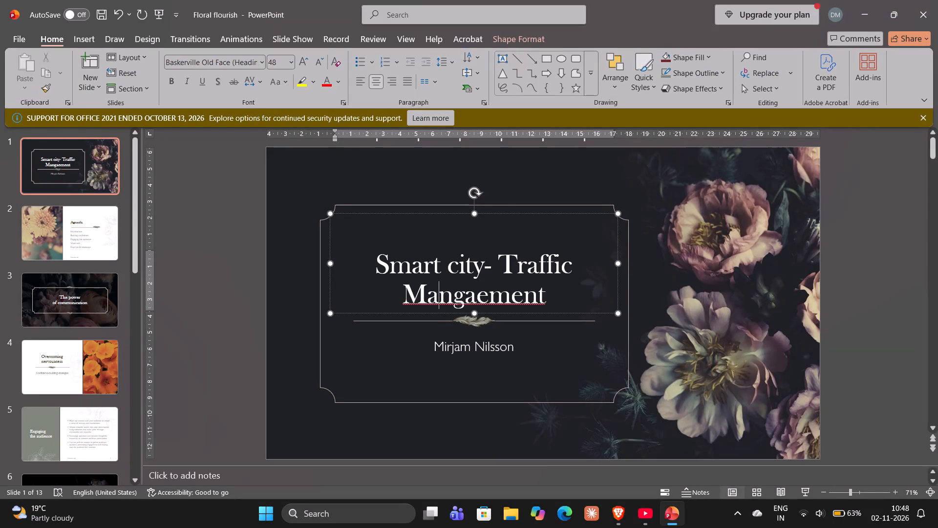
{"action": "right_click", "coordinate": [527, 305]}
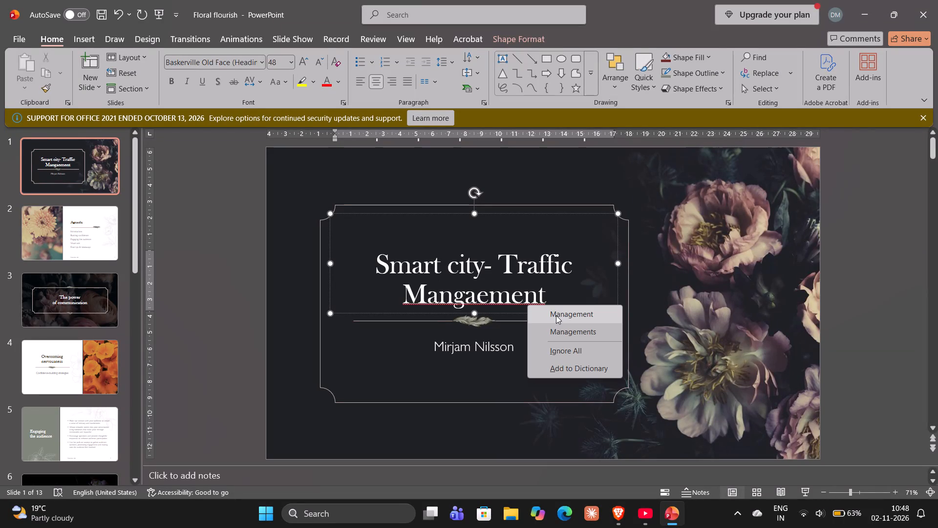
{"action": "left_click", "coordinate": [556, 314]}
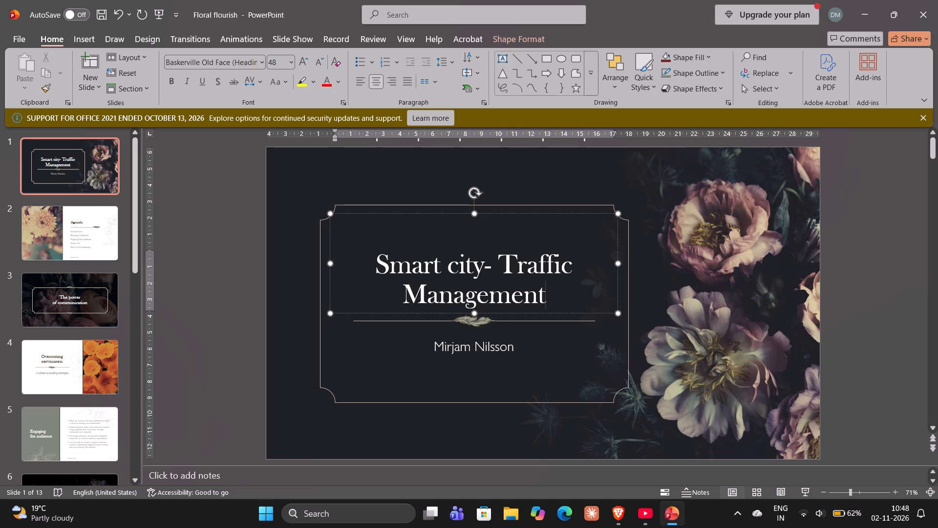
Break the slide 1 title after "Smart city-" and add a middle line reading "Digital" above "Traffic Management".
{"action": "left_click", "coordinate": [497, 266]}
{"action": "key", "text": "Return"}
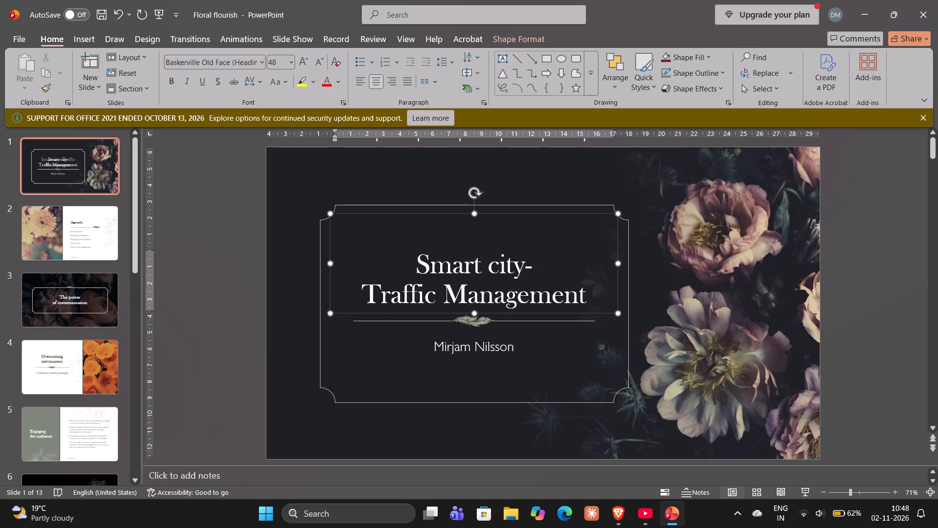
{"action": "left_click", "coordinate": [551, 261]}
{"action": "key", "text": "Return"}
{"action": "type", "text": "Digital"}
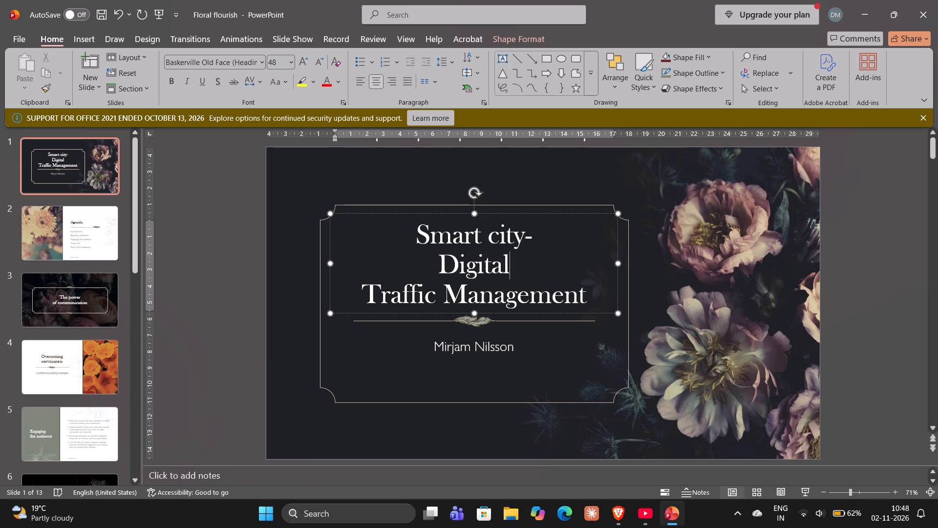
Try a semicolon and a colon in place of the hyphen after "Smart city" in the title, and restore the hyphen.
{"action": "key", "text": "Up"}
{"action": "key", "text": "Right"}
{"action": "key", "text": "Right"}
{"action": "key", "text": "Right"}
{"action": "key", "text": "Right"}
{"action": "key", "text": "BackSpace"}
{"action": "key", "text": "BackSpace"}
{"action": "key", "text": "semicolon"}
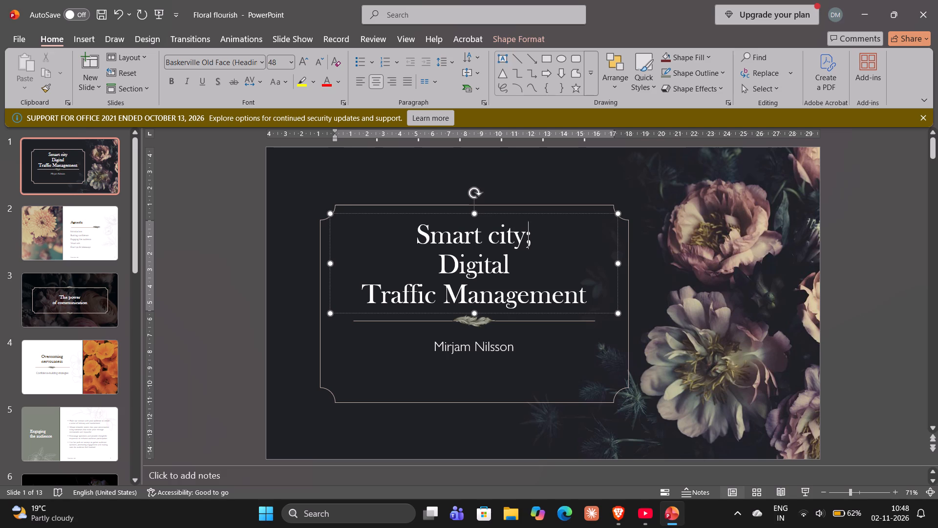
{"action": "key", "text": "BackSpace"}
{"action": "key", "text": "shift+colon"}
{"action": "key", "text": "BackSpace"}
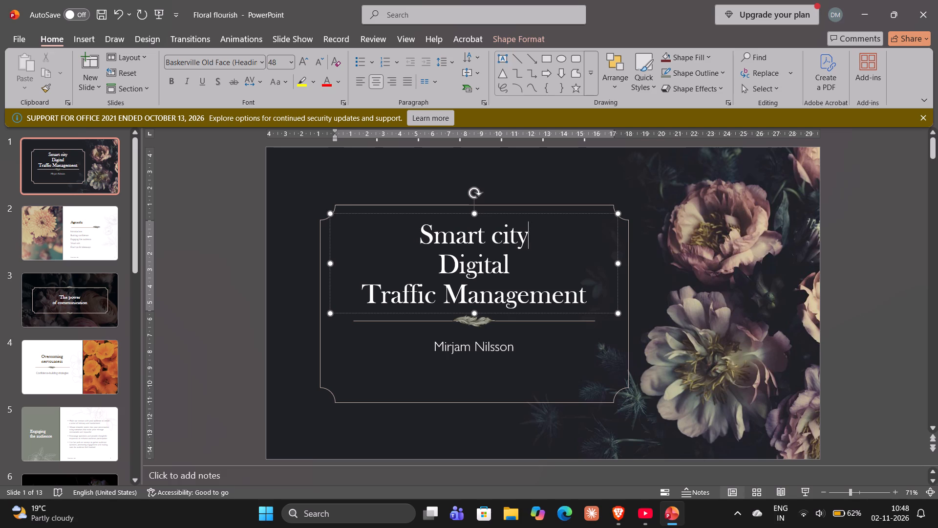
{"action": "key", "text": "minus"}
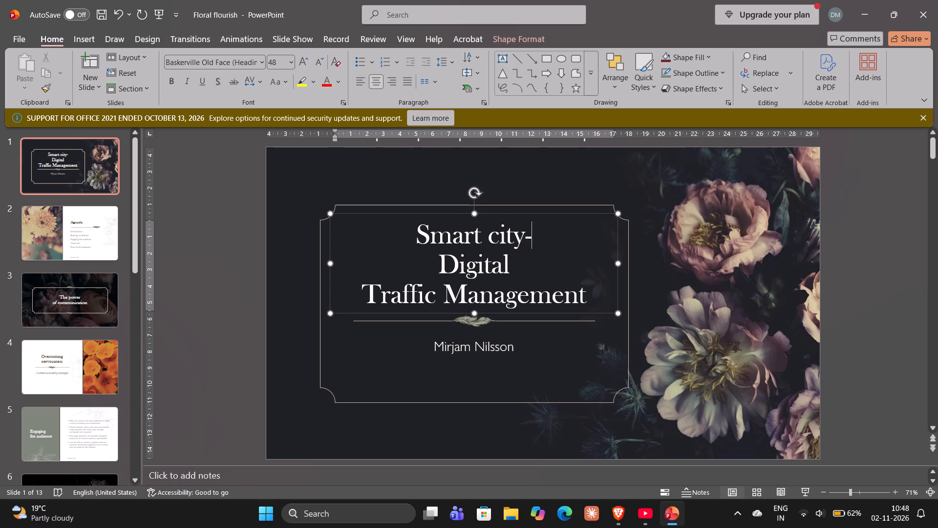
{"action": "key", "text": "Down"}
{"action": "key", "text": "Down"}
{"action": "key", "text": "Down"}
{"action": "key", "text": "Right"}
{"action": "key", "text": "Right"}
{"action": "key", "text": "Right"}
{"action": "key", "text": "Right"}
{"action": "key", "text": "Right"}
Delete the placeholder presenter name from the slide 1 subtitle.
{"action": "left_click", "coordinate": [477, 348]}
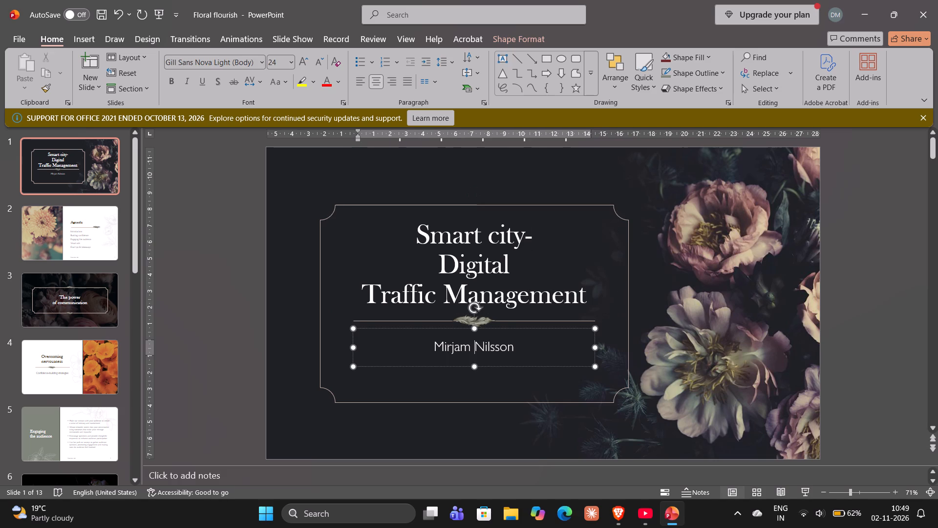
{"action": "key", "text": "Right"}
{"action": "key", "text": "Right"}
{"action": "key", "text": "Right"}
{"action": "key", "text": "Right"}
{"action": "key", "text": "Right"}
{"action": "key", "text": "Right"}
{"action": "key", "text": "Right"}
{"action": "key", "text": "BackSpace"}
{"action": "key", "text": "BackSpace"}
{"action": "key", "text": "BackSpace"}
{"action": "key", "text": "BackSpace"}
{"action": "key", "text": "BackSpace"}
{"action": "key", "text": "BackSpace"}
{"action": "key", "text": "BackSpace"}
{"action": "key", "text": "BackSpace"}
{"action": "key", "text": "BackSpace"}
{"action": "key", "text": "BackSpace"}
{"action": "key", "text": "BackSpace"}
{"action": "key", "text": "BackSpace"}
{"action": "key", "text": "BackSpace"}
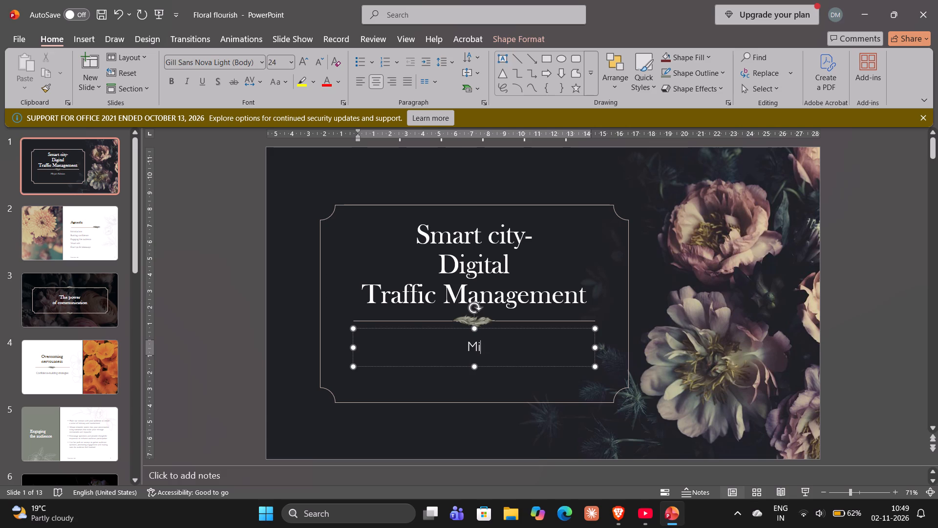
{"action": "key", "text": "BackSpace"}
{"action": "key", "text": "BackSpace"}
{"action": "key", "text": "BackSpace"}
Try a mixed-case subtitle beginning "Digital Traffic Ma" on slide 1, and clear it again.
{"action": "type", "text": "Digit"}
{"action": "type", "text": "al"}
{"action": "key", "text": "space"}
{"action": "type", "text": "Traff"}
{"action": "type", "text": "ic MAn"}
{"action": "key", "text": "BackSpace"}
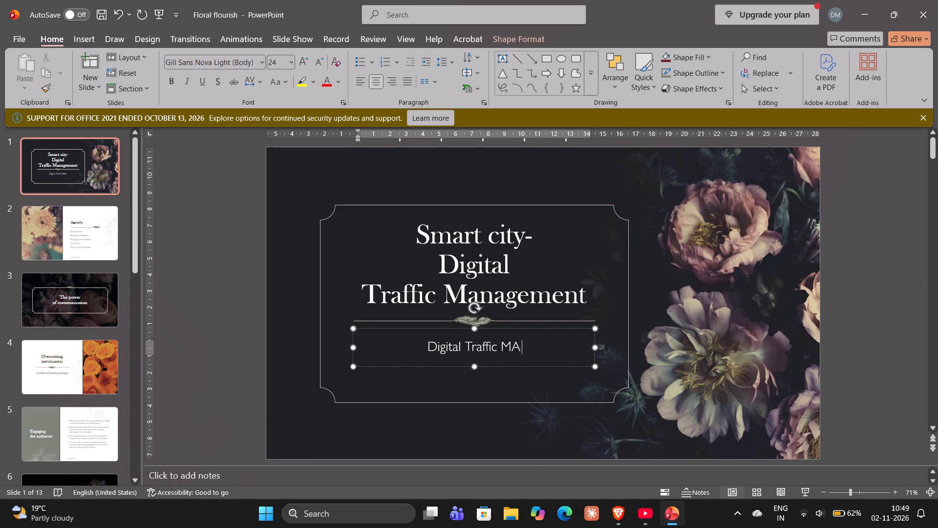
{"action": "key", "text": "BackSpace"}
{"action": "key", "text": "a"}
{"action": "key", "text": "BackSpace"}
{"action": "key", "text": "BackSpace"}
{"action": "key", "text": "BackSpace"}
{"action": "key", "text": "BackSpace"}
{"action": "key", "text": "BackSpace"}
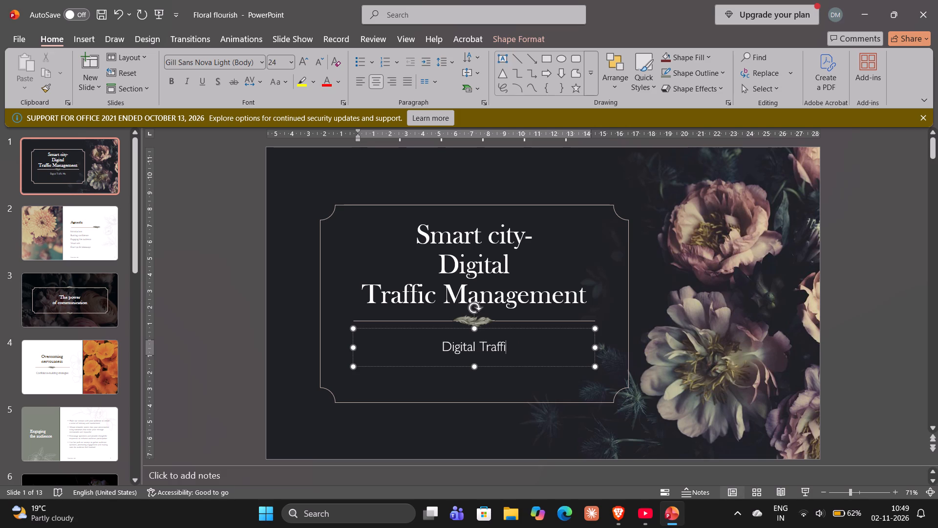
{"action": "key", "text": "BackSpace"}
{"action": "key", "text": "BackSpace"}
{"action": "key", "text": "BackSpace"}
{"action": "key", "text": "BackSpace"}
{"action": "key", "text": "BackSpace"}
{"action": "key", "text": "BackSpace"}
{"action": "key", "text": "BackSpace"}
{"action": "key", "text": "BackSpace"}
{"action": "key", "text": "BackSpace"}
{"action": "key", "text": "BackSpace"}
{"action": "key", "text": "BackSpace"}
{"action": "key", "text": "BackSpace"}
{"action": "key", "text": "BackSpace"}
Enter "DIGITAL TRAFFIC MANAGEMENT" in capitals as the slide 1 subtitle.
{"action": "type", "text": "DIGITAL"}
{"action": "key", "text": "space"}
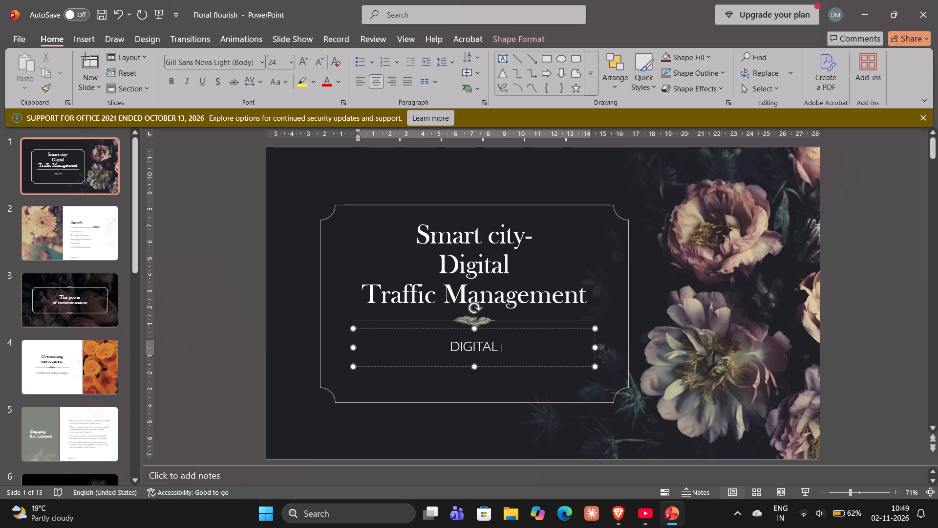
{"action": "type", "text": "TRAFFIC"}
{"action": "key", "text": "space"}
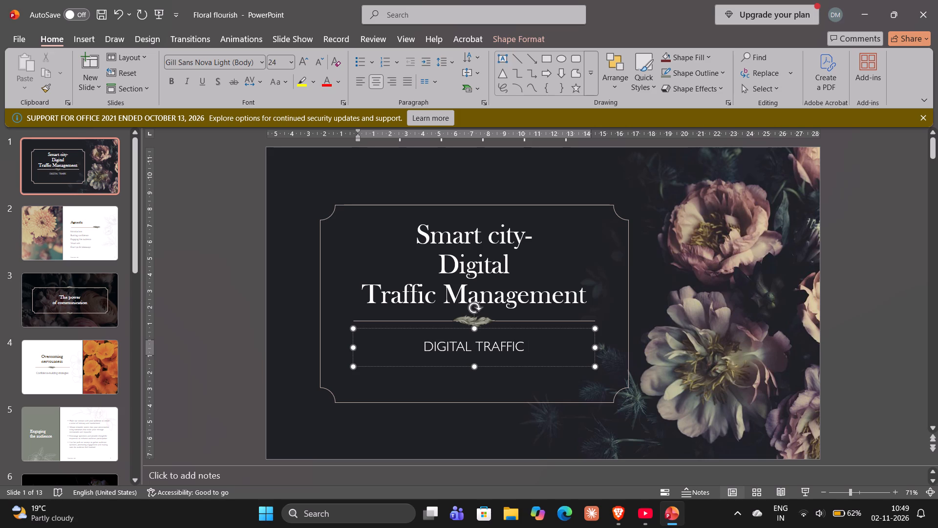
{"action": "type", "text": "MANAGEM"}
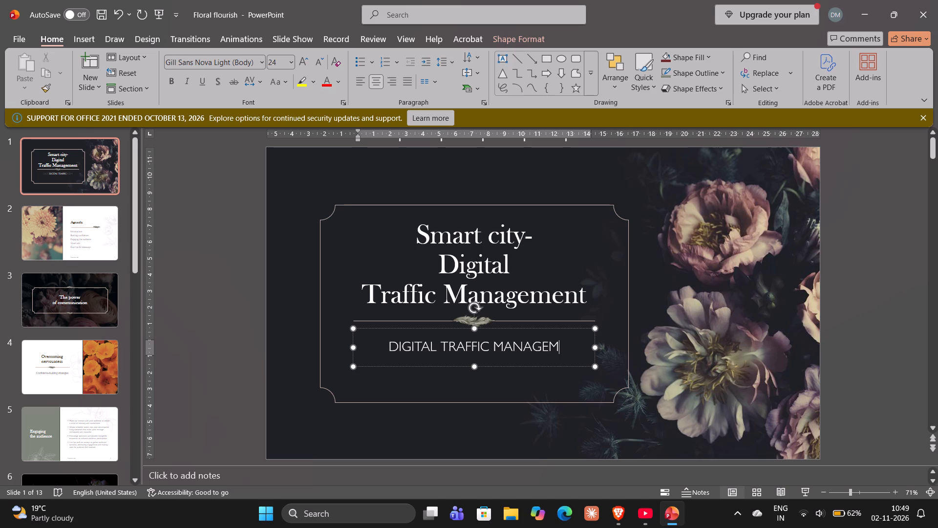
{"action": "type", "text": "ENT"}
{"action": "key", "text": "space"}
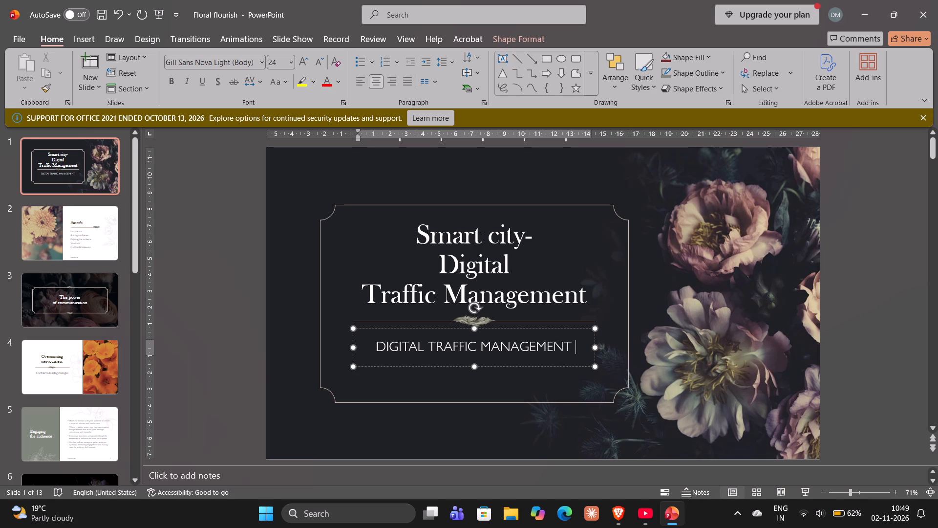
Shorten the slide 1 title to "Smart city" by deleting the hyphen and the two lines below it.
{"action": "left_click", "coordinate": [602, 291]}
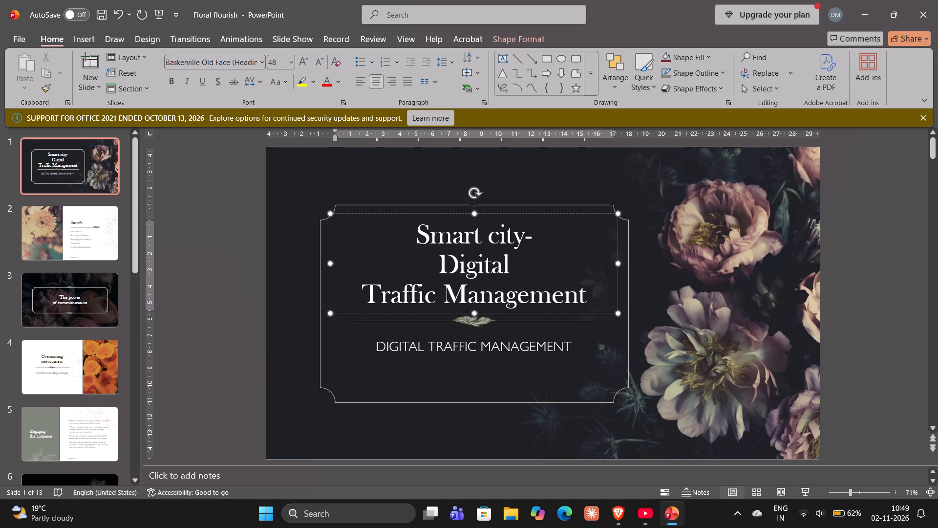
{"action": "key", "text": "BackSpace"}
{"action": "key", "text": "BackSpace"}
{"action": "key", "text": "BackSpace"}
{"action": "key", "text": "BackSpace"}
{"action": "key", "text": "BackSpace"}
{"action": "key", "text": "BackSpace"}
{"action": "key", "text": "BackSpace"}
{"action": "key", "text": "BackSpace"}
{"action": "key", "text": "BackSpace"}
{"action": "key", "text": "BackSpace"}
{"action": "key", "text": "BackSpace"}
{"action": "key", "text": "BackSpace"}
{"action": "key", "text": "BackSpace"}
{"action": "key", "text": "BackSpace"}
{"action": "key", "text": "BackSpace"}
{"action": "key", "text": "BackSpace"}
{"action": "key", "text": "BackSpace"}
{"action": "key", "text": "BackSpace"}
{"action": "key", "text": "BackSpace"}
{"action": "key", "text": "BackSpace"}
{"action": "key", "text": "BackSpace"}
{"action": "key", "text": "BackSpace"}
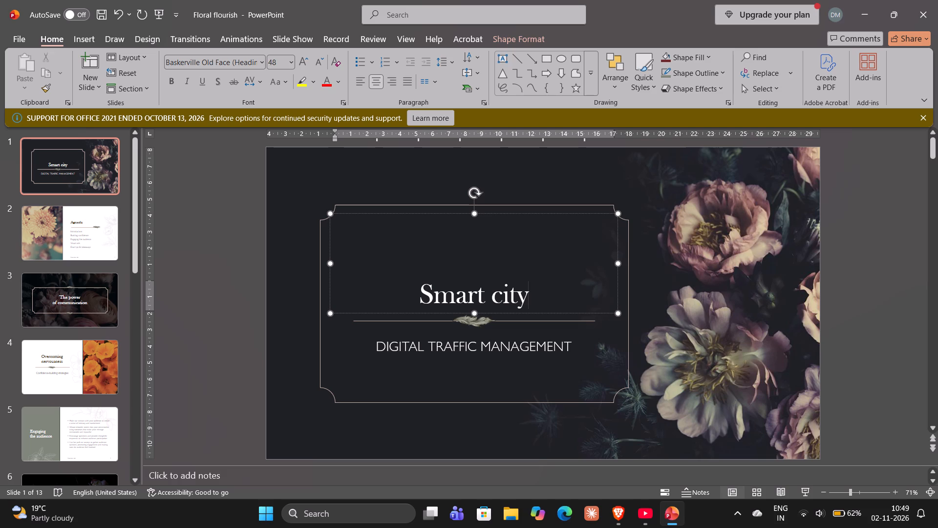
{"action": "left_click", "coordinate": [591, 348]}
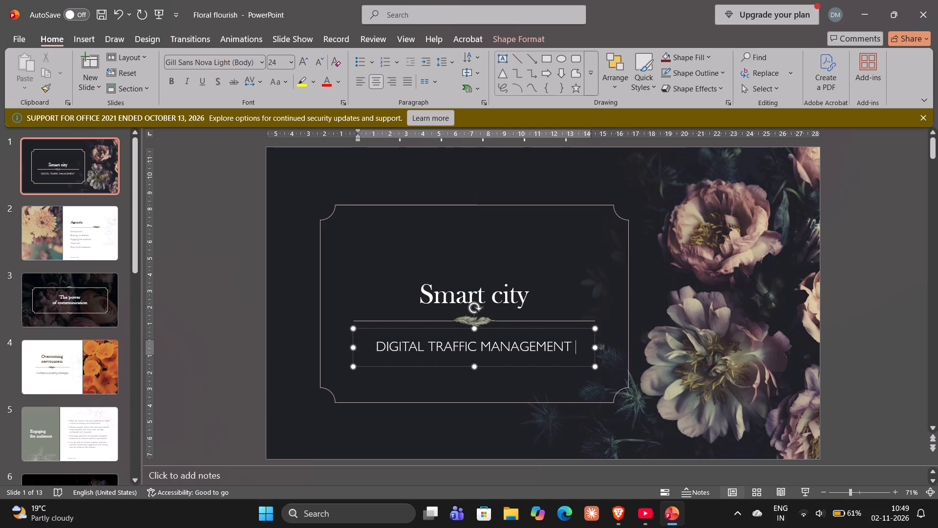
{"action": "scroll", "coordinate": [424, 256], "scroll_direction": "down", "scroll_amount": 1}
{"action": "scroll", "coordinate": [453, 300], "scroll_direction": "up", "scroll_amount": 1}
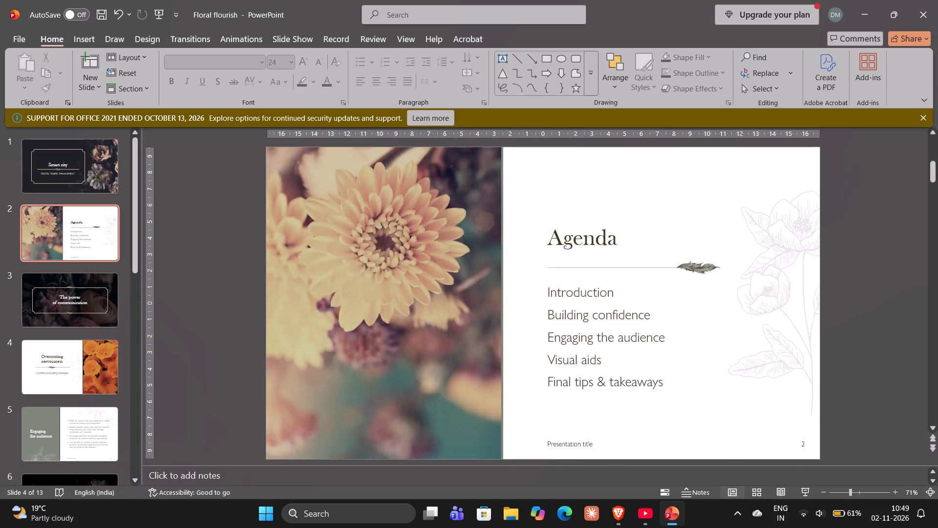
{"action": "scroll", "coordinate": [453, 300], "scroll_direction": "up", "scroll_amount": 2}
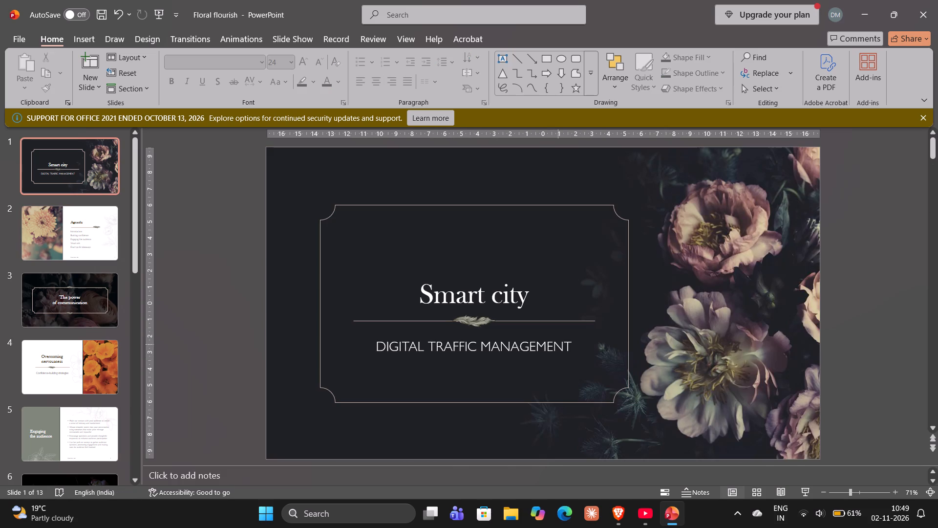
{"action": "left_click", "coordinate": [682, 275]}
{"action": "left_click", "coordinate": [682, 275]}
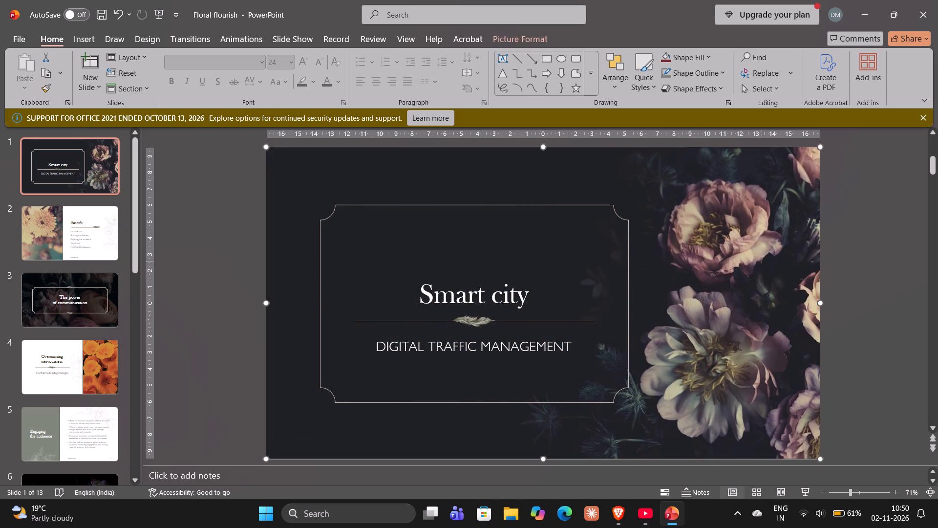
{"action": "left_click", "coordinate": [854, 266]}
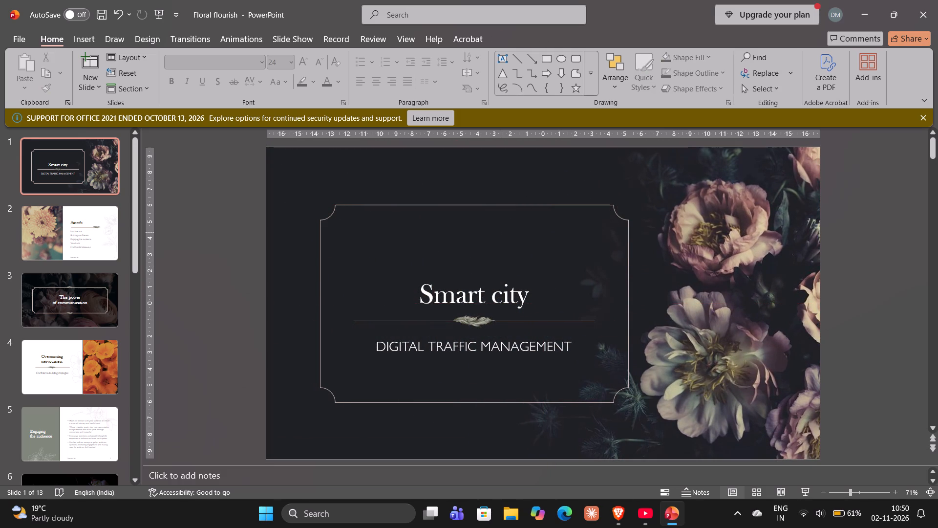
Search the online pictures for "TRAFFIC" to find an image for slide 1.
{"action": "left_click", "coordinate": [92, 39]}
{"action": "left_click", "coordinate": [104, 81]}
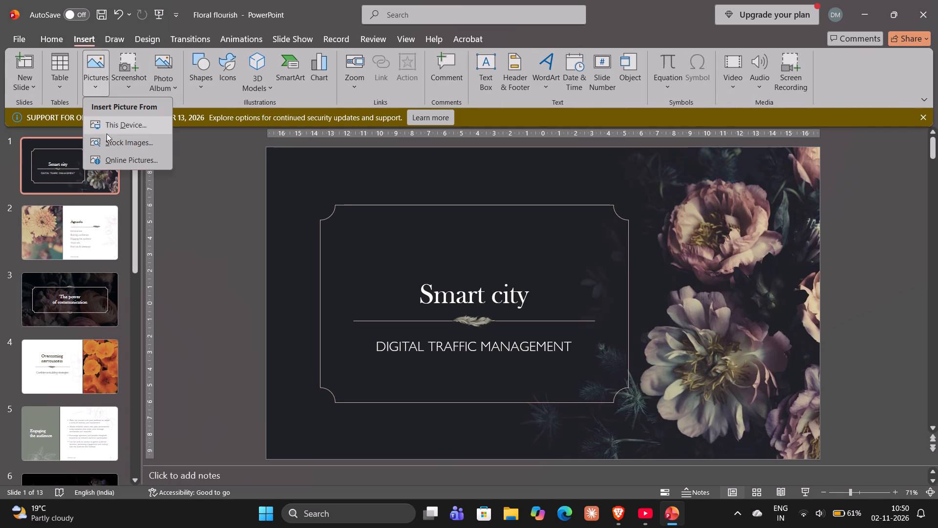
{"action": "left_click", "coordinate": [108, 166]}
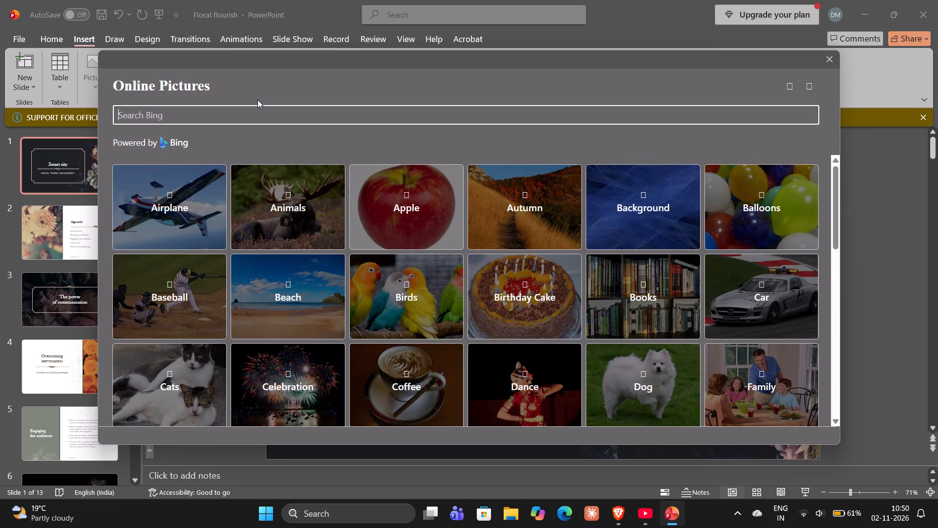
{"action": "type", "text": "TRAFF"}
{"action": "type", "text": "IC"}
{"action": "key", "text": "Tab"}
{"action": "key", "text": "Return"}
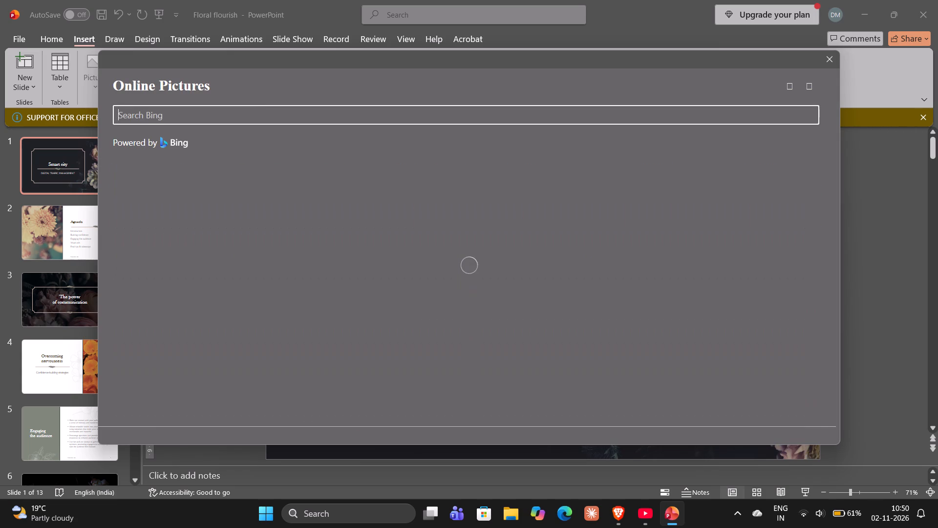
Search the online pictures for "traffic" and look through the results for a slide 1 image.
{"action": "type", "text": "traffic"}
{"action": "key", "text": "Return"}
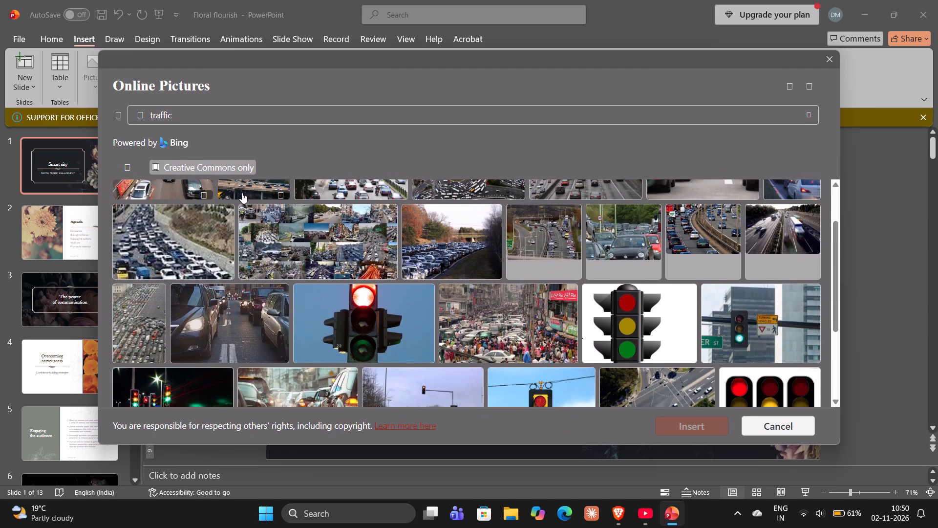
{"action": "scroll", "coordinate": [242, 193], "scroll_direction": "down", "scroll_amount": 2}
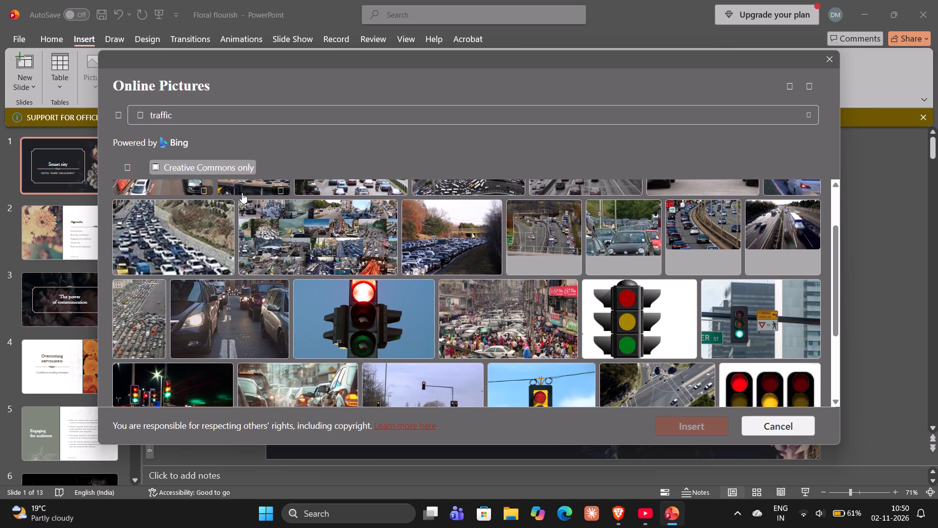
{"action": "scroll", "coordinate": [242, 193], "scroll_direction": "down", "scroll_amount": 2}
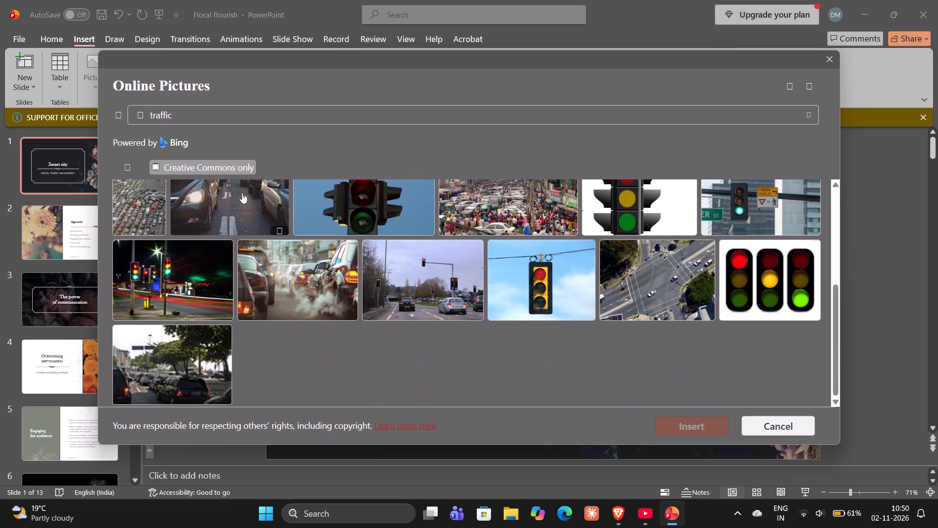
Refine the online picture search to "traffic management", look through the results, and close the search without inserting a picture.
{"action": "left_click", "coordinate": [146, 114]}
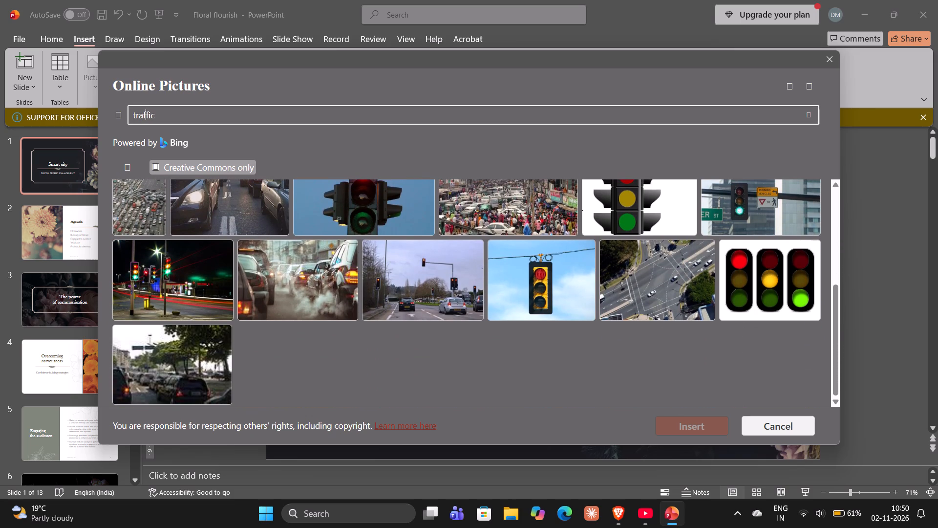
{"action": "key", "text": "Left"}
{"action": "key", "text": "Right"}
{"action": "key", "text": "Right"}
{"action": "key", "text": "Right"}
{"action": "key", "text": "Right"}
{"action": "key", "text": "space"}
{"action": "type", "text": "sm"}
{"action": "key", "text": "BackSpace"}
{"action": "key", "text": "BackSpace"}
{"action": "type", "text": "management"}
{"action": "key", "text": "Return"}
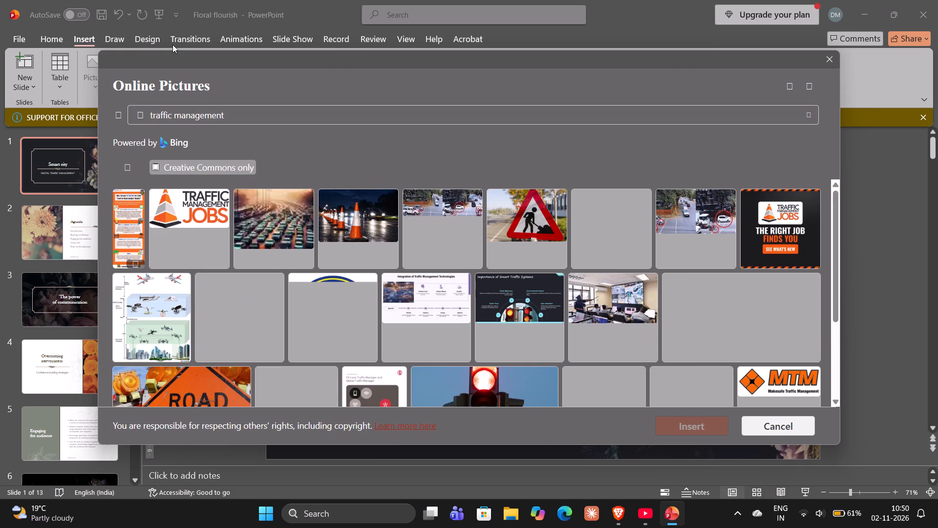
{"action": "scroll", "coordinate": [419, 113], "scroll_direction": "down", "scroll_amount": 1}
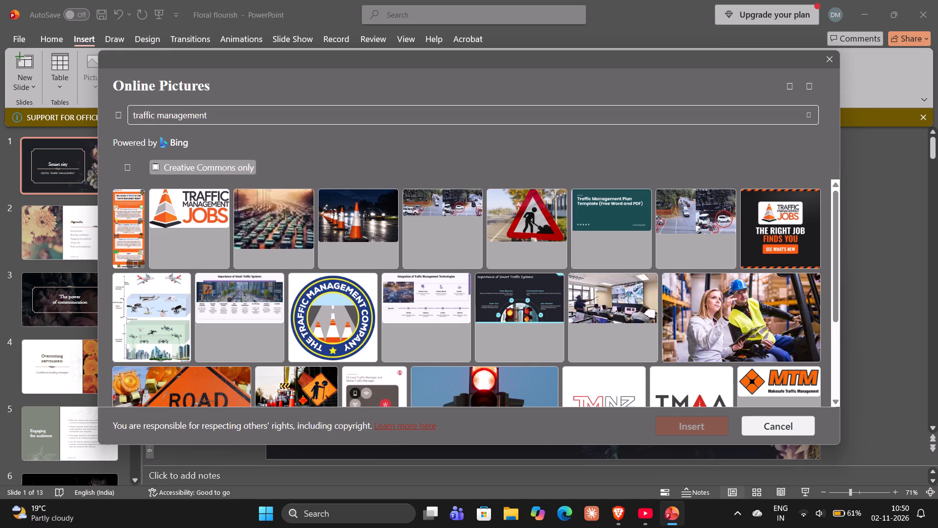
{"action": "scroll", "coordinate": [548, 113], "scroll_direction": "down", "scroll_amount": 1}
{"action": "scroll", "coordinate": [588, 277], "scroll_direction": "down", "scroll_amount": 1}
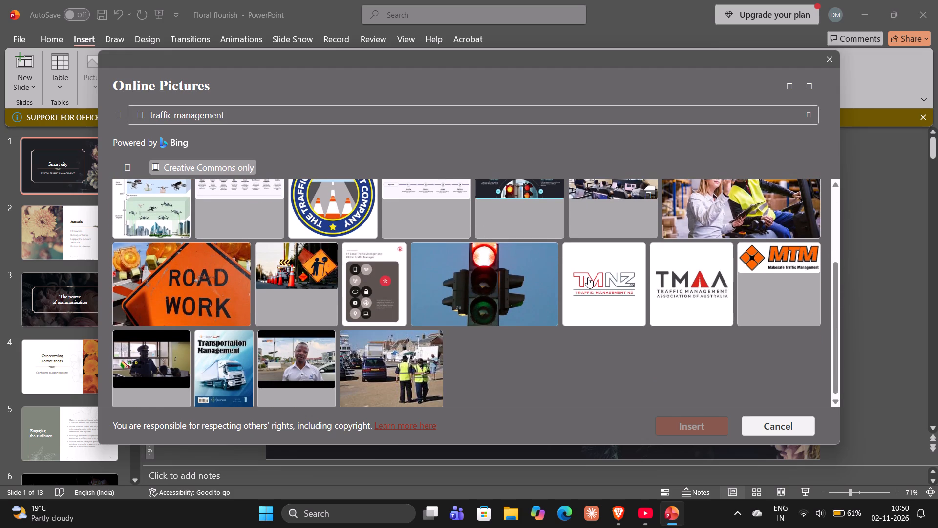
{"action": "scroll", "coordinate": [588, 277], "scroll_direction": "down", "scroll_amount": 1}
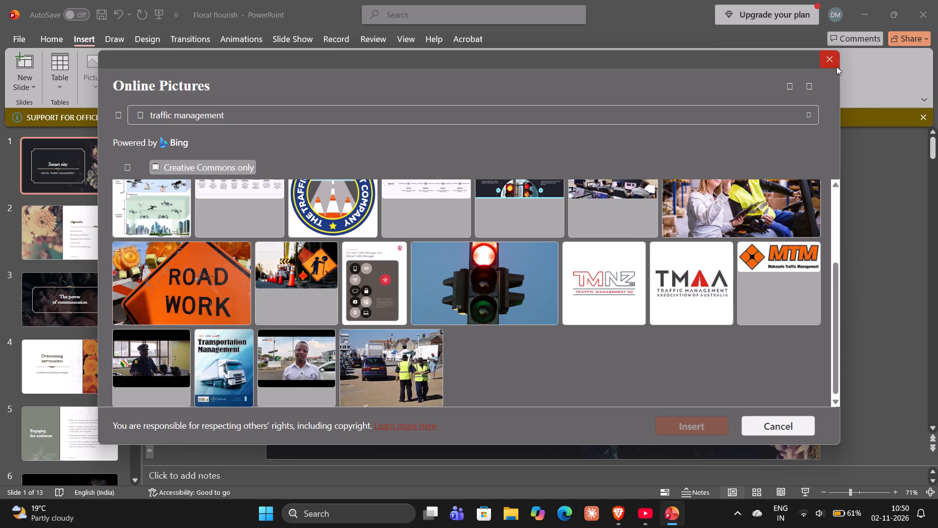
{"action": "left_click", "coordinate": [836, 66]}
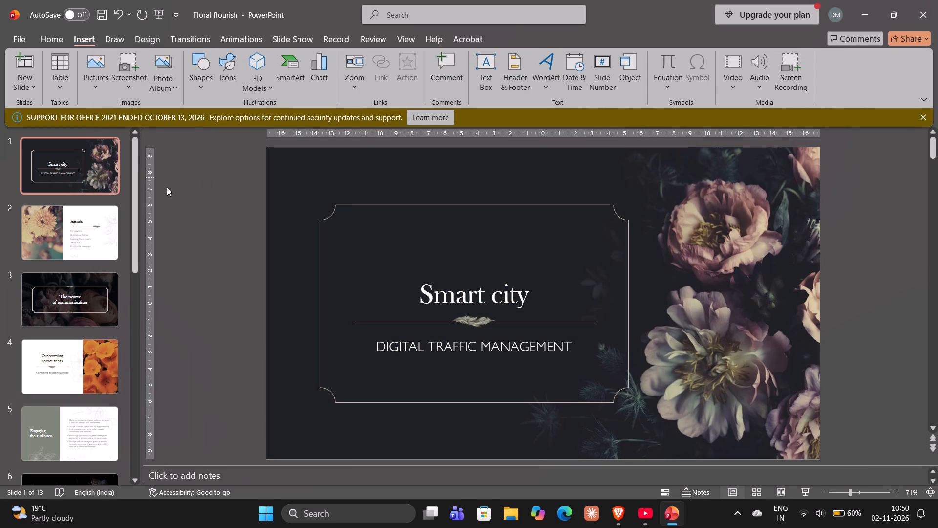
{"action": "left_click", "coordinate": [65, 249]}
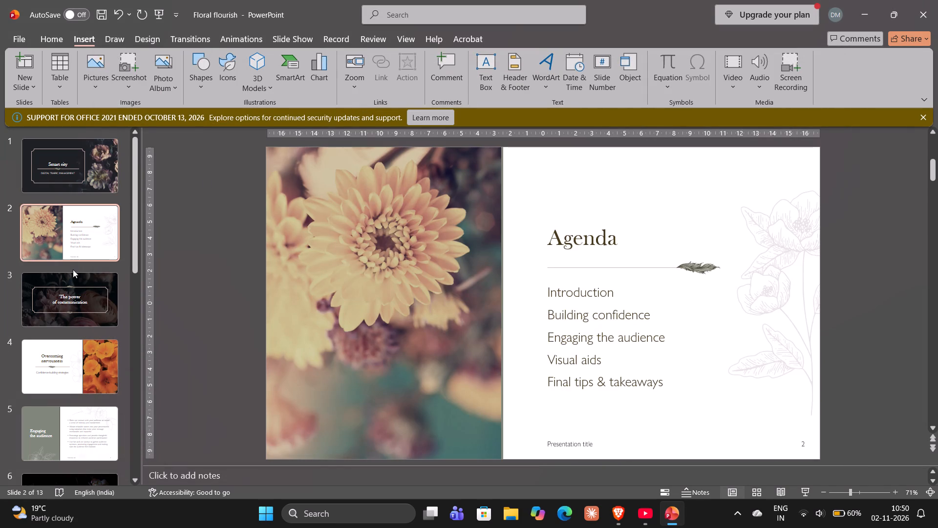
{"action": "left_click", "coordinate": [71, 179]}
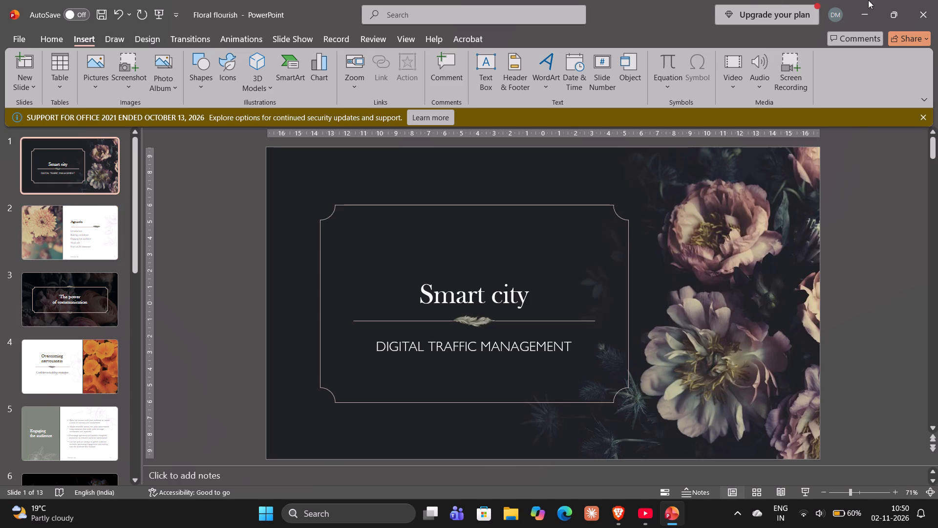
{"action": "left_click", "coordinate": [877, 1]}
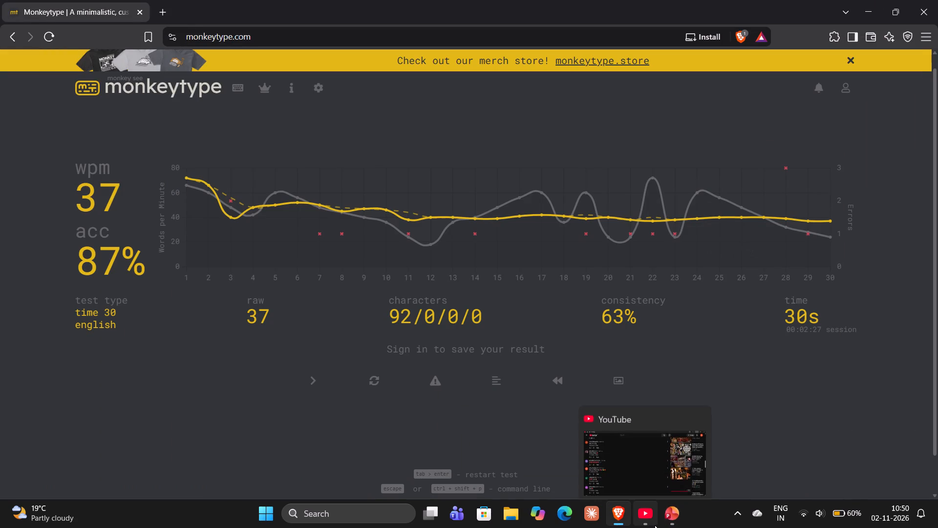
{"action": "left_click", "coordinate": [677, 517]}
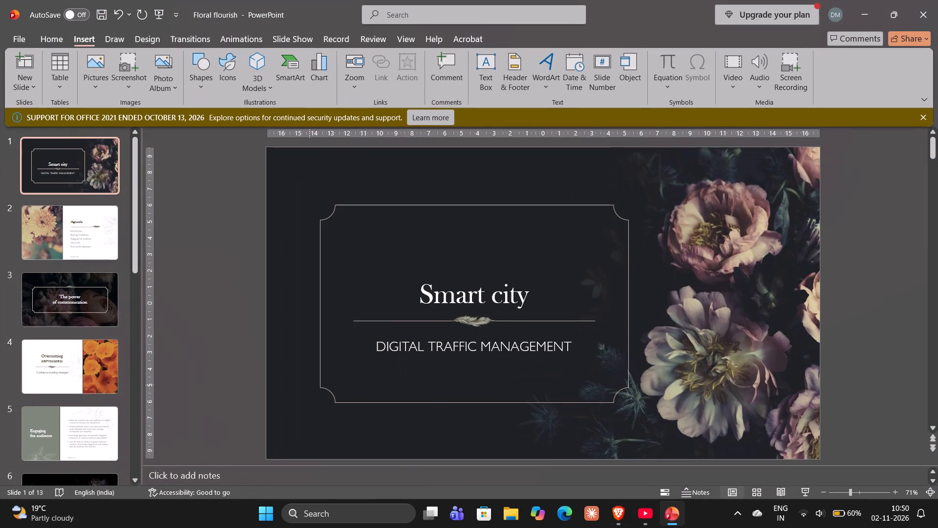
Look through the template's slides from the Agenda to the closing Thank you slide to review their layouts and placeholder content.
{"action": "scroll", "coordinate": [109, 328], "scroll_direction": "down", "scroll_amount": 2}
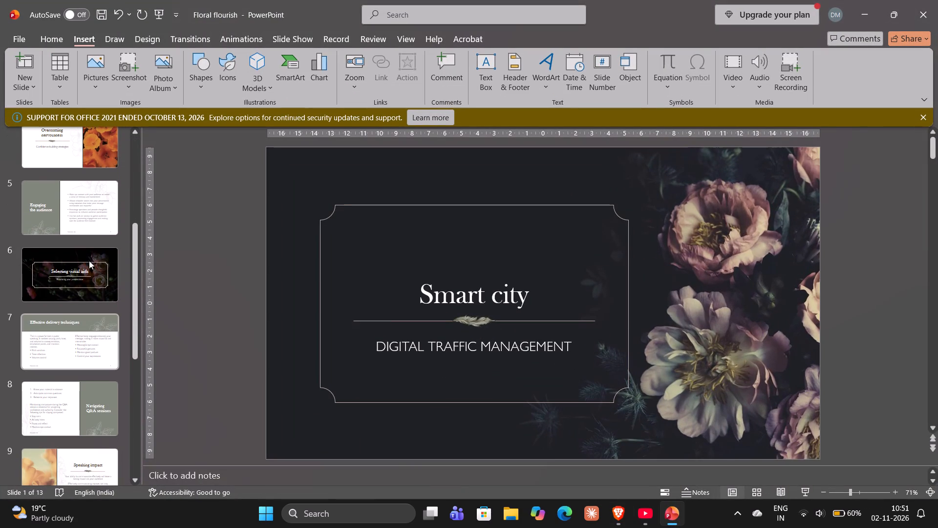
{"action": "scroll", "coordinate": [66, 189], "scroll_direction": "up", "scroll_amount": 1}
{"action": "scroll", "coordinate": [62, 218], "scroll_direction": "down", "scroll_amount": 1}
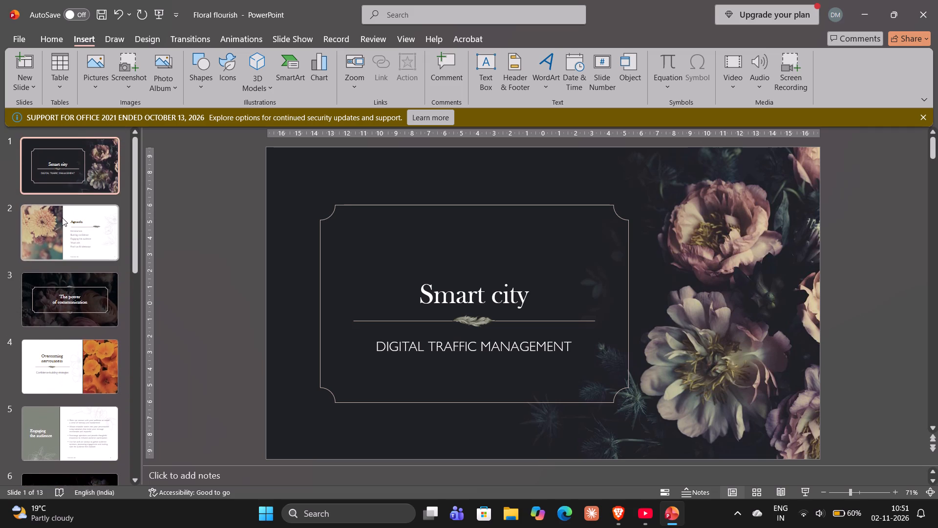
{"action": "scroll", "coordinate": [62, 218], "scroll_direction": "down", "scroll_amount": 1}
{"action": "left_click", "coordinate": [62, 218]}
{"action": "left_click", "coordinate": [62, 187]}
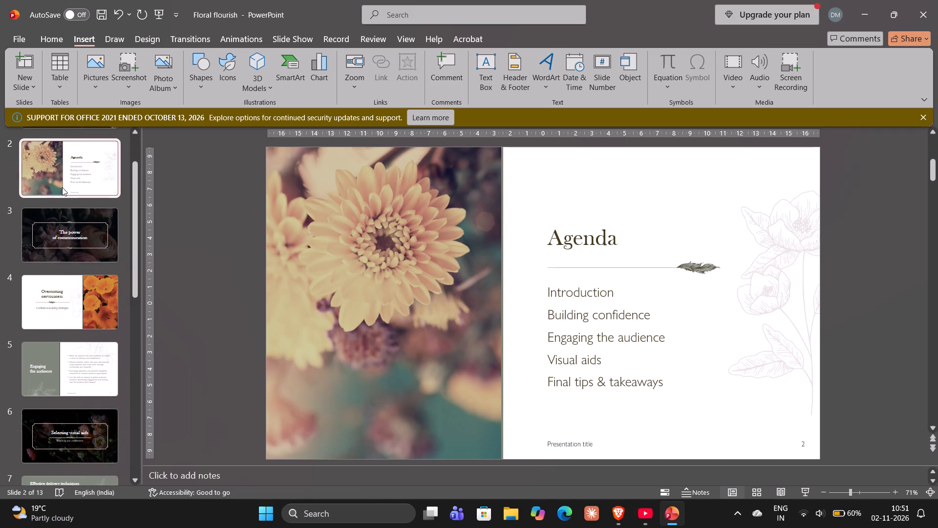
{"action": "left_click", "coordinate": [68, 237]}
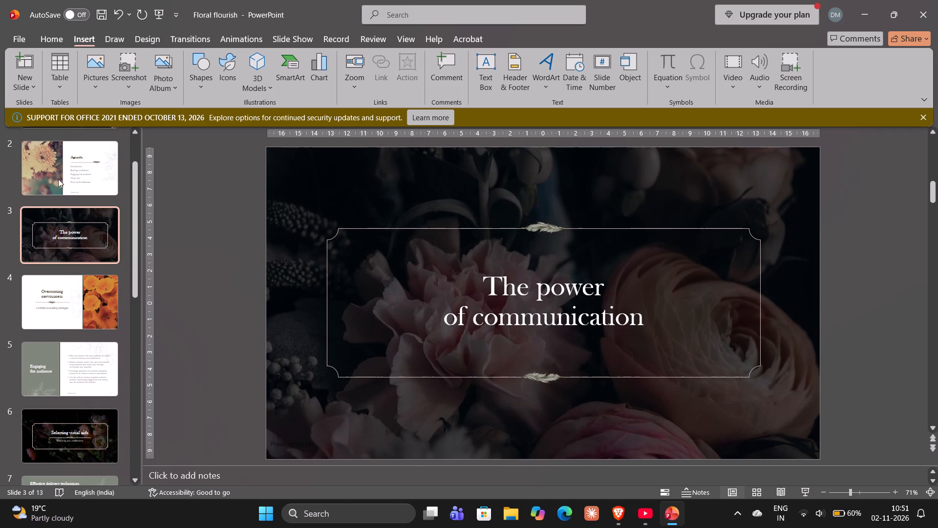
{"action": "left_click", "coordinate": [75, 287]}
{"action": "scroll", "coordinate": [75, 287], "scroll_direction": "down", "scroll_amount": 1}
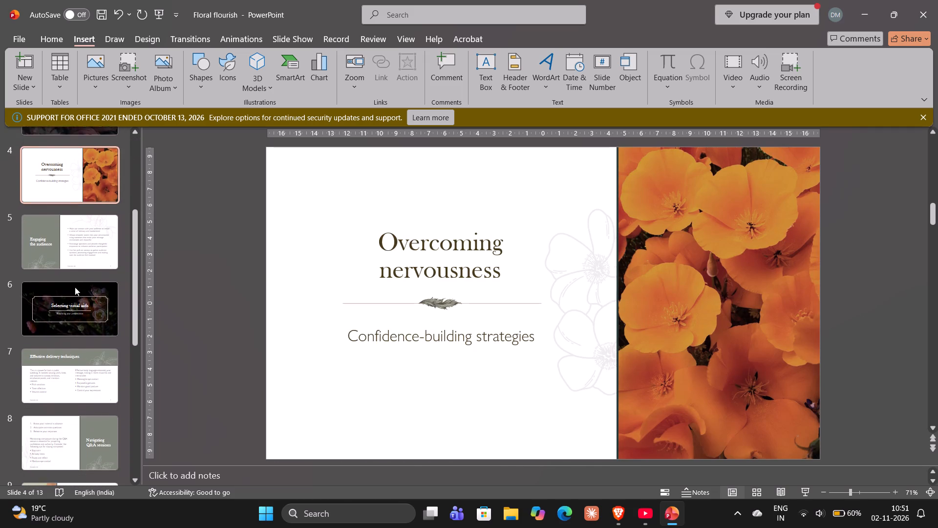
{"action": "scroll", "coordinate": [75, 287], "scroll_direction": "down", "scroll_amount": 1}
{"action": "left_click", "coordinate": [55, 298]}
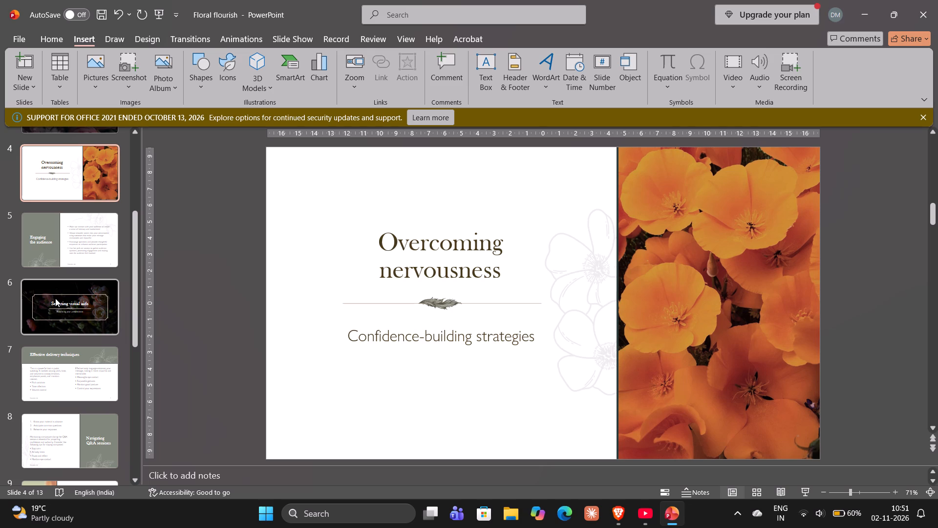
{"action": "scroll", "coordinate": [55, 298], "scroll_direction": "down", "scroll_amount": 1}
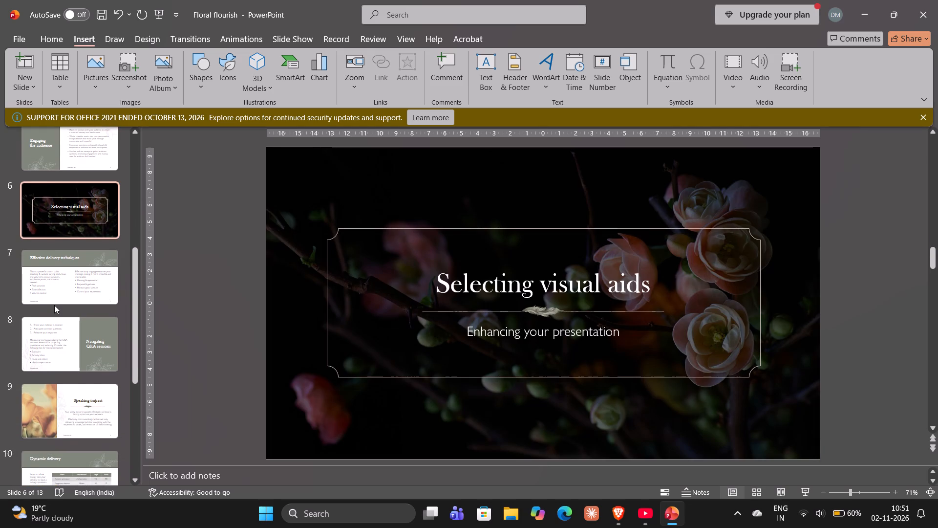
{"action": "left_click", "coordinate": [54, 305]}
{"action": "scroll", "coordinate": [54, 305], "scroll_direction": "down", "scroll_amount": 1}
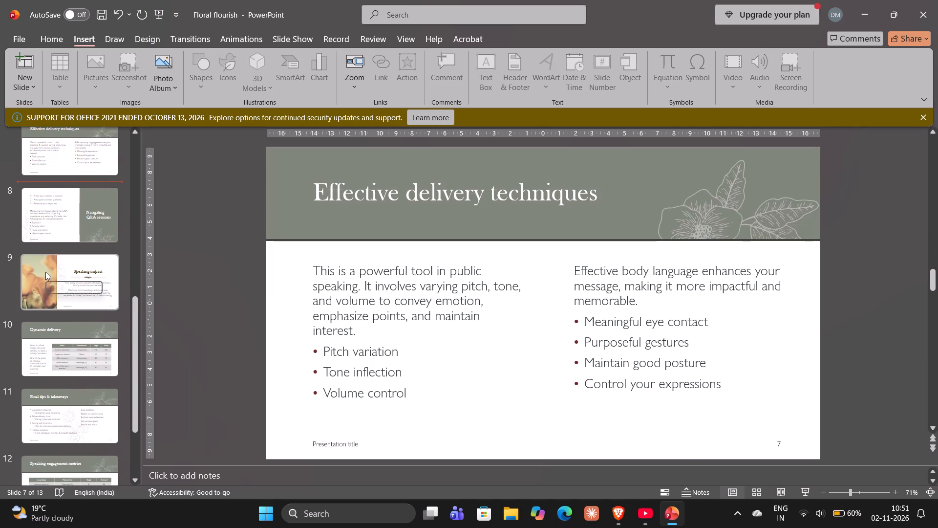
{"action": "left_click", "coordinate": [53, 340]}
{"action": "scroll", "coordinate": [53, 340], "scroll_direction": "down", "scroll_amount": 1}
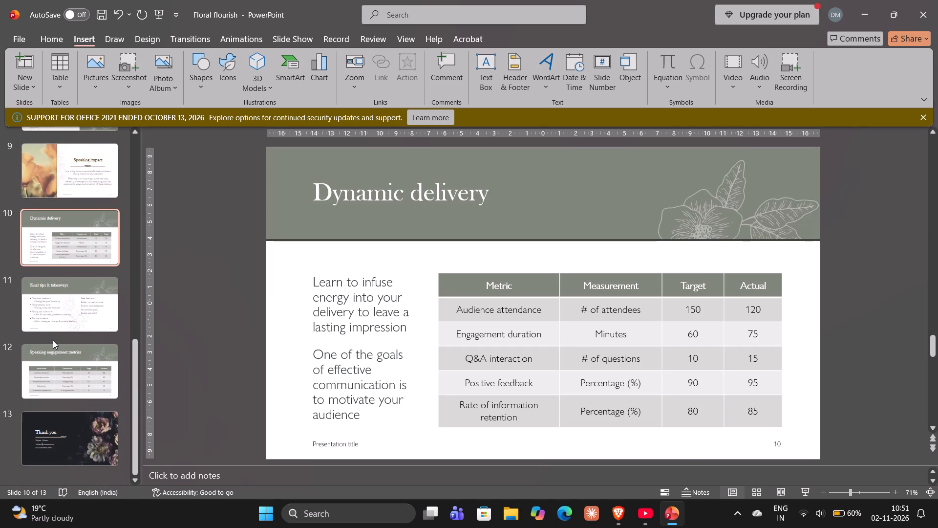
{"action": "scroll", "coordinate": [53, 340], "scroll_direction": "down", "scroll_amount": 1}
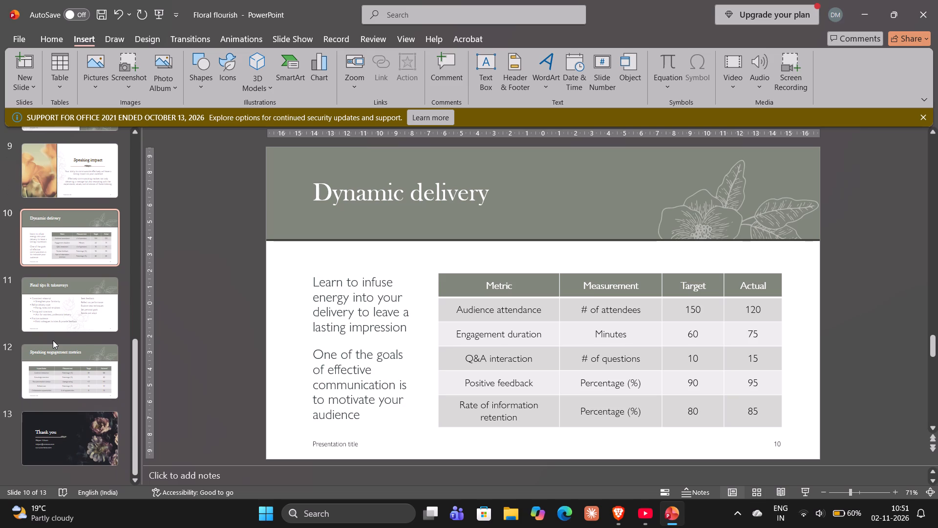
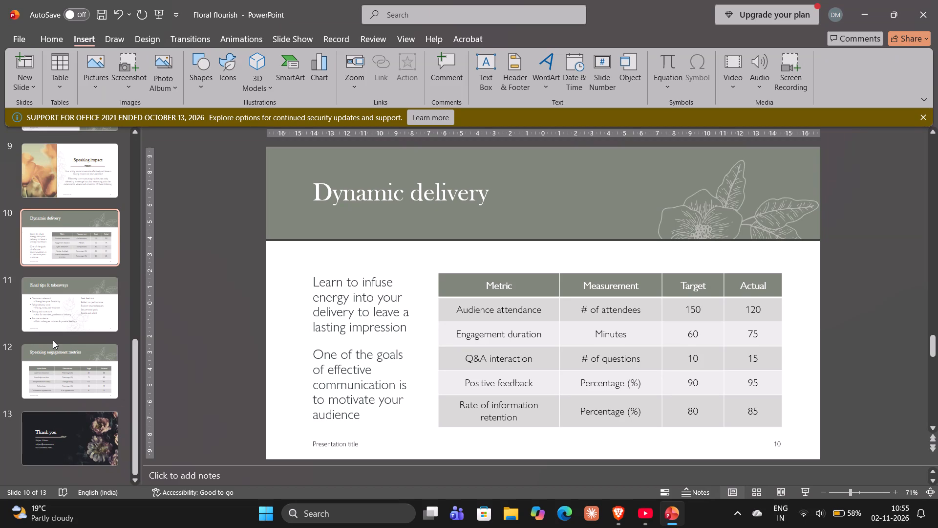
Switch to YouTube, start the 18:27 qawwalis video from the queue, and return to the PowerPoint presentation.
{"action": "key", "text": "alt+Tab"}
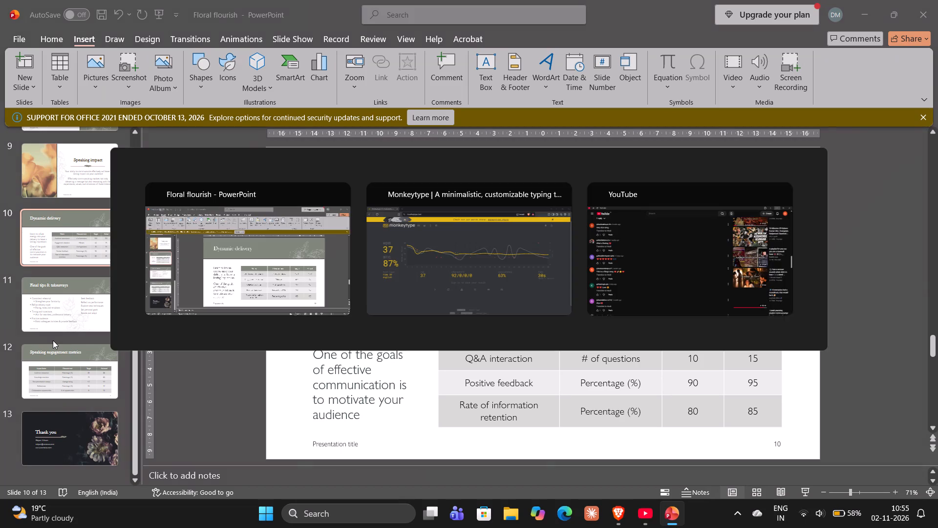
{"action": "key", "text": "alt+Tab"}
{"action": "scroll", "coordinate": [46, 373], "scroll_direction": "up", "scroll_amount": 13}
{"action": "scroll", "coordinate": [46, 373], "scroll_direction": "up", "scroll_amount": 8}
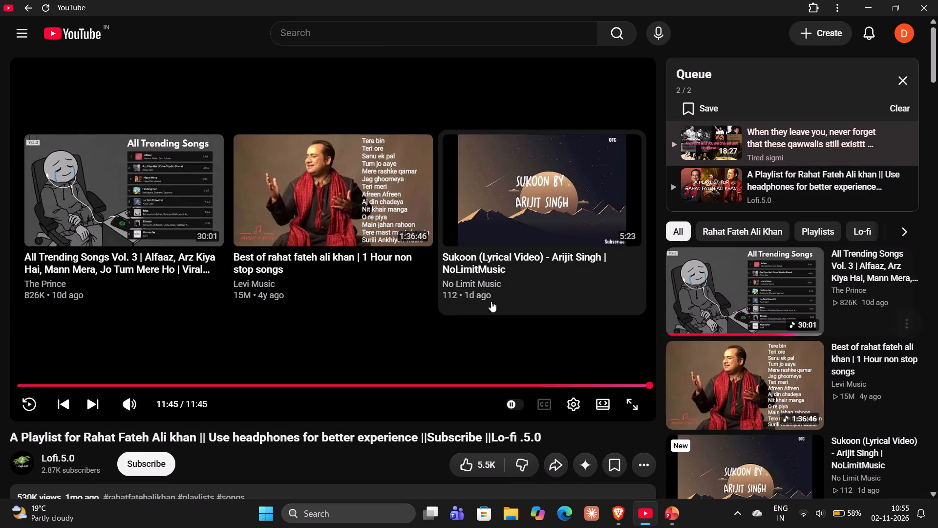
{"action": "left_click", "coordinate": [715, 150]}
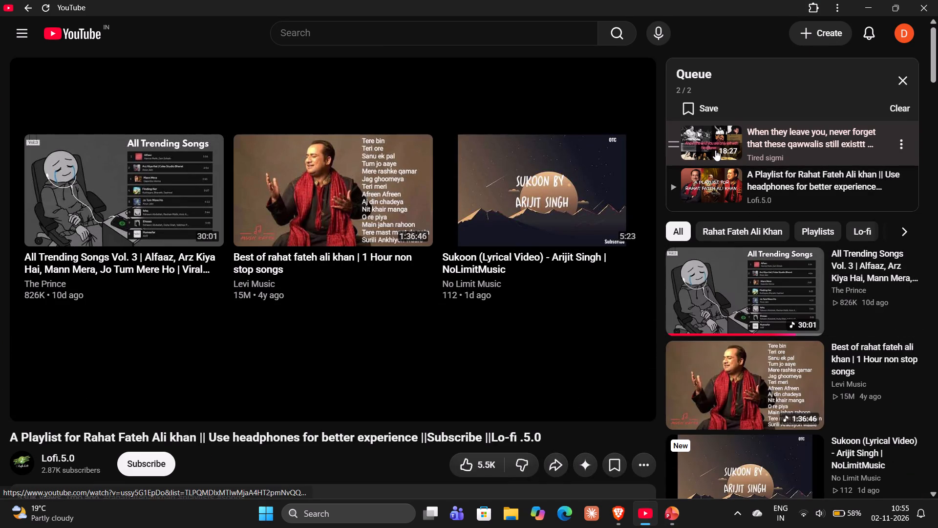
{"action": "key", "text": "alt+Tab"}
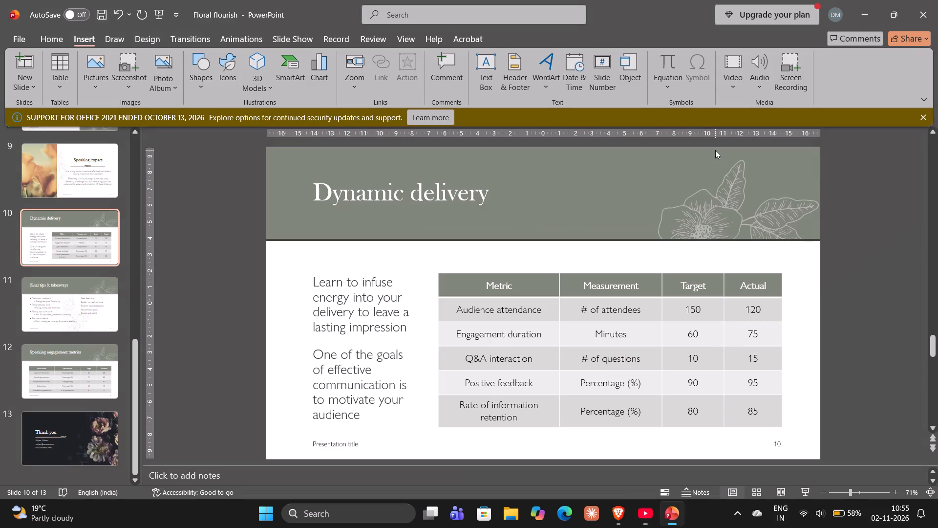
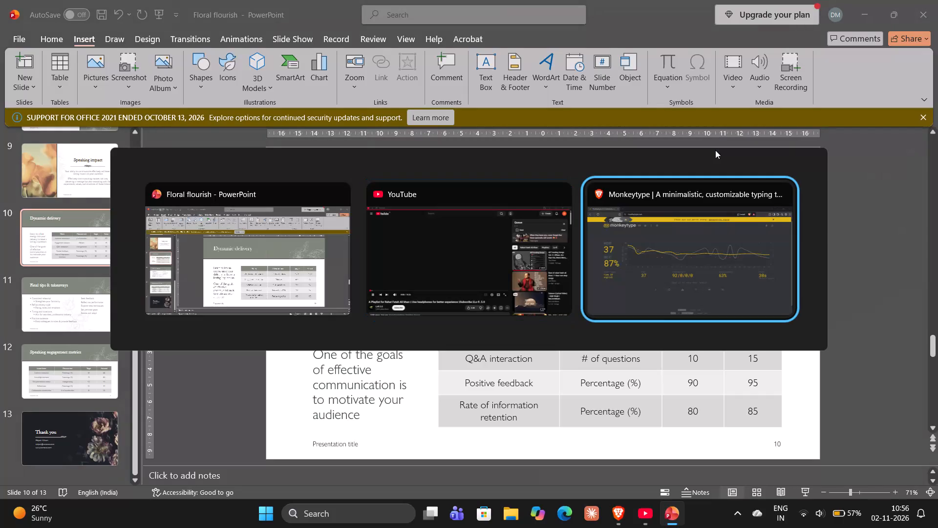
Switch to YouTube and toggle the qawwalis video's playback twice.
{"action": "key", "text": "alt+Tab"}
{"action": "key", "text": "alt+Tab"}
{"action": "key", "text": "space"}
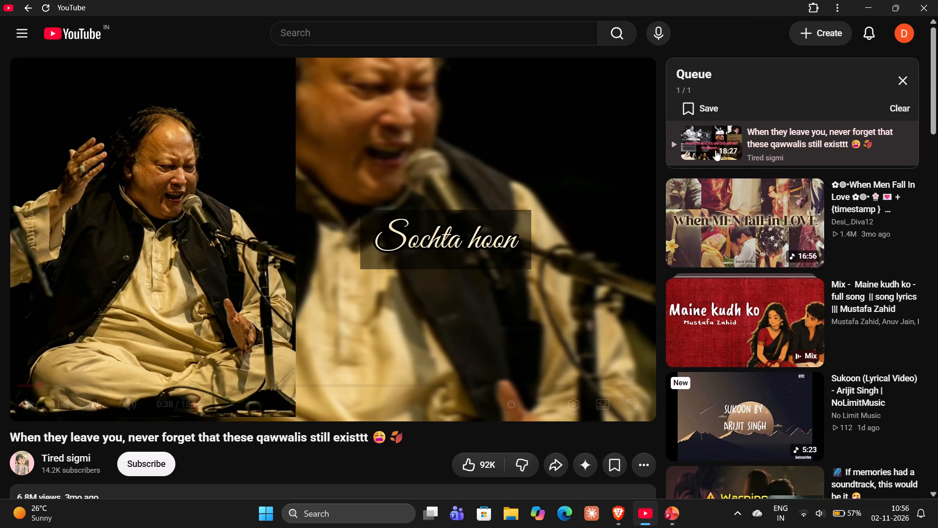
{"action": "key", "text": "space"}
Switch to Monkeytype, start a new 30-second English typing test and enter its first line, from "because" to "high".
{"action": "key", "text": "alt+Tab"}
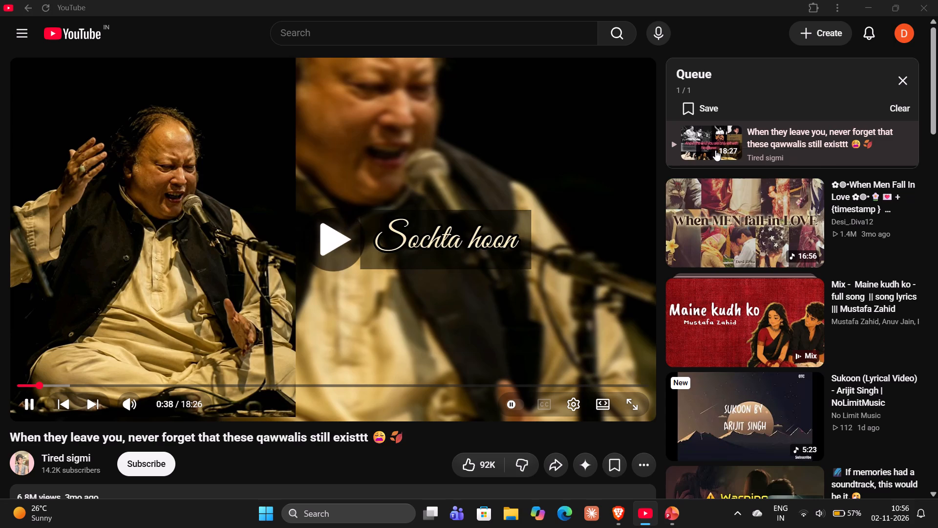
{"action": "key", "text": "alt+Tab"}
{"action": "key", "text": "Tab"}
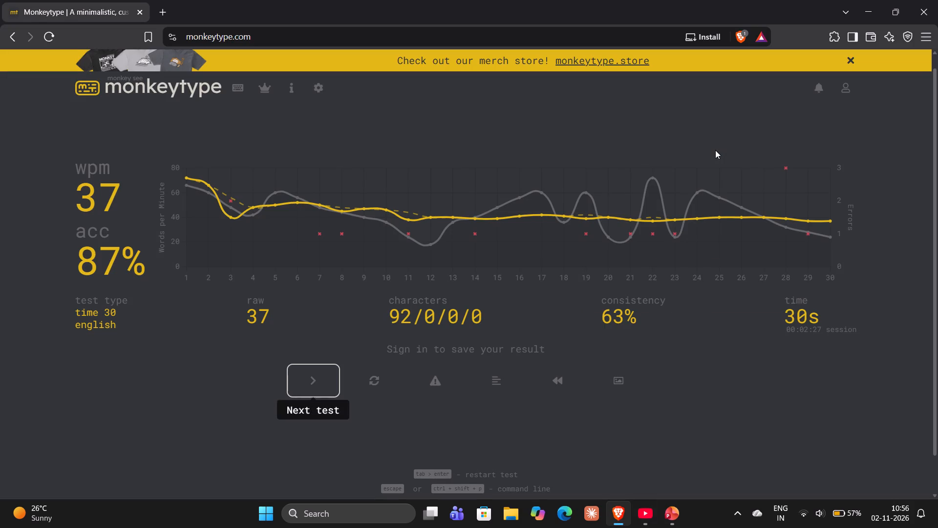
{"action": "key", "text": "Return"}
{"action": "type", "text": "because know we while sp"}
{"action": "key", "text": "BackSpace"}
{"action": "type", "text": "o develop on not can call you same high"}
{"action": "key", "text": "space"}
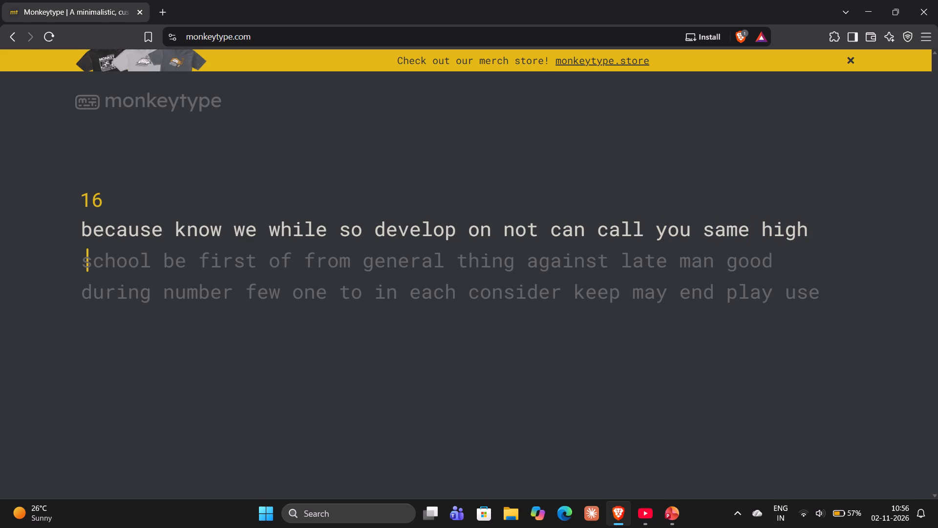
Continue the typing test through the second line, from "school" to "man", correcting mistakes in "general" and "late".
{"action": "type", "text": "school be forst of from genra"}
{"action": "key", "text": "BackSpace"}
{"action": "key", "text": "BackSpace"}
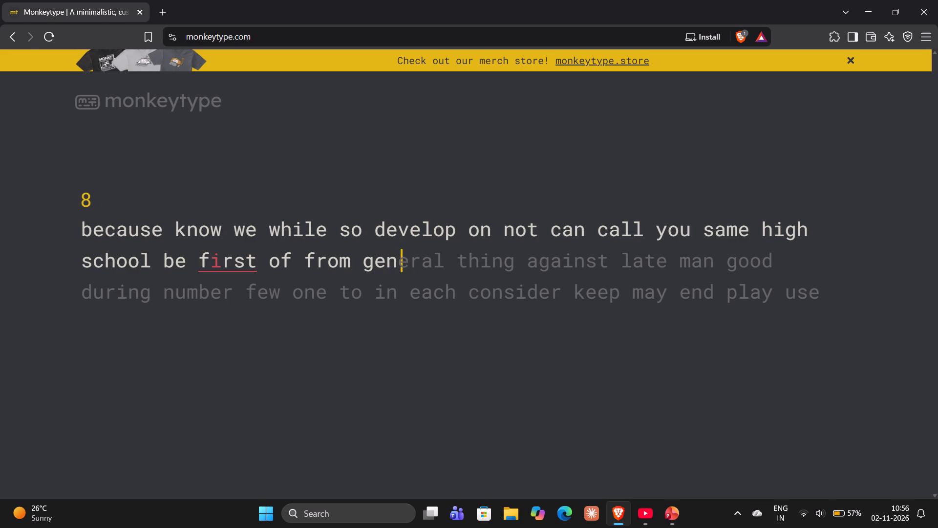
{"action": "type", "text": "eral thing against laste"}
{"action": "key", "text": "space"}
{"action": "key", "text": "BackSpace"}
{"action": "key", "text": "BackSpace"}
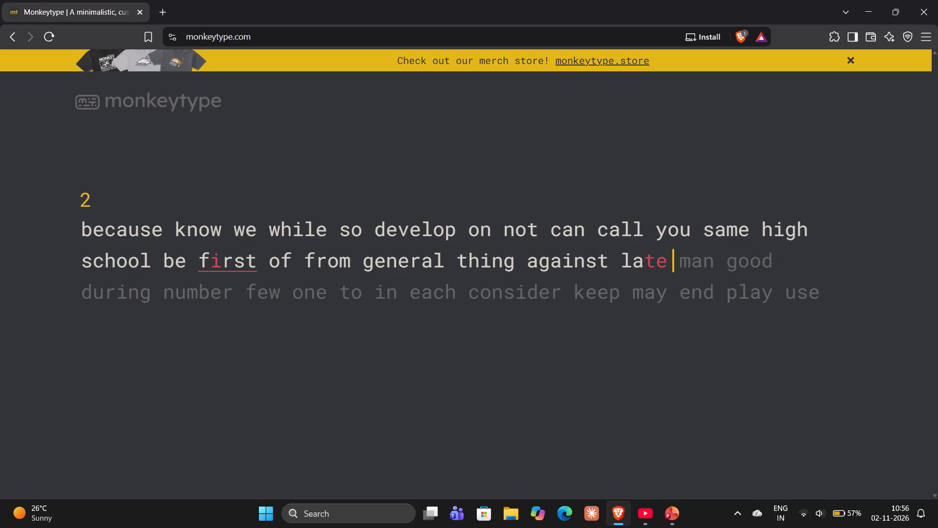
{"action": "key", "text": "BackSpace"}
{"action": "key", "text": "BackSpace"}
{"action": "type", "text": "te man"}
{"action": "key", "text": "space"}
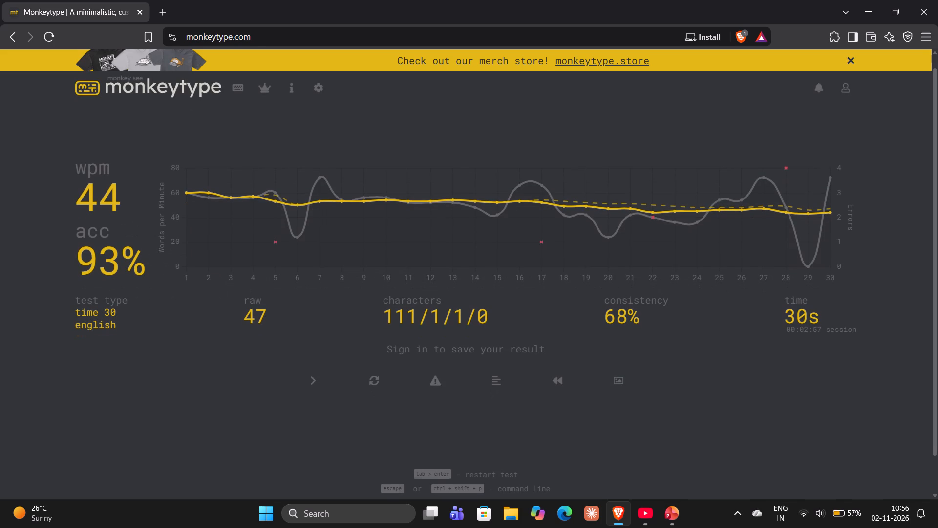
Return to the PowerPoint presentation and look through its slides to the closing slide and back to the title slide.
{"action": "key", "text": "alt+Tab"}
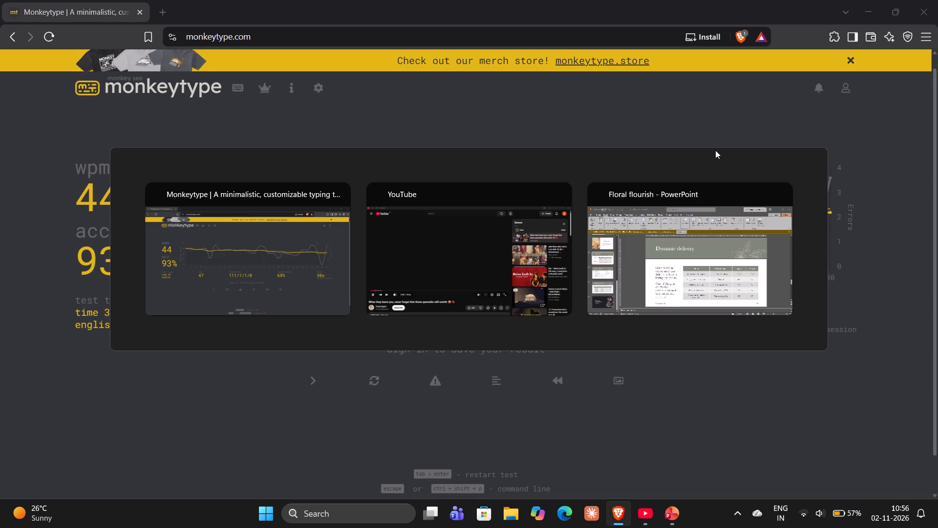
{"action": "key", "text": "alt+Tab"}
{"action": "scroll", "coordinate": [545, 232], "scroll_direction": "down", "scroll_amount": 1}
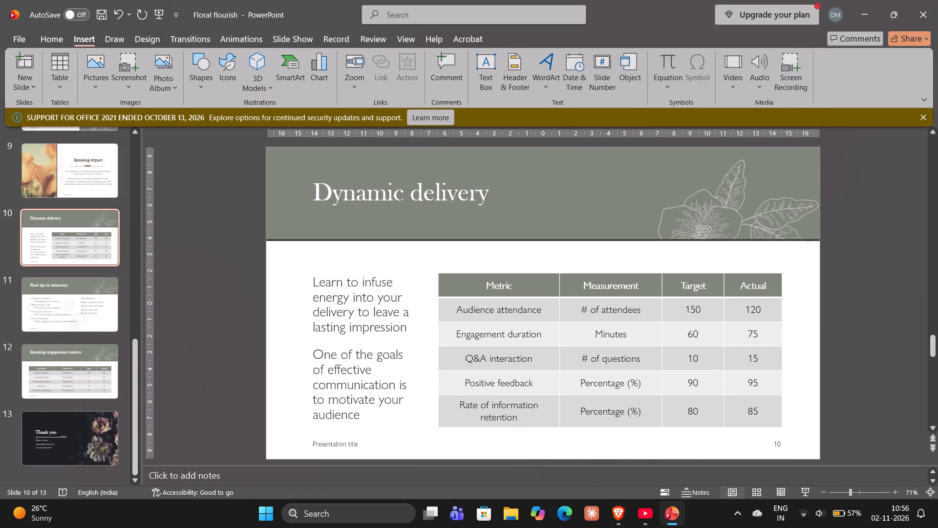
{"action": "scroll", "coordinate": [545, 232], "scroll_direction": "down", "scroll_amount": 1}
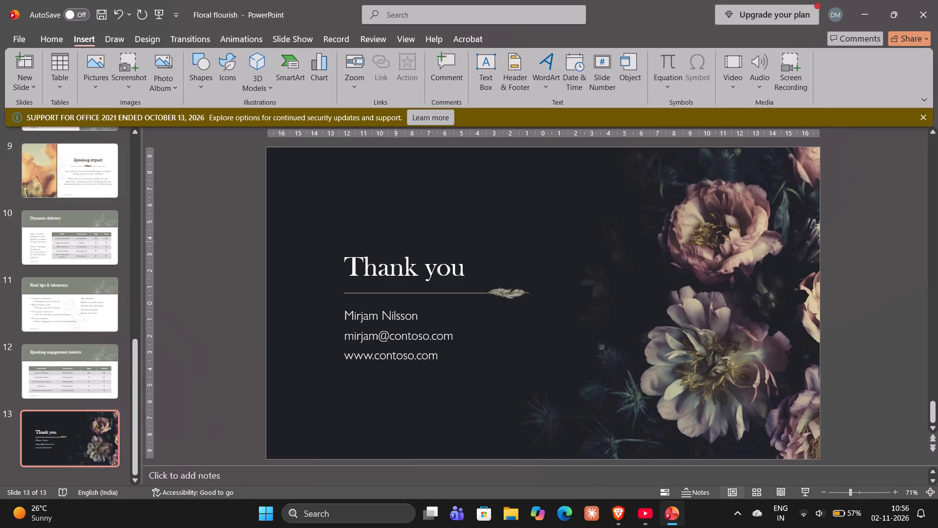
{"action": "scroll", "coordinate": [394, 241], "scroll_direction": "up", "scroll_amount": 1}
{"action": "scroll", "coordinate": [537, 251], "scroll_direction": "up", "scroll_amount": 12}
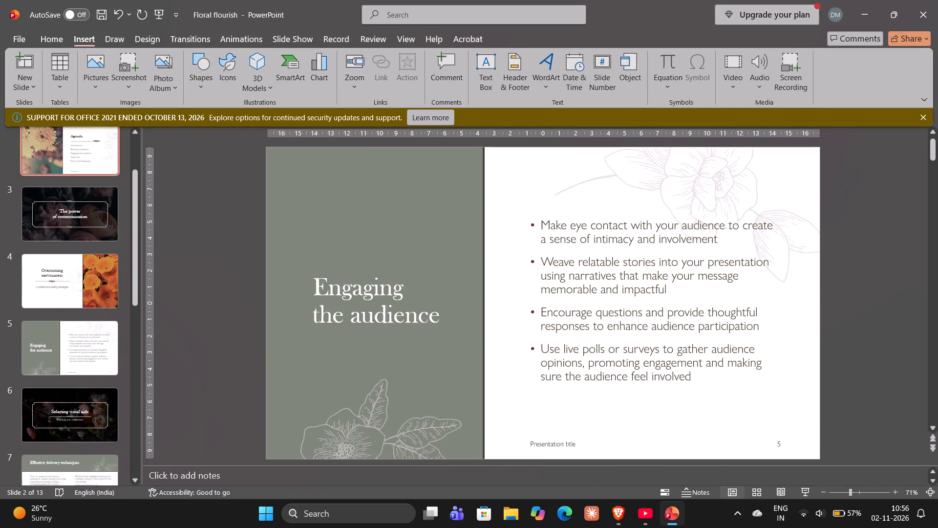
{"action": "scroll", "coordinate": [537, 251], "scroll_direction": "up", "scroll_amount": 2}
Minimise the PowerPoint, Monkeytype and YouTube windows, then open Pinterest from the desktop in a maximised window.
{"action": "left_click", "coordinate": [866, 0]}
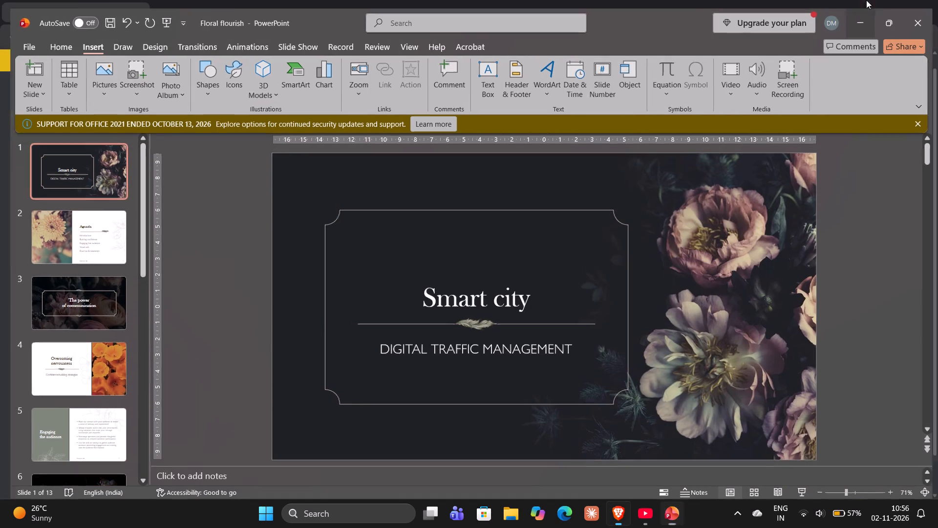
{"action": "left_click", "coordinate": [868, 1]}
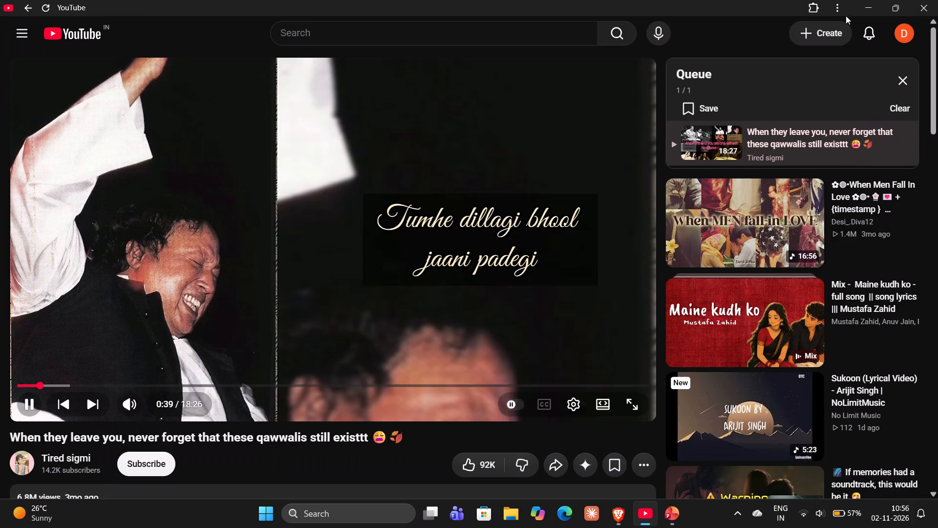
{"action": "left_click", "coordinate": [873, 0]}
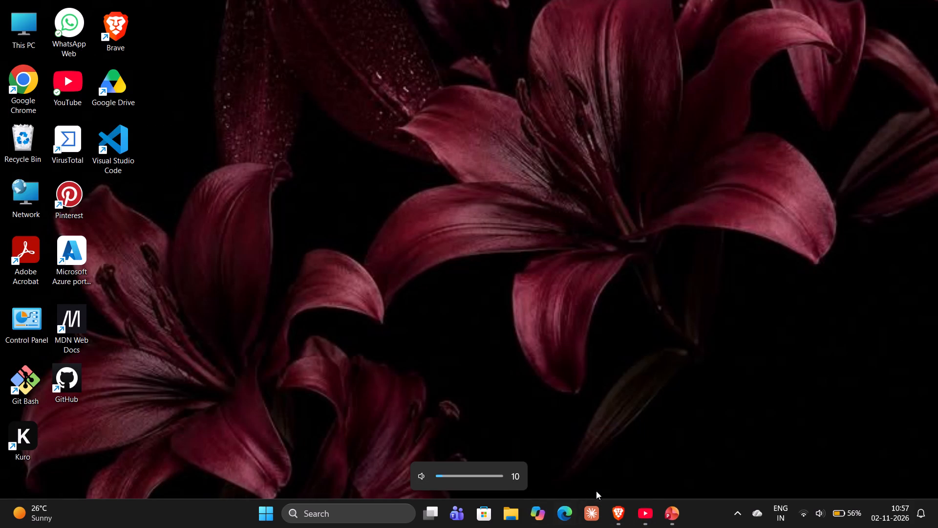
{"action": "double_click", "coordinate": [74, 192]}
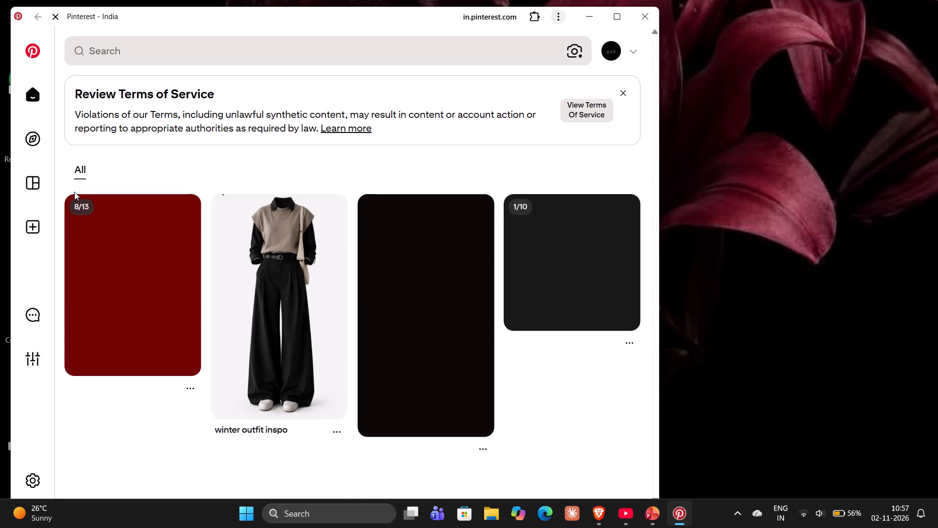
{"action": "double_click", "coordinate": [275, 15]}
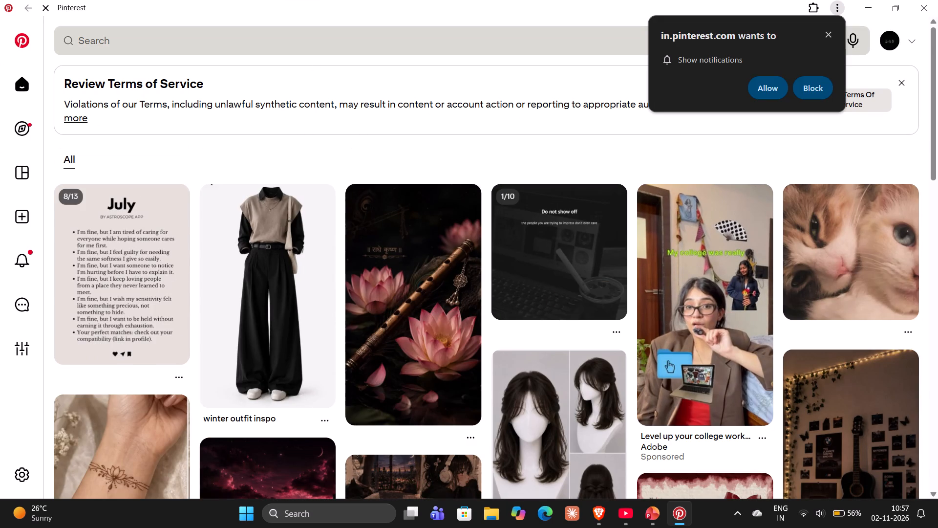
Search Pinterest for the suggested query "traffic aesthetic".
{"action": "left_click", "coordinate": [290, 33]}
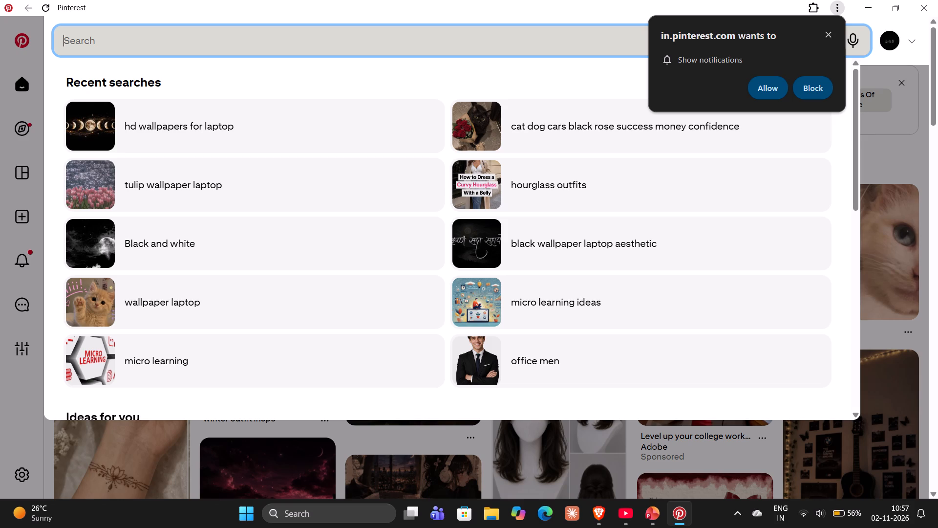
{"action": "type", "text": "traffic"}
{"action": "key", "text": "space"}
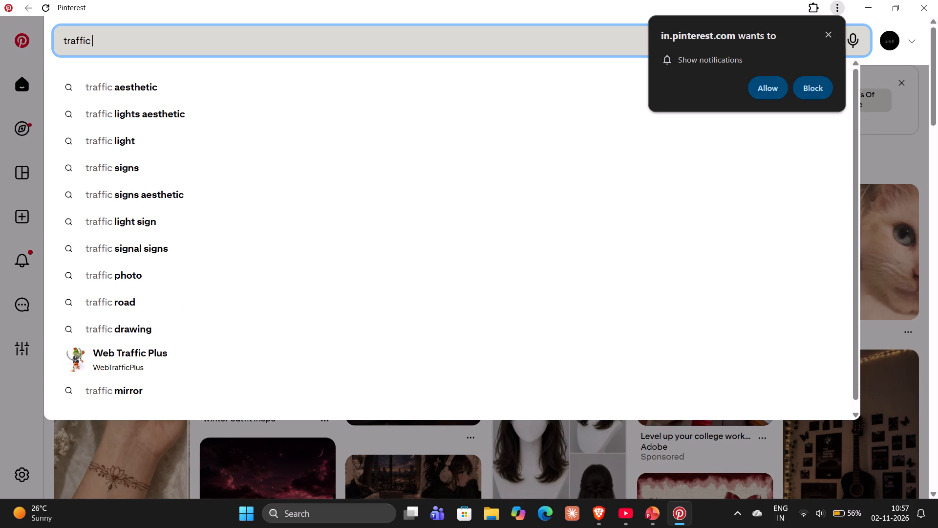
{"action": "key", "text": "Down"}
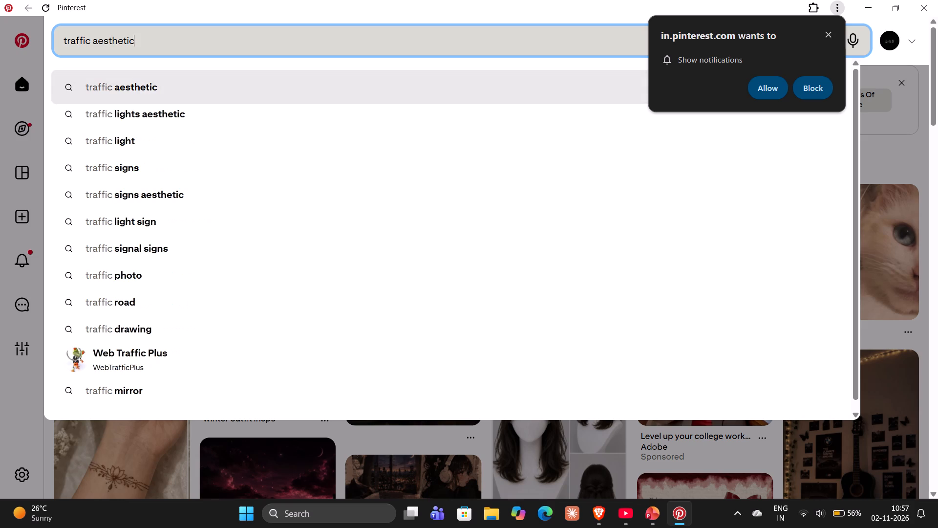
{"action": "key", "text": "Return"}
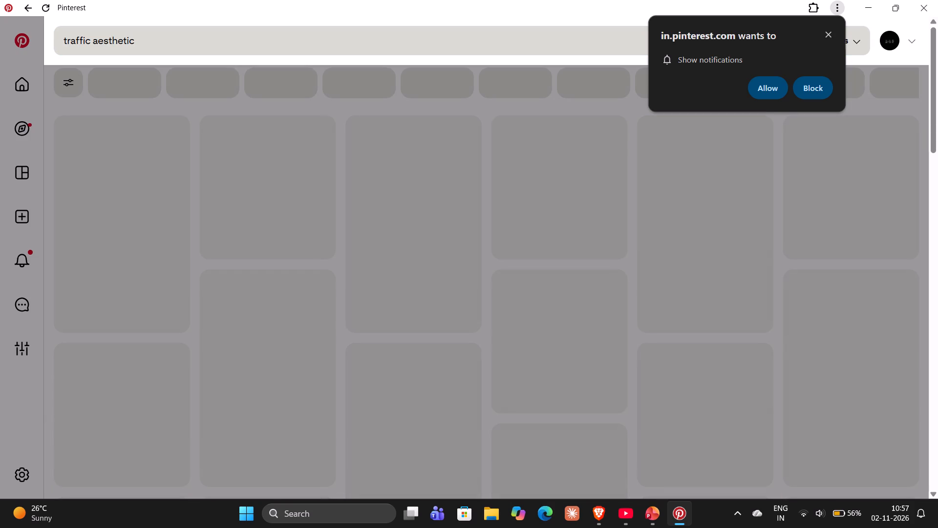
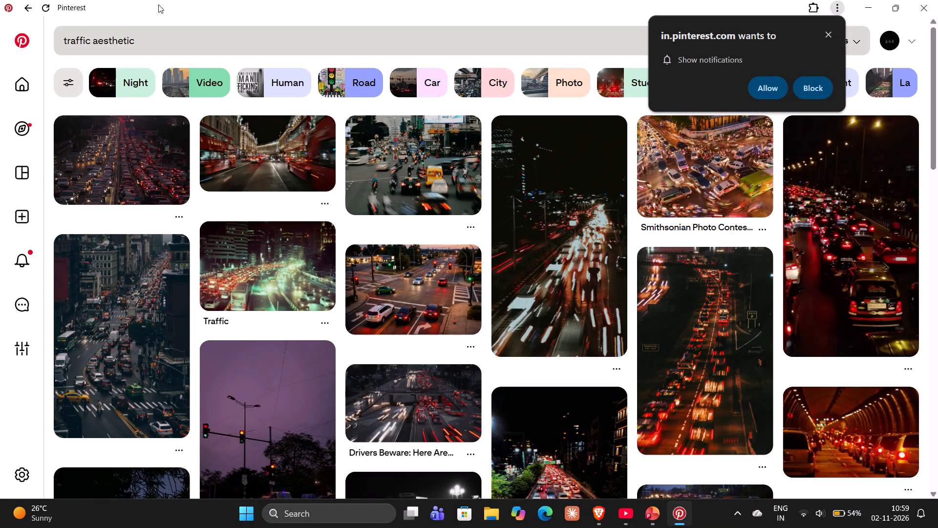
Download the first two traffic pictures in the results: the congested night highway and the street with red buses.
{"action": "left_click", "coordinate": [176, 10]}
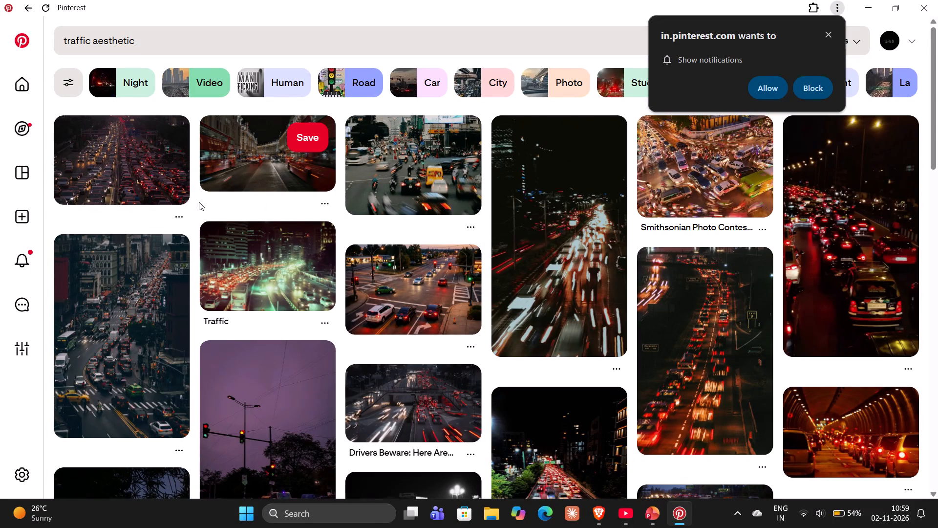
{"action": "left_click", "coordinate": [174, 219]}
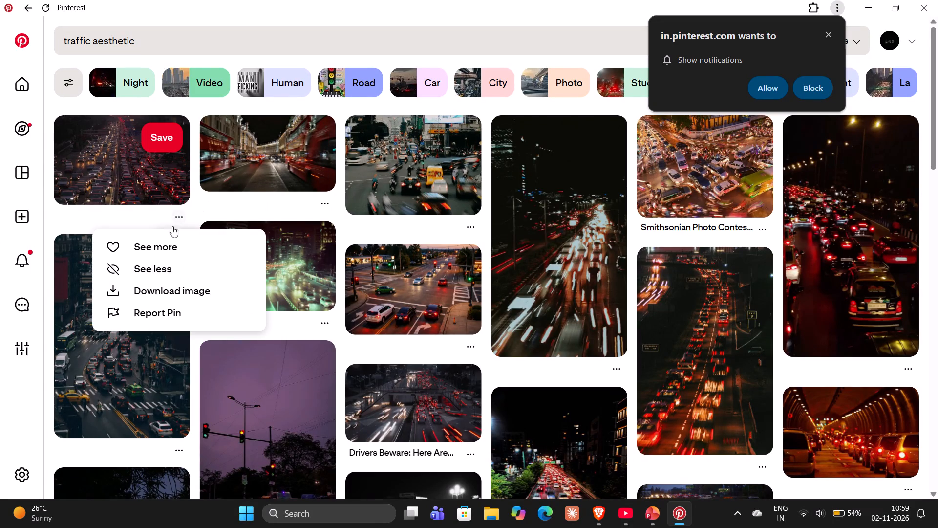
{"action": "left_click", "coordinate": [172, 286]}
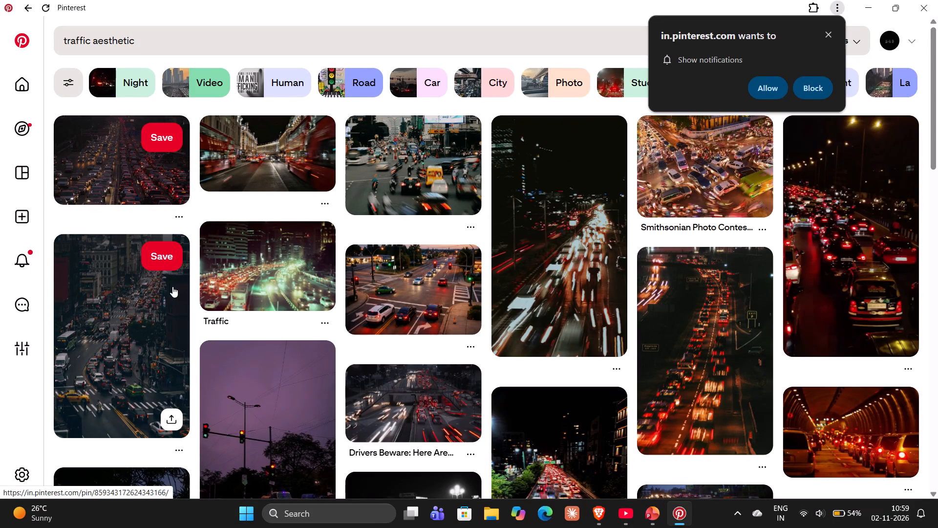
{"action": "left_click", "coordinate": [322, 206]}
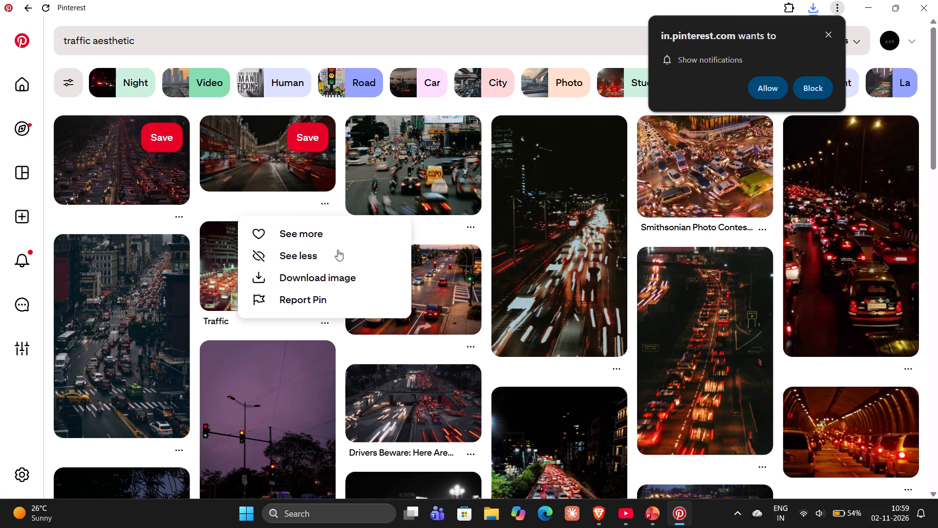
{"action": "left_click", "coordinate": [340, 280]}
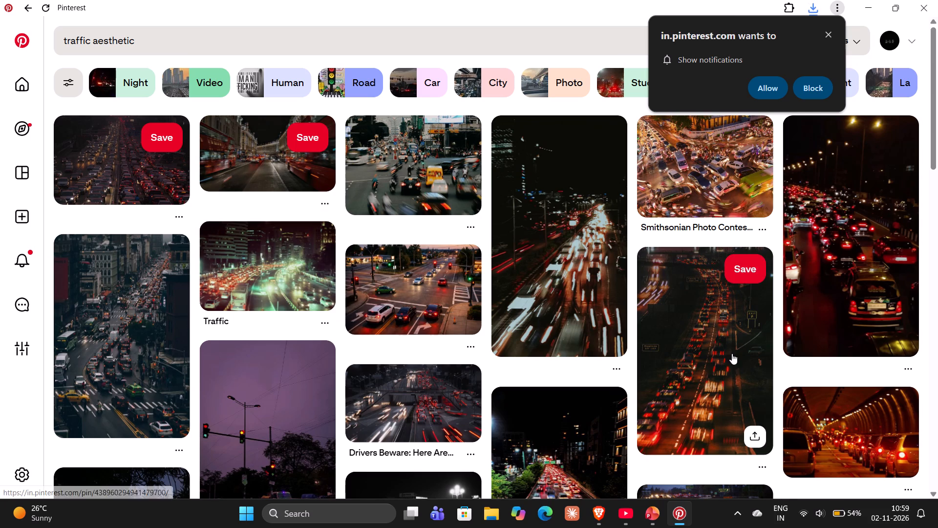
Find and download the Vecteezy hand-drawn traffic light picture on a dark background.
{"action": "scroll", "coordinate": [732, 353], "scroll_direction": "down", "scroll_amount": 2}
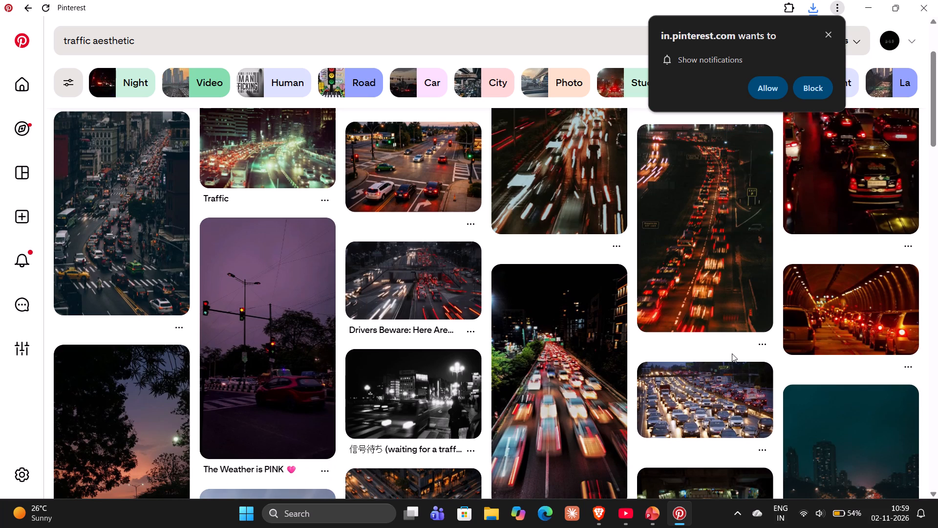
{"action": "scroll", "coordinate": [732, 353], "scroll_direction": "down", "scroll_amount": 4}
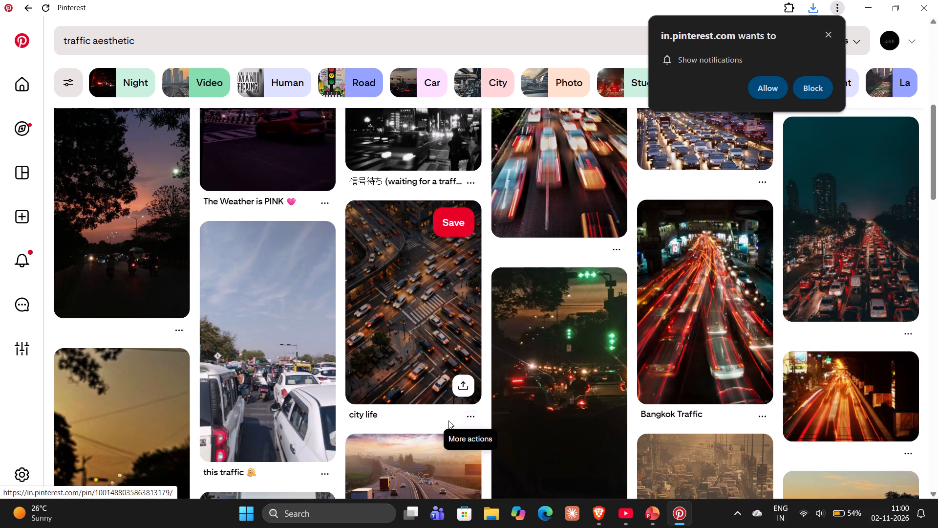
{"action": "scroll", "coordinate": [448, 420], "scroll_direction": "down", "scroll_amount": 2}
{"action": "scroll", "coordinate": [503, 375], "scroll_direction": "down", "scroll_amount": 1}
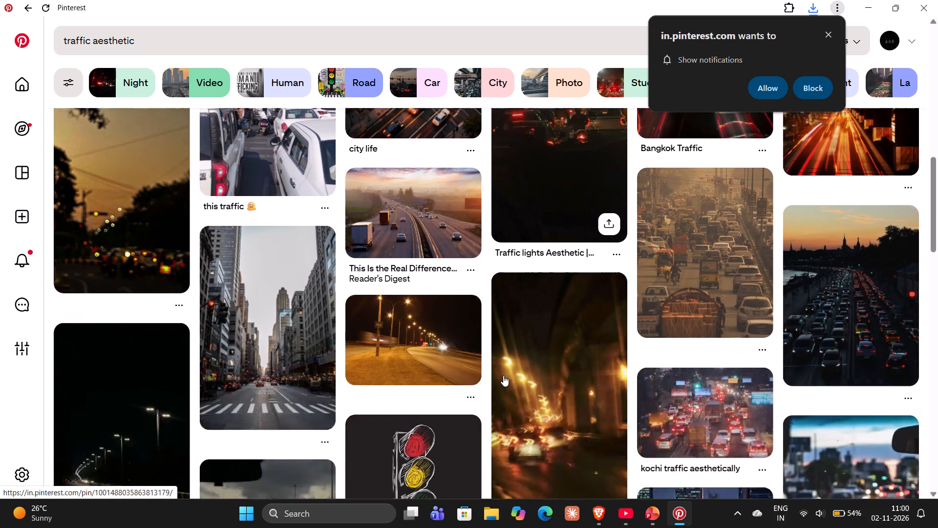
{"action": "scroll", "coordinate": [503, 375], "scroll_direction": "down", "scroll_amount": 2}
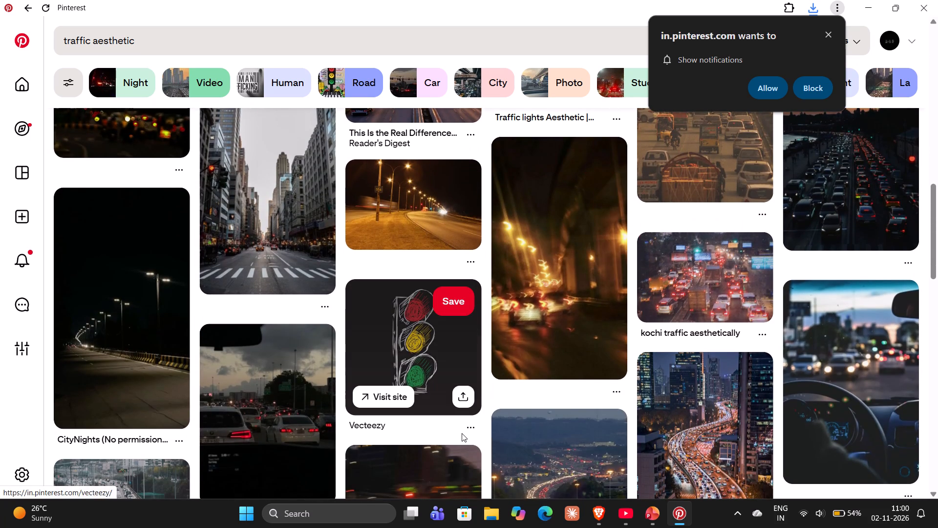
{"action": "left_click", "coordinate": [468, 429]}
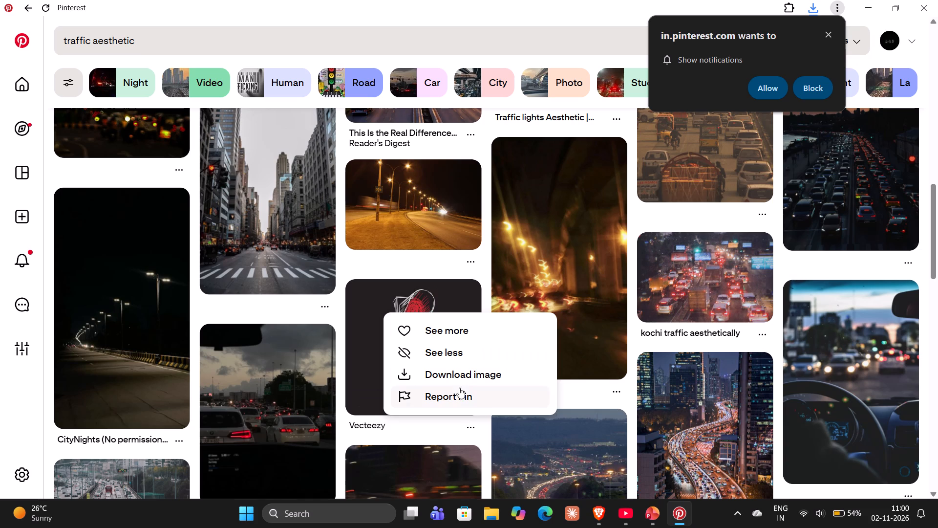
{"action": "left_click", "coordinate": [456, 374]}
Open the related search "Stop light aesthetic" and dismiss Pinterest's notification request.
{"action": "scroll", "coordinate": [456, 374], "scroll_direction": "down", "scroll_amount": 2}
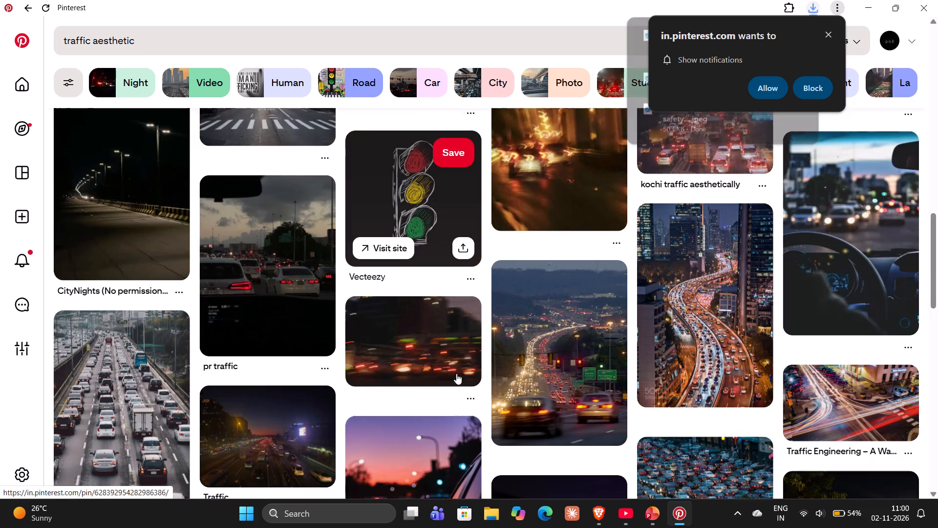
{"action": "scroll", "coordinate": [456, 374], "scroll_direction": "down", "scroll_amount": 4}
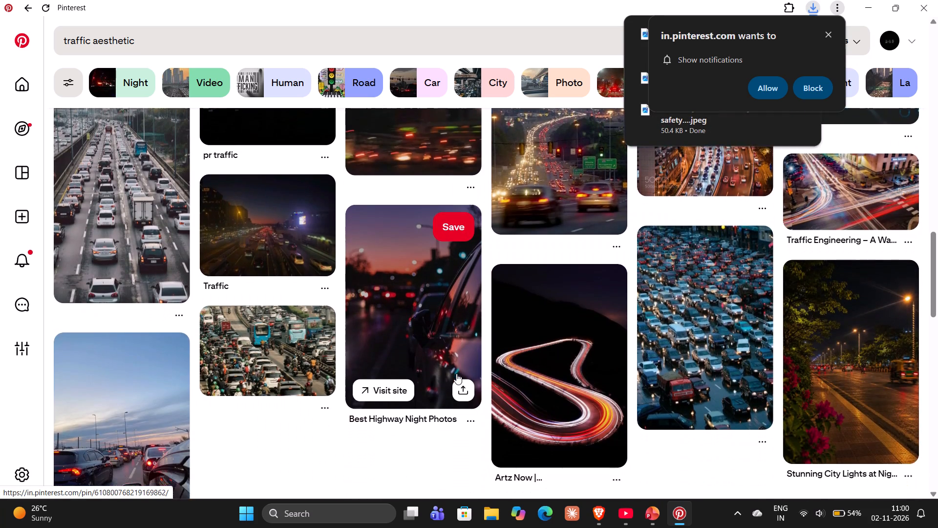
{"action": "scroll", "coordinate": [456, 374], "scroll_direction": "down", "scroll_amount": 2}
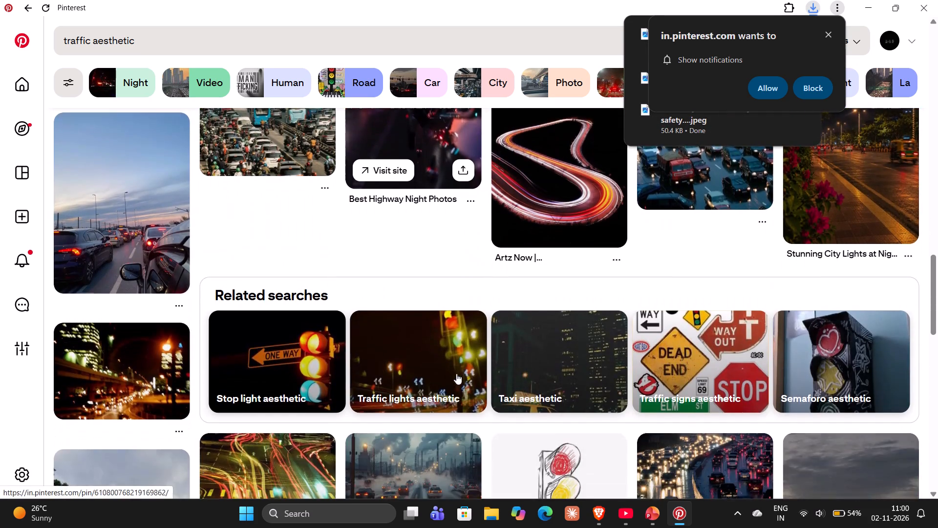
{"action": "scroll", "coordinate": [456, 374], "scroll_direction": "down", "scroll_amount": 2}
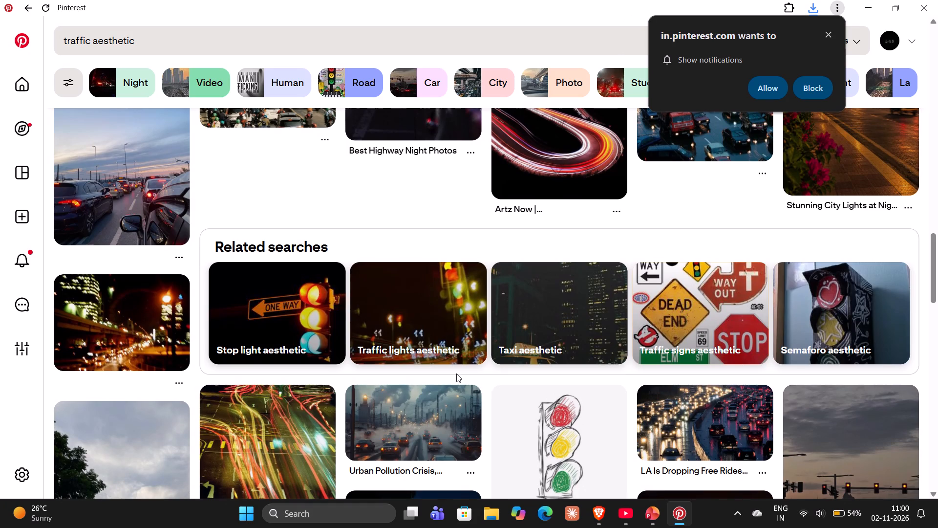
{"action": "left_click", "coordinate": [286, 292]}
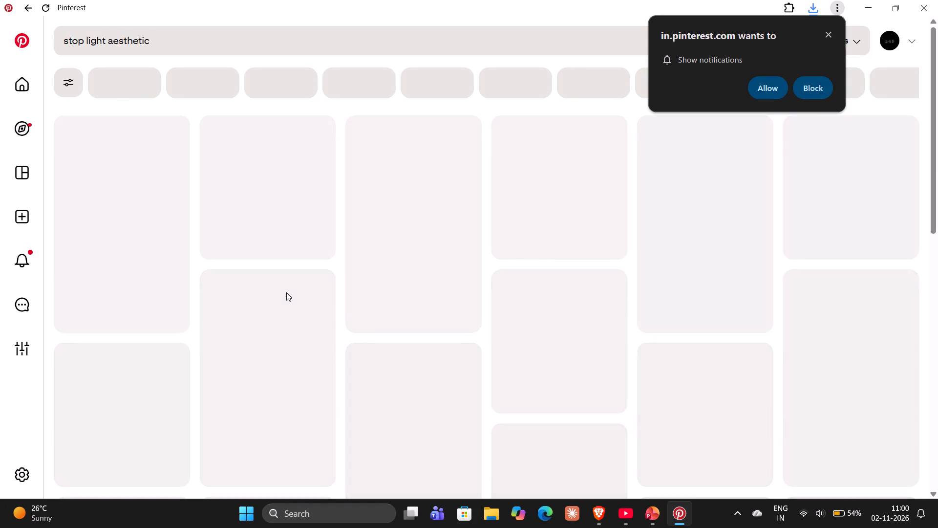
{"action": "left_click", "coordinate": [826, 30]}
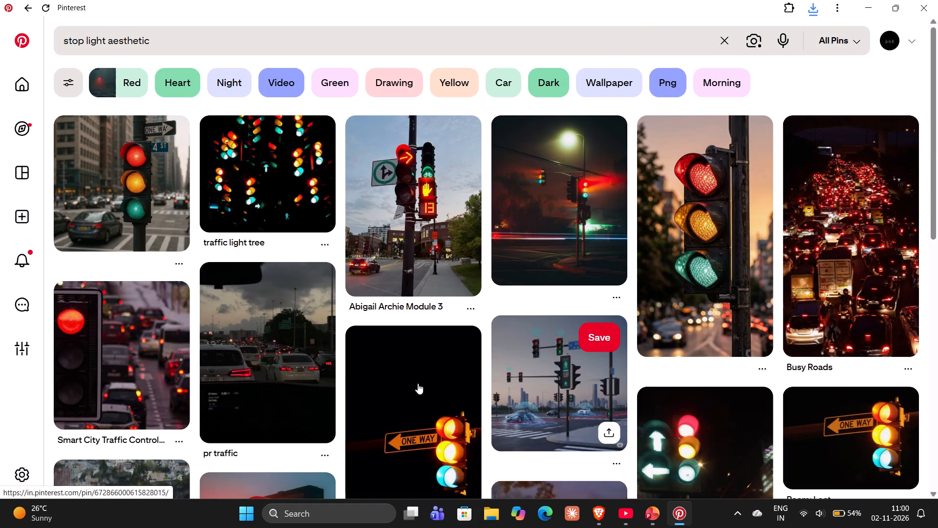
Download the first result, the three-colour traffic light on a city street below the one-way sign.
{"action": "left_click", "coordinate": [181, 261]}
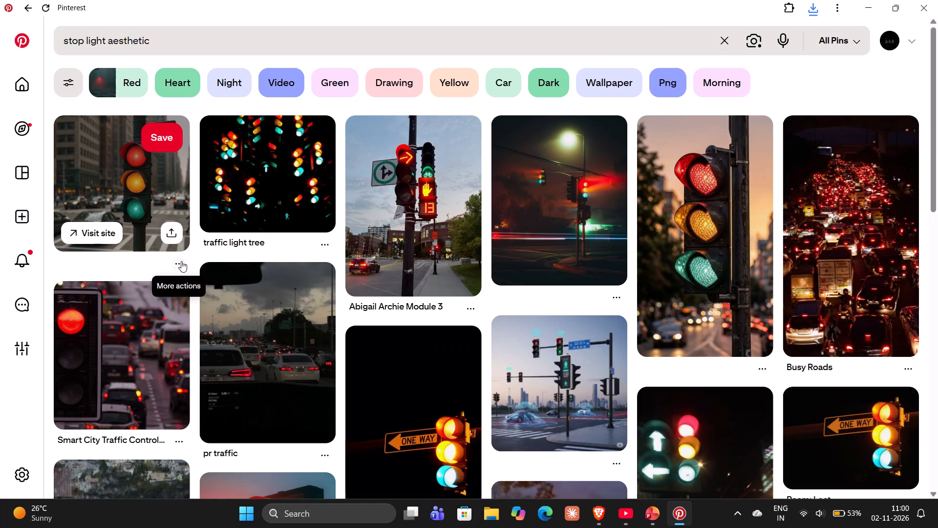
{"action": "left_click", "coordinate": [195, 330]}
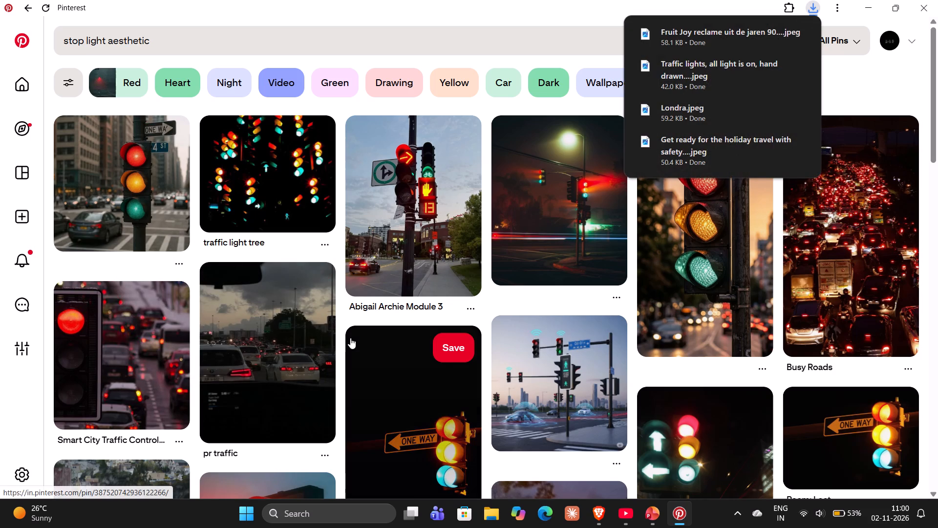
Find and download the picture of traffic lights hanging over a road at sunset.
{"action": "scroll", "coordinate": [350, 338], "scroll_direction": "down", "scroll_amount": 4}
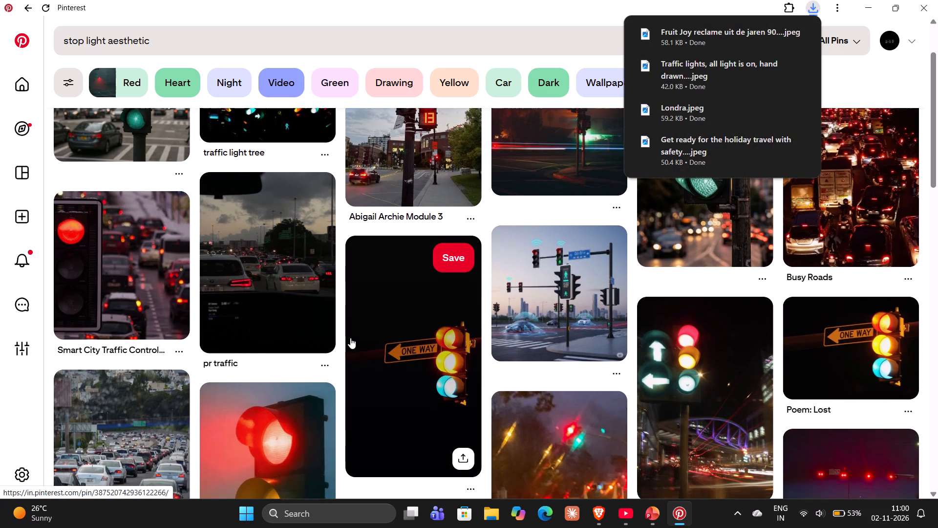
{"action": "scroll", "coordinate": [350, 338], "scroll_direction": "down", "scroll_amount": 4}
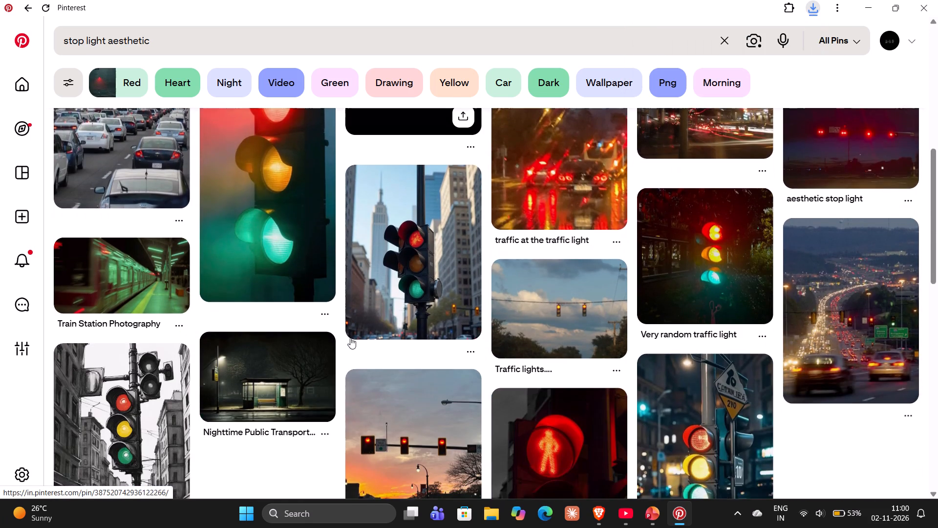
{"action": "scroll", "coordinate": [350, 338], "scroll_direction": "down", "scroll_amount": 4}
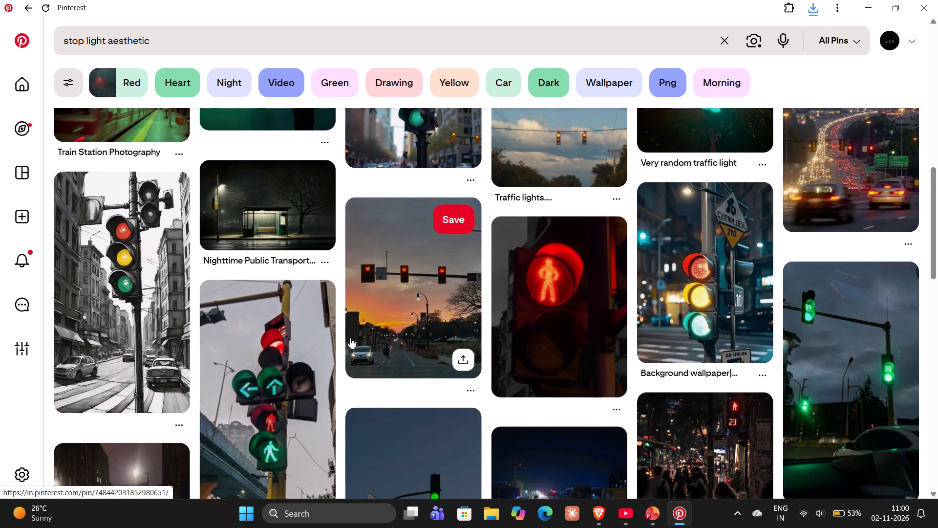
{"action": "scroll", "coordinate": [350, 338], "scroll_direction": "down", "scroll_amount": 1}
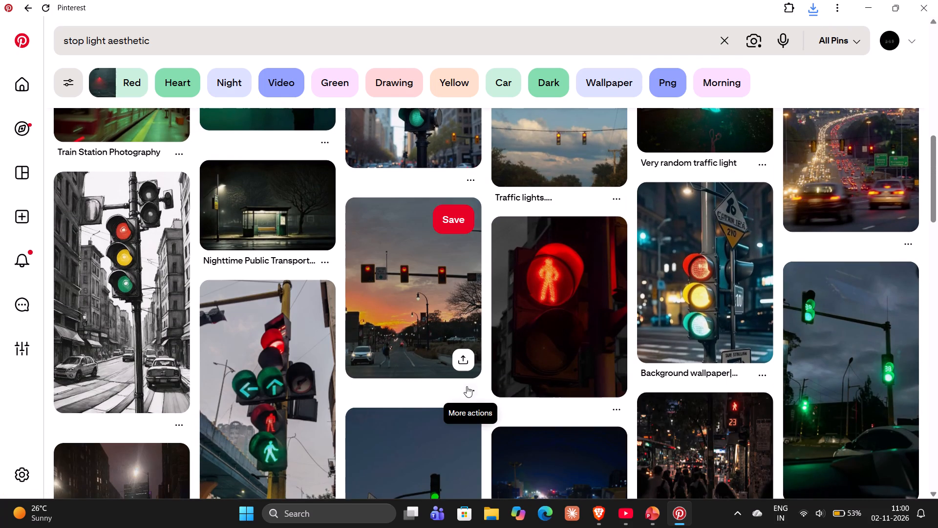
{"action": "left_click", "coordinate": [467, 386]}
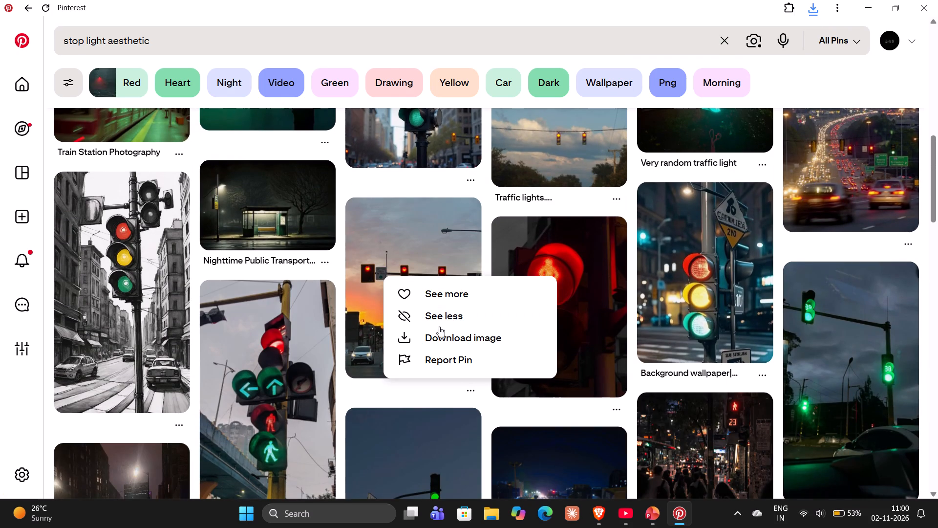
{"action": "left_click", "coordinate": [448, 338]}
Look through the "stop light aesthetic" results for more traffic and traffic light pictures.
{"action": "scroll", "coordinate": [448, 338], "scroll_direction": "down", "scroll_amount": 3}
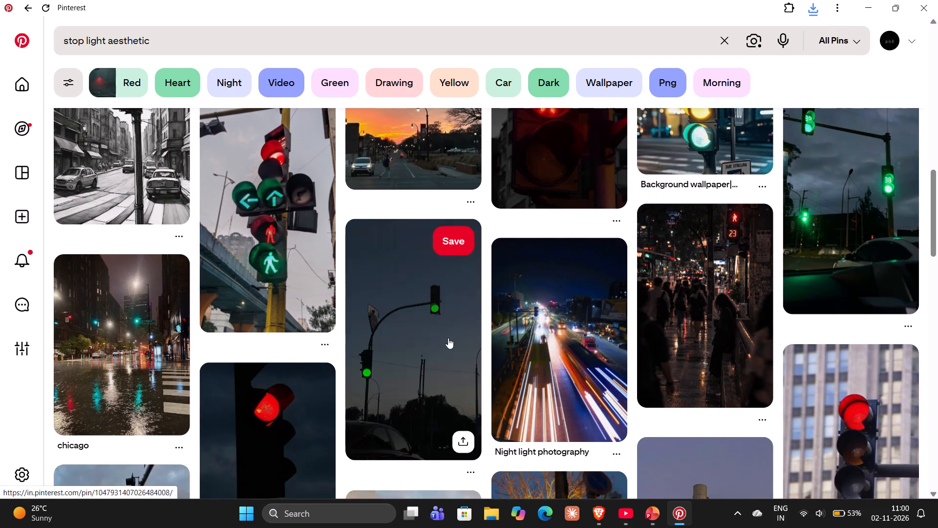
{"action": "scroll", "coordinate": [448, 338], "scroll_direction": "down", "scroll_amount": 4}
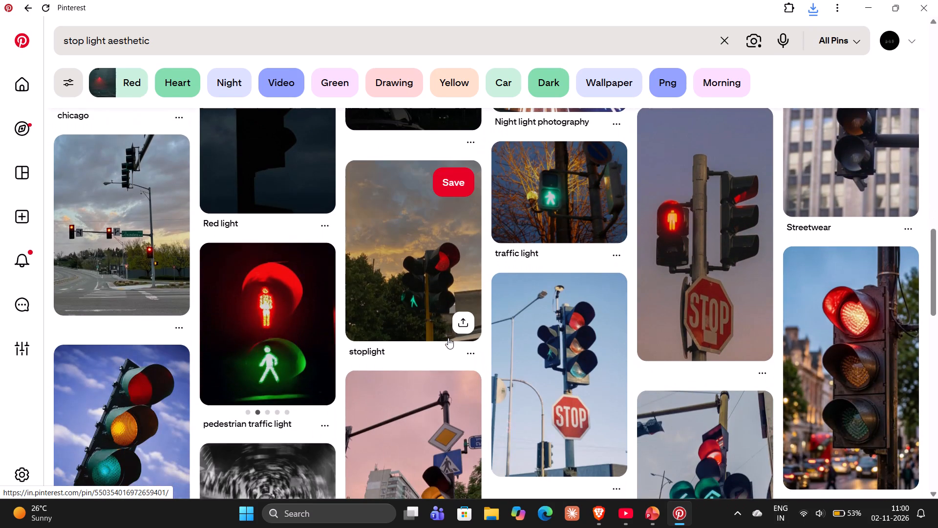
{"action": "scroll", "coordinate": [448, 338], "scroll_direction": "down", "scroll_amount": 1}
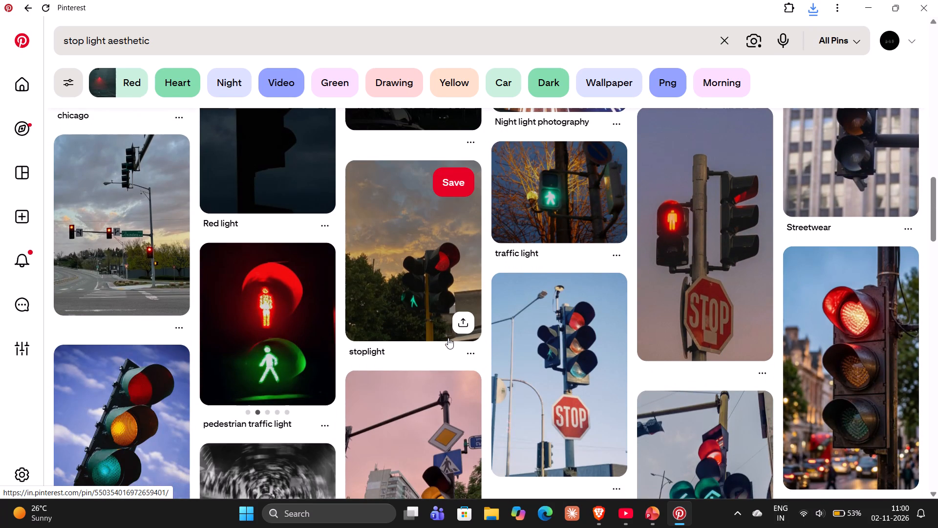
{"action": "scroll", "coordinate": [448, 338], "scroll_direction": "down", "scroll_amount": 1}
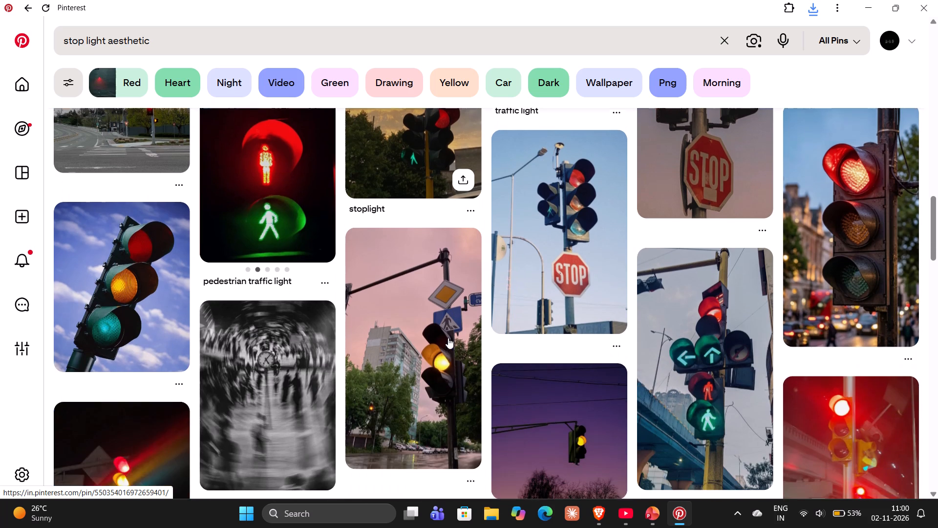
{"action": "scroll", "coordinate": [448, 338], "scroll_direction": "down", "scroll_amount": 4}
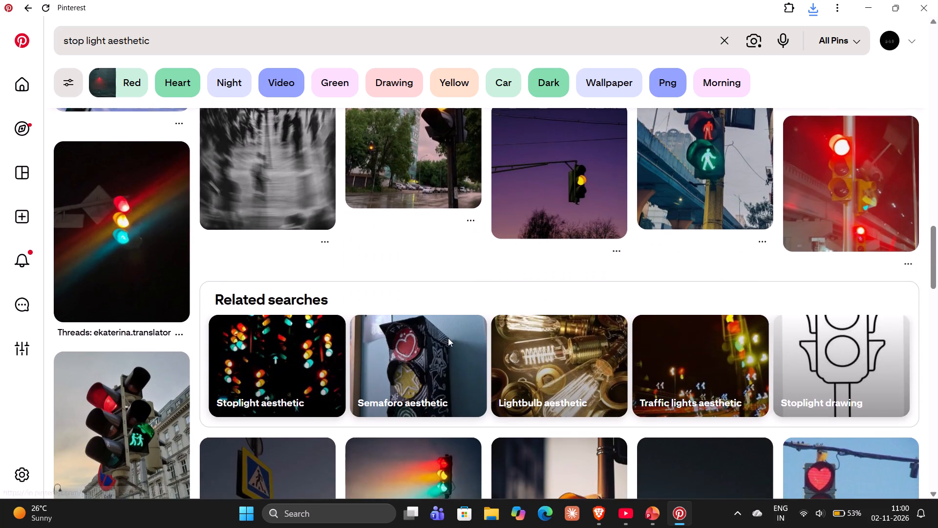
{"action": "scroll", "coordinate": [448, 338], "scroll_direction": "down", "scroll_amount": 2}
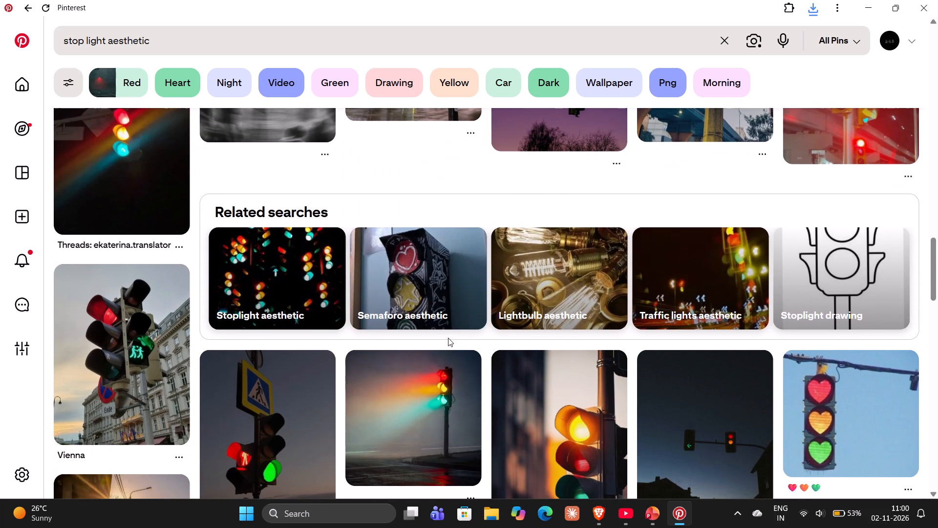
{"action": "scroll", "coordinate": [448, 338], "scroll_direction": "down", "scroll_amount": 1}
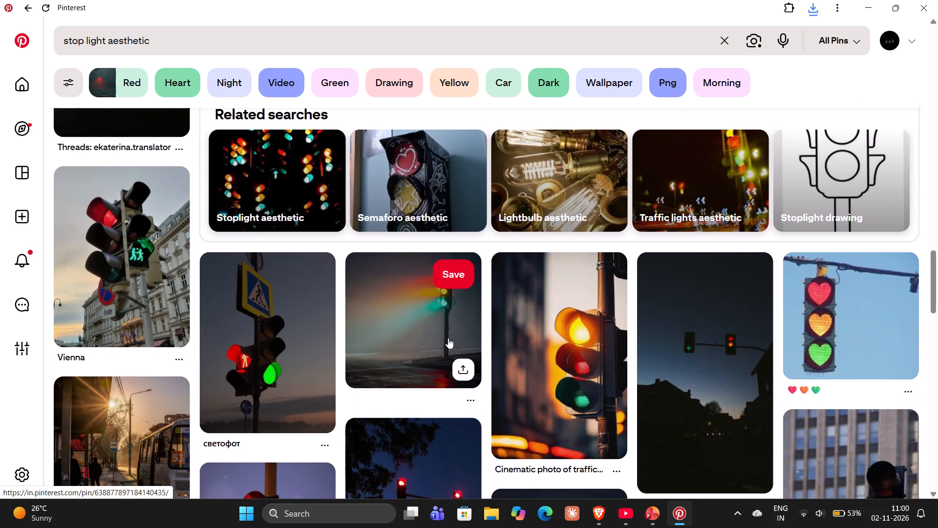
{"action": "scroll", "coordinate": [448, 338], "scroll_direction": "down", "scroll_amount": 3}
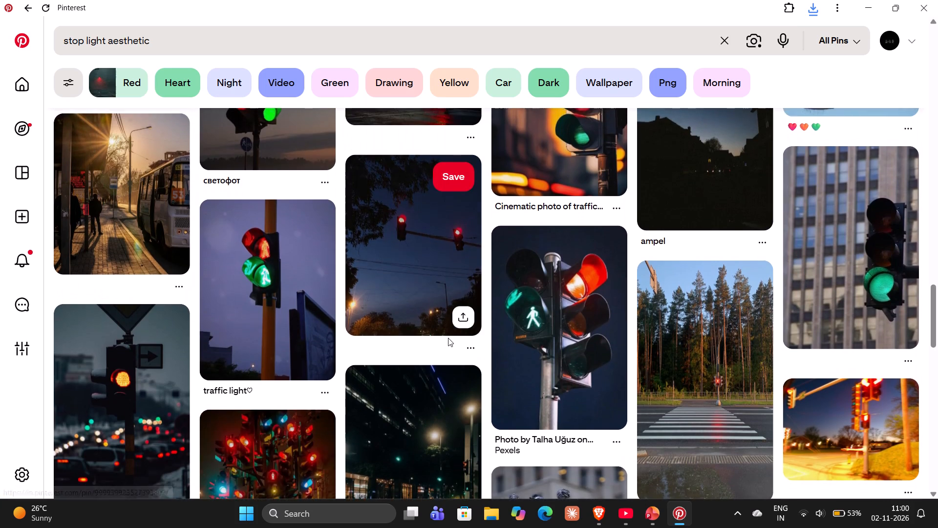
{"action": "scroll", "coordinate": [448, 338], "scroll_direction": "down", "scroll_amount": 3}
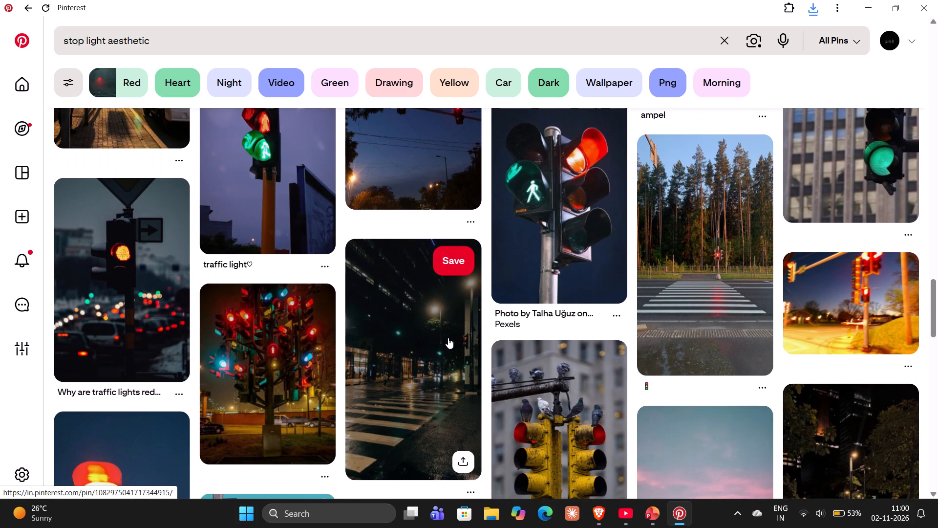
{"action": "scroll", "coordinate": [448, 338], "scroll_direction": "down", "scroll_amount": 2}
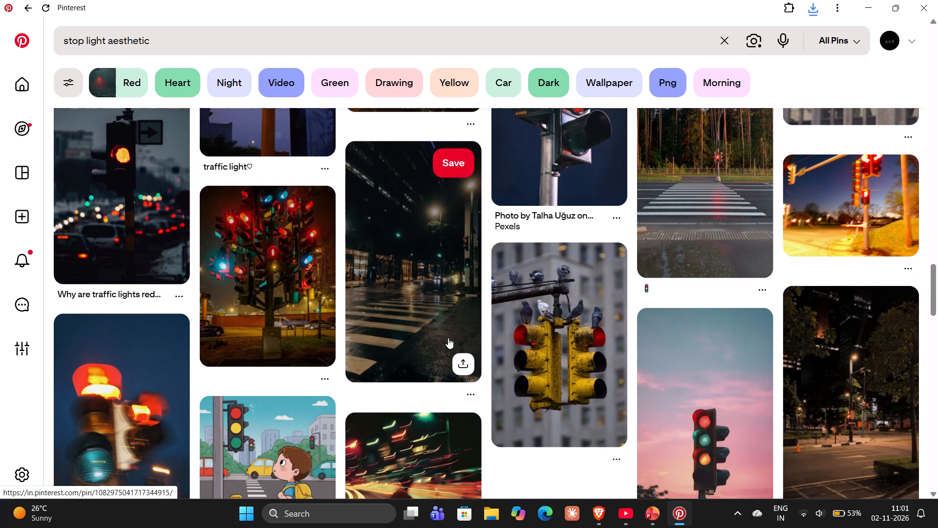
{"action": "scroll", "coordinate": [448, 338], "scroll_direction": "down", "scroll_amount": 5}
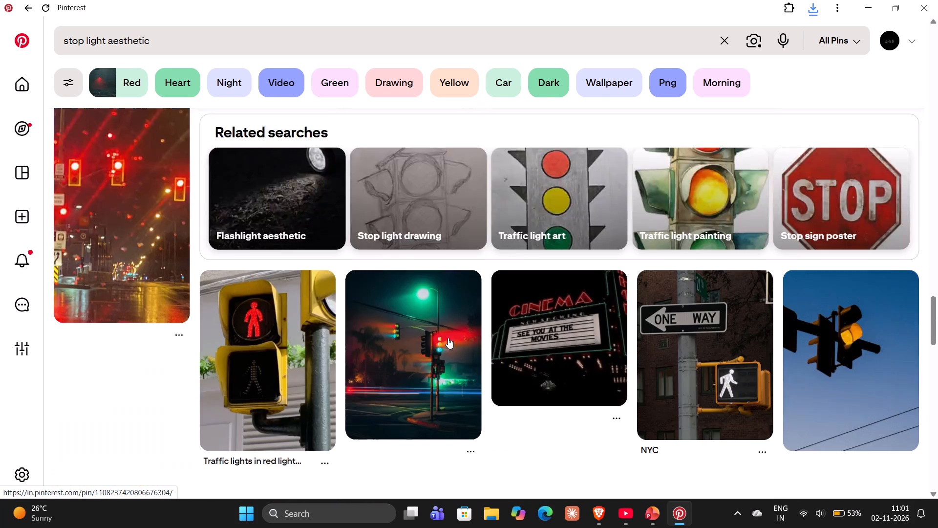
{"action": "scroll", "coordinate": [448, 338], "scroll_direction": "down", "scroll_amount": 1}
{"action": "scroll", "coordinate": [448, 338], "scroll_direction": "up", "scroll_amount": 1}
{"action": "scroll", "coordinate": [448, 338], "scroll_direction": "down", "scroll_amount": 2}
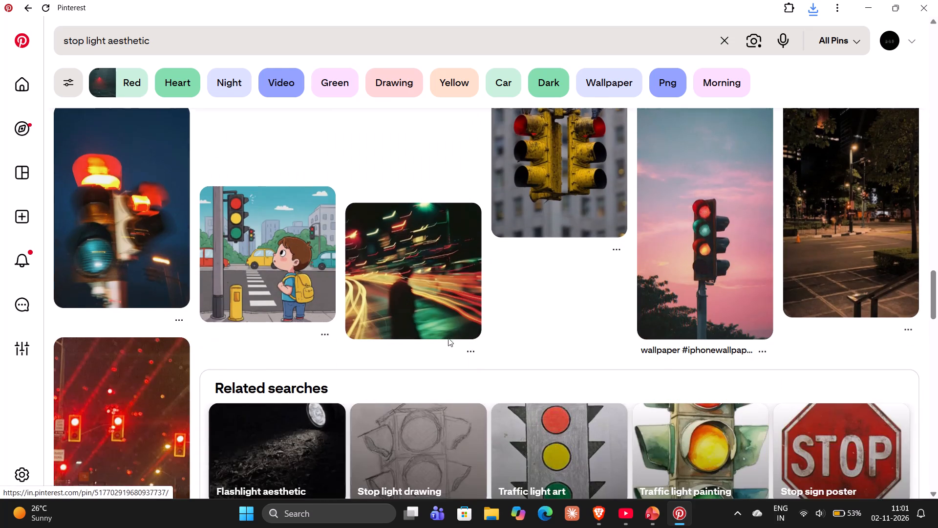
{"action": "scroll", "coordinate": [448, 338], "scroll_direction": "down", "scroll_amount": 2}
{"action": "scroll", "coordinate": [448, 338], "scroll_direction": "left", "scroll_amount": 1}
{"action": "scroll", "coordinate": [448, 338], "scroll_direction": "down", "scroll_amount": 2}
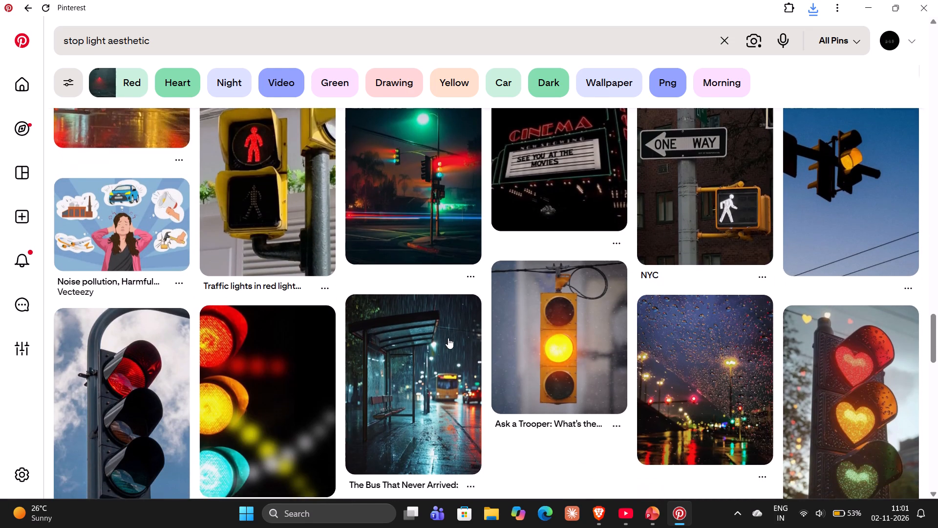
{"action": "scroll", "coordinate": [448, 338], "scroll_direction": "down", "scroll_amount": 5}
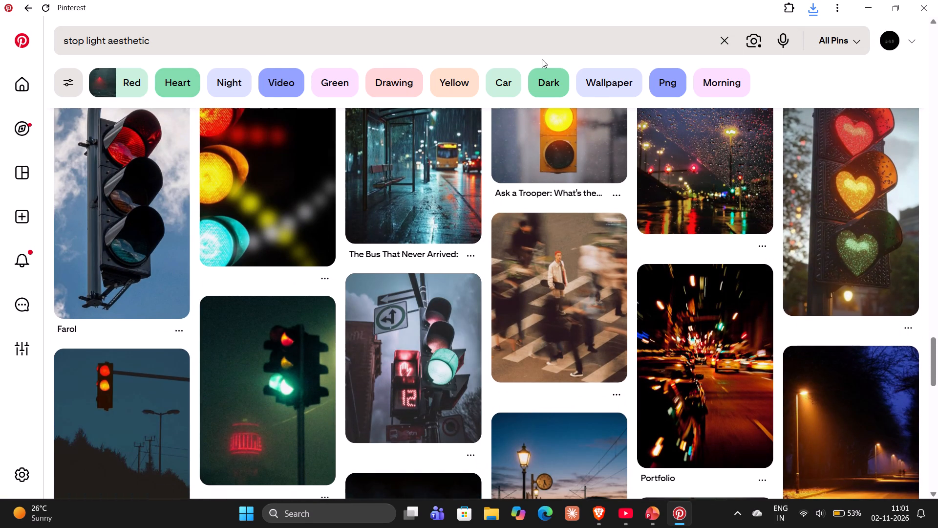
Narrow the results to Dark and download the "pr traffic" picture of cars queued under a cloudy sky.
{"action": "left_click", "coordinate": [553, 91]}
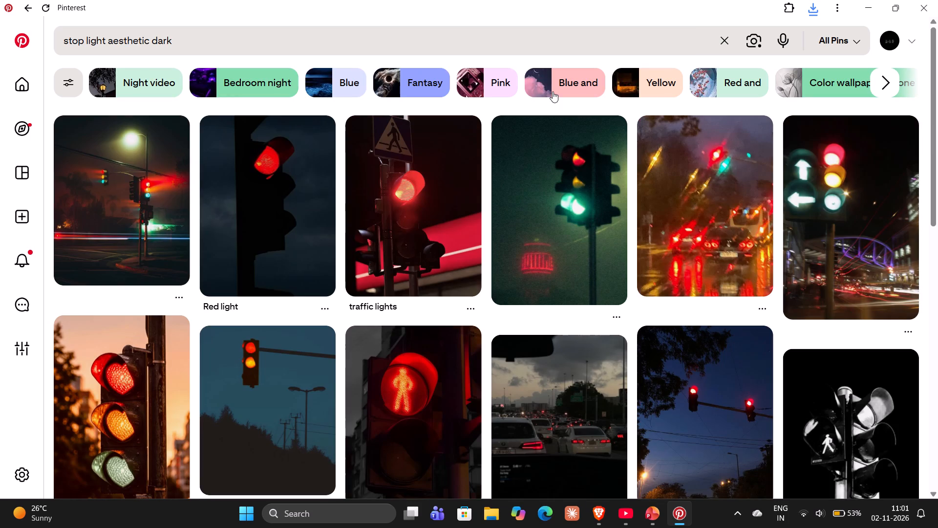
{"action": "scroll", "coordinate": [651, 247], "scroll_direction": "down", "scroll_amount": 2}
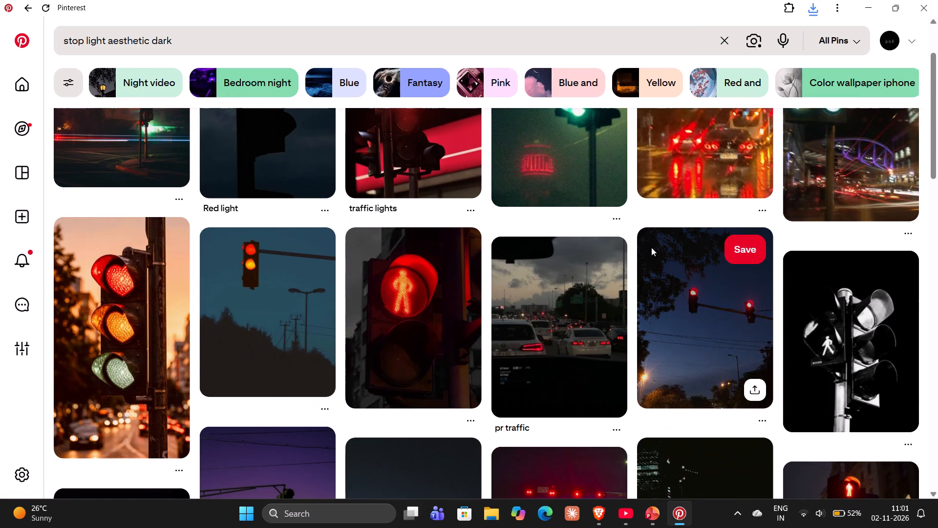
{"action": "scroll", "coordinate": [651, 247], "scroll_direction": "down", "scroll_amount": 1}
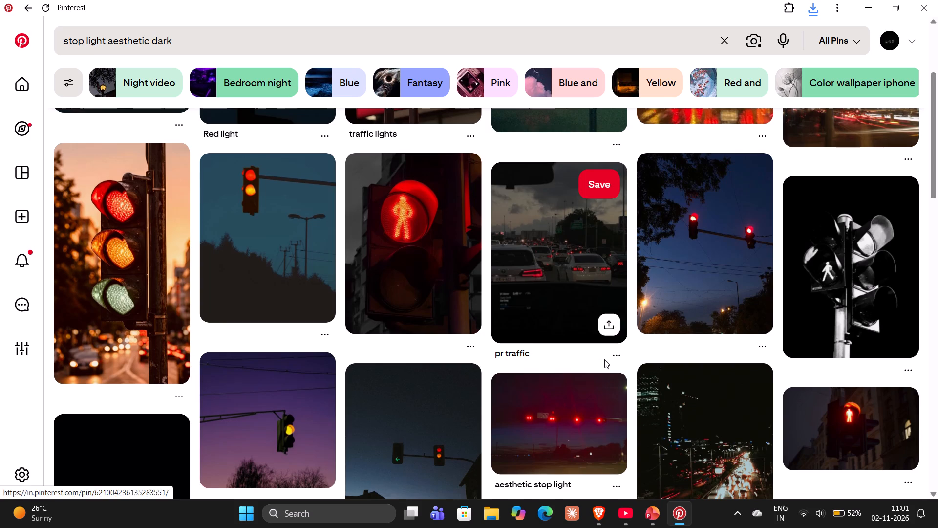
{"action": "left_click", "coordinate": [622, 352]}
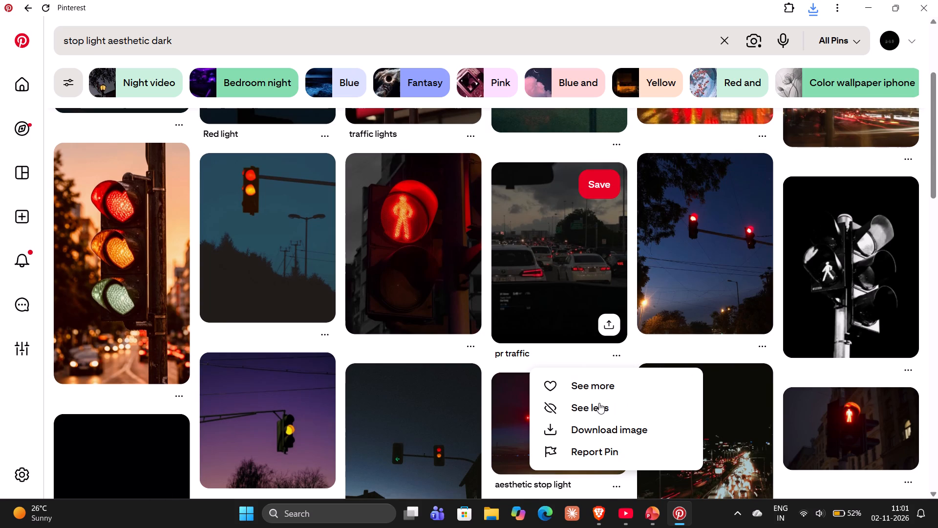
{"action": "left_click", "coordinate": [602, 434]}
Browse further dark results, then extend the search to "stop light aesthetic dark 4 lane".
{"action": "scroll", "coordinate": [458, 465], "scroll_direction": "down", "scroll_amount": 2}
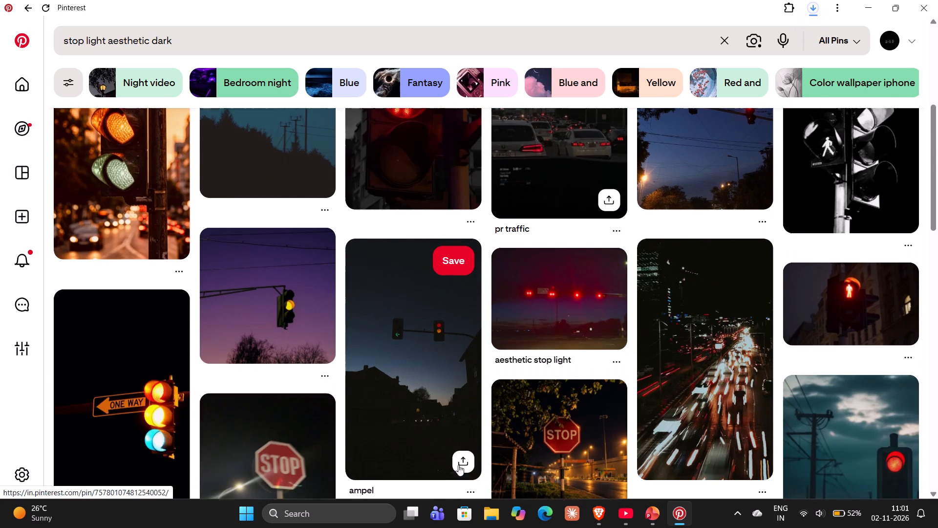
{"action": "scroll", "coordinate": [458, 465], "scroll_direction": "down", "scroll_amount": 3}
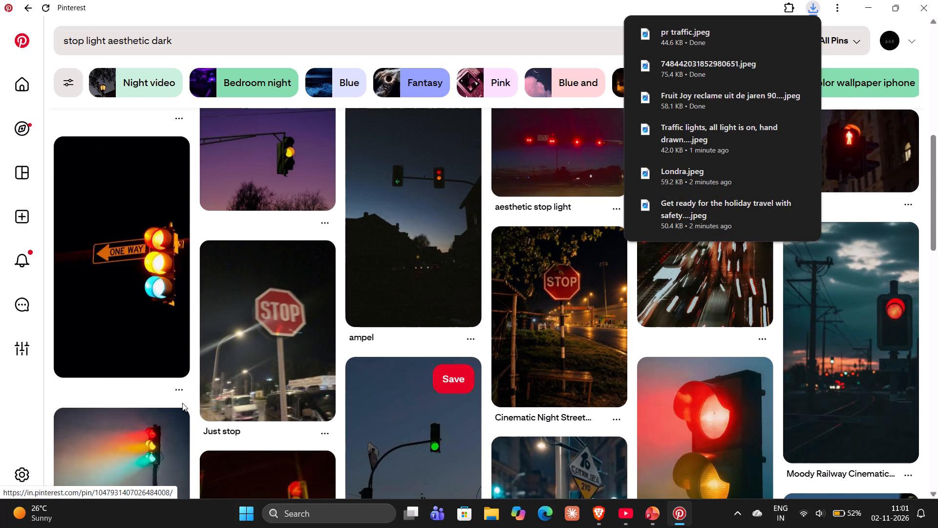
{"action": "scroll", "coordinate": [175, 394], "scroll_direction": "down", "scroll_amount": 4}
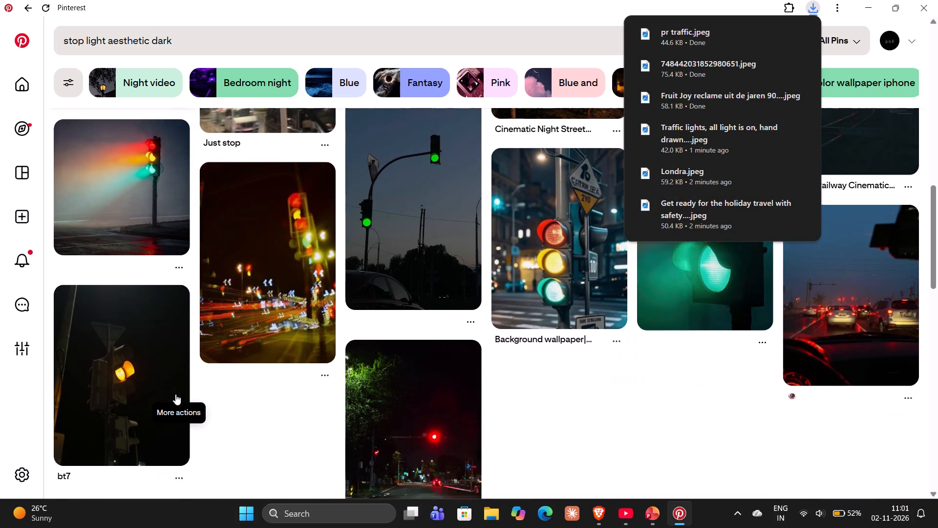
{"action": "scroll", "coordinate": [175, 394], "scroll_direction": "down", "scroll_amount": 5}
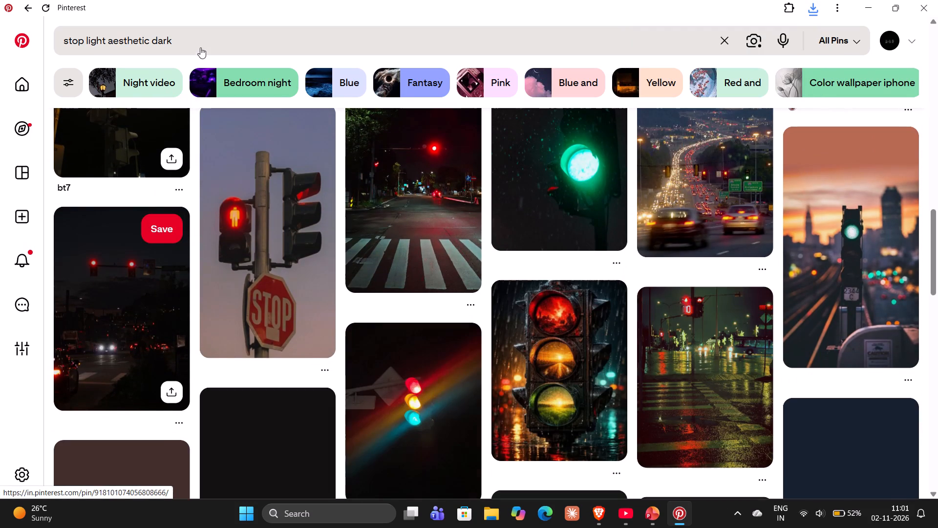
{"action": "left_click", "coordinate": [194, 38]}
{"action": "key", "text": "space"}
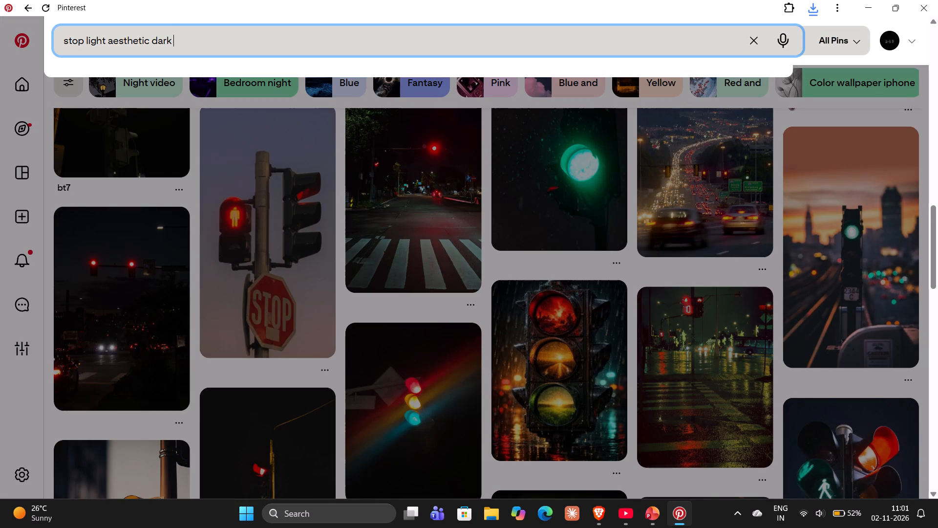
{"action": "type", "text": "4 lane"}
{"action": "key", "text": "Return"}
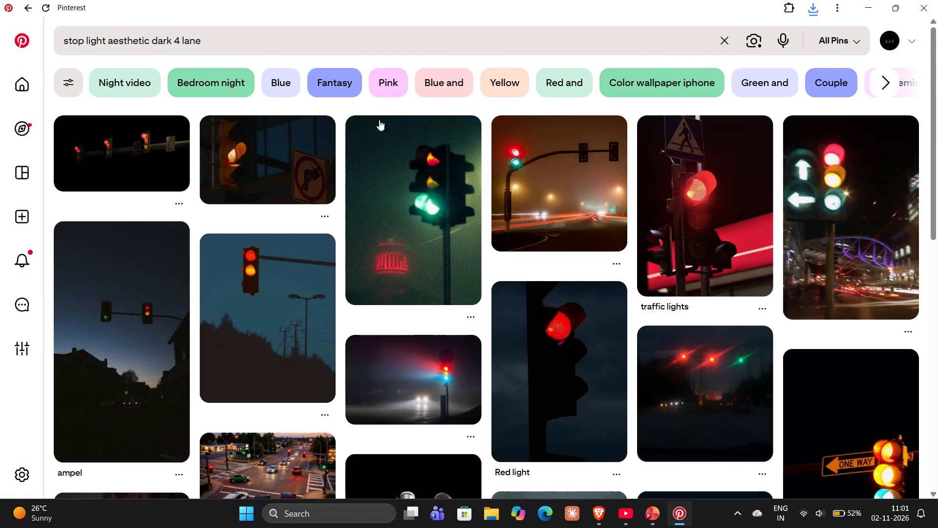
Find and download the picture of cars at a wide multi-lane intersection at dusk.
{"action": "scroll", "coordinate": [370, 141], "scroll_direction": "down", "scroll_amount": 3}
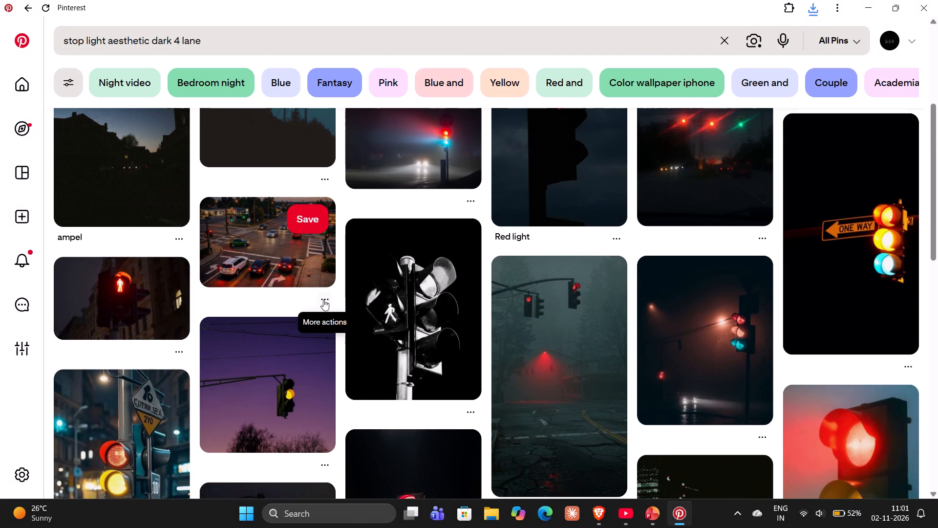
{"action": "left_click", "coordinate": [323, 300]}
{"action": "left_click", "coordinate": [312, 371]}
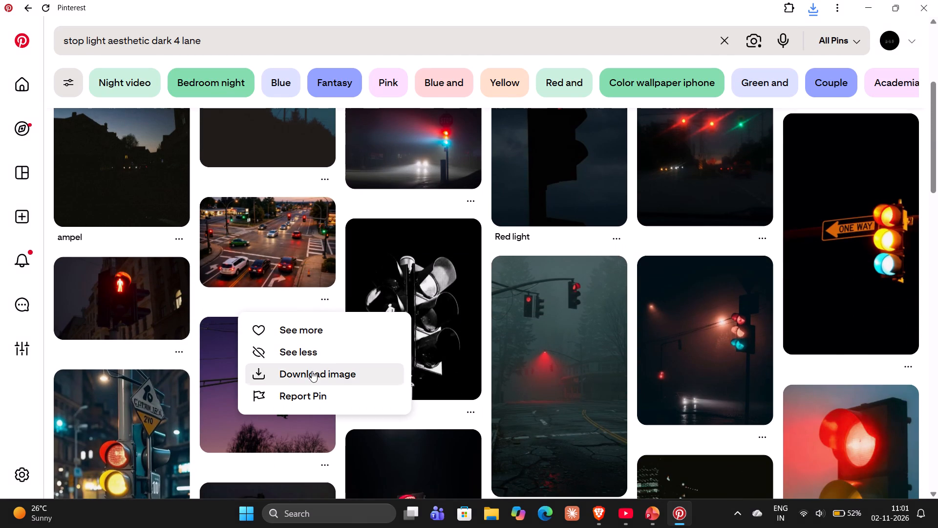
Return to the dusk intersection picture and open its pin page with related pictures.
{"action": "scroll", "coordinate": [312, 371], "scroll_direction": "down", "scroll_amount": 5}
{"action": "scroll", "coordinate": [312, 371], "scroll_direction": "up", "scroll_amount": 1}
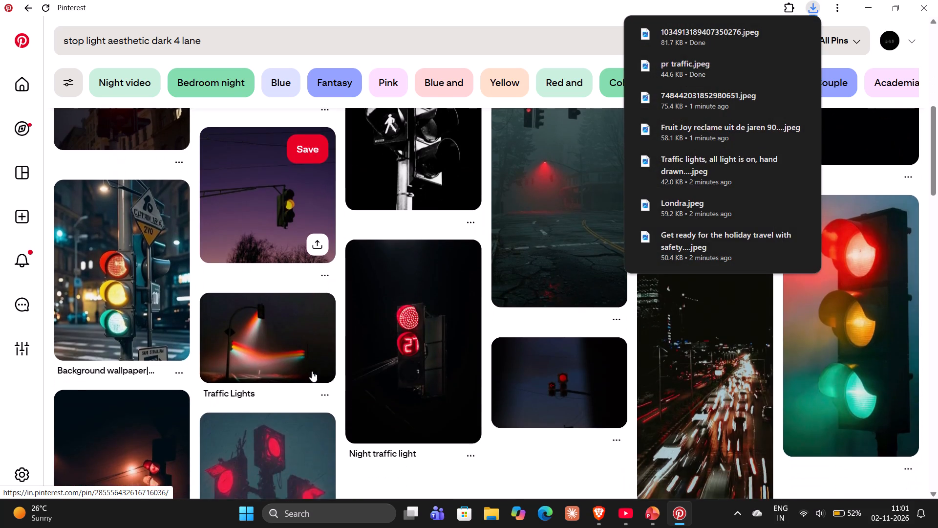
{"action": "scroll", "coordinate": [312, 371], "scroll_direction": "up", "scroll_amount": 2}
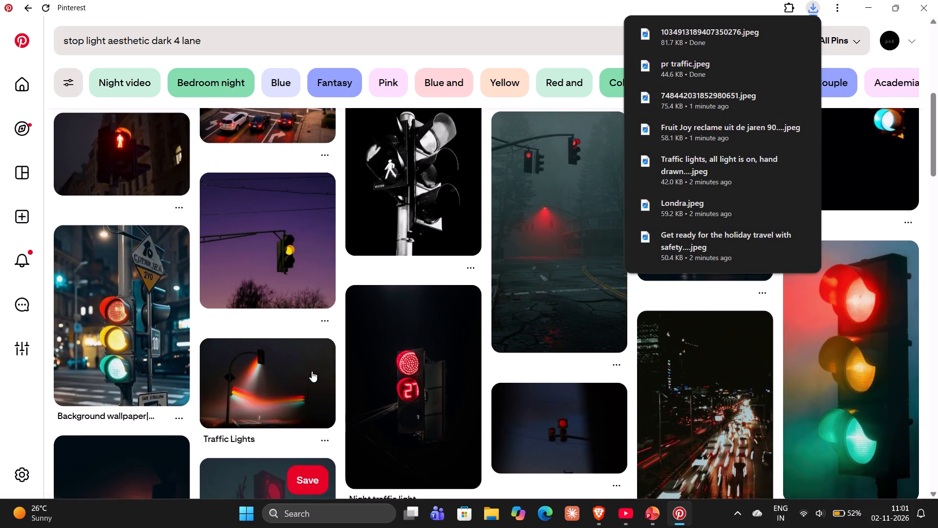
{"action": "scroll", "coordinate": [312, 371], "scroll_direction": "up", "scroll_amount": 1}
{"action": "left_click", "coordinate": [257, 174]}
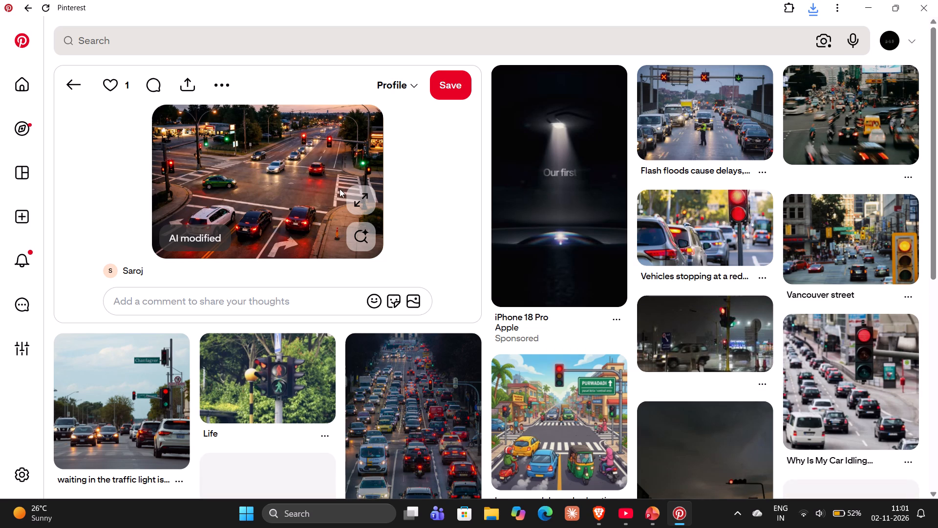
Download the related cartoon picture "lampu merah harus berhenti" showing vehicles waiting at a crosswalk.
{"action": "scroll", "coordinate": [536, 375], "scroll_direction": "down", "scroll_amount": 3}
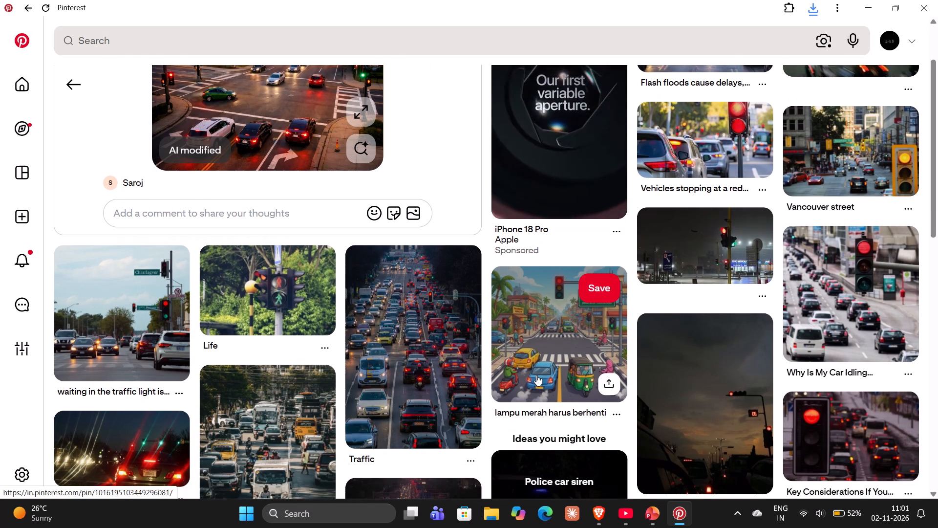
{"action": "scroll", "coordinate": [635, 277], "scroll_direction": "down", "scroll_amount": 1}
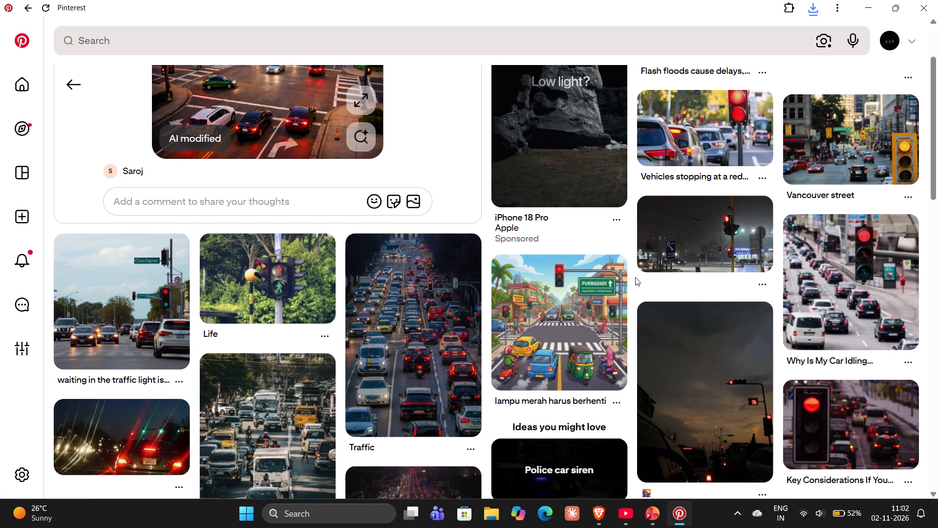
{"action": "scroll", "coordinate": [635, 277], "scroll_direction": "down", "scroll_amount": 1}
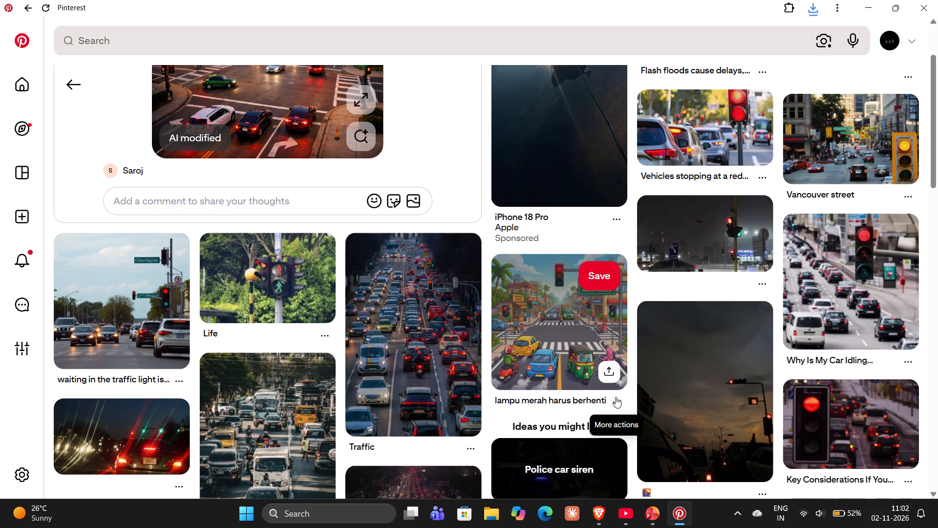
{"action": "left_click", "coordinate": [617, 400]}
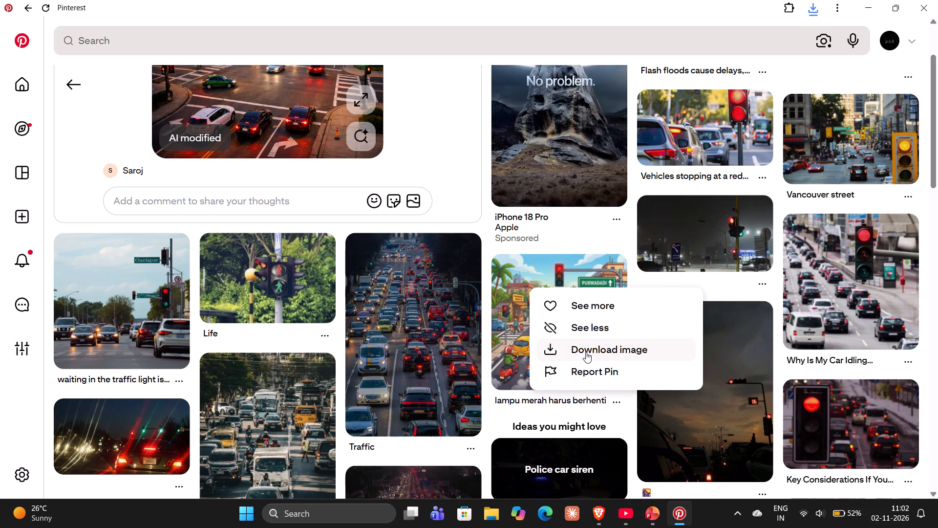
{"action": "left_click", "coordinate": [585, 352]}
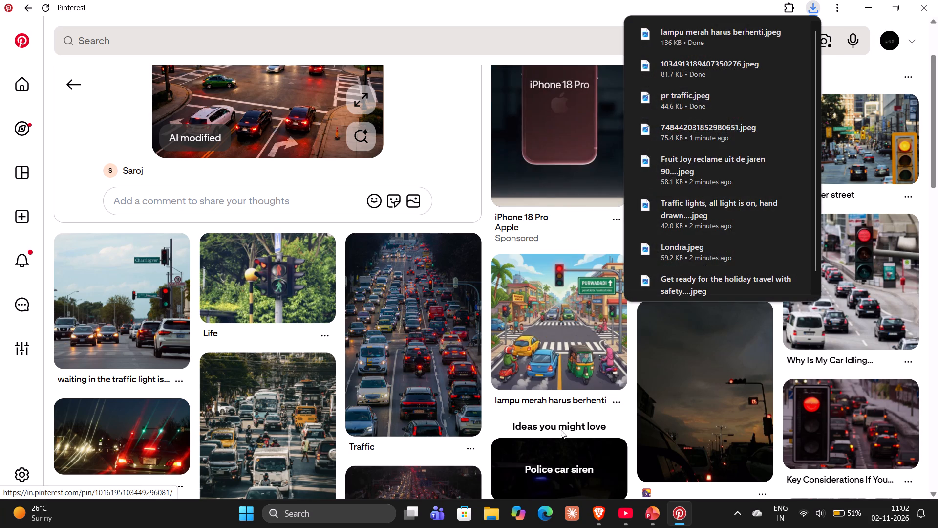
{"action": "scroll", "coordinate": [567, 427], "scroll_direction": "down", "scroll_amount": 2}
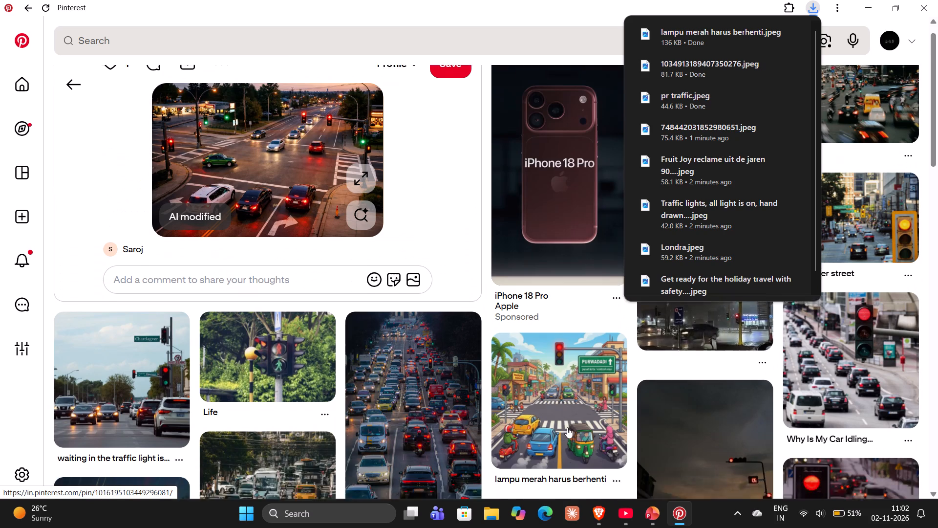
Browse the pictures related to the dusk intersection pin for further traffic and traffic light images.
{"action": "scroll", "coordinate": [567, 427], "scroll_direction": "down", "scroll_amount": 3}
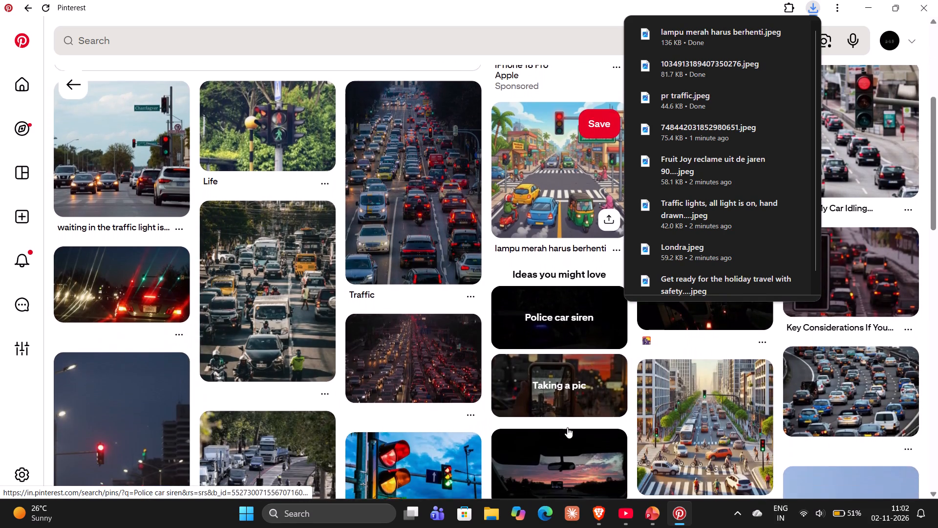
{"action": "scroll", "coordinate": [567, 427], "scroll_direction": "down", "scroll_amount": 3}
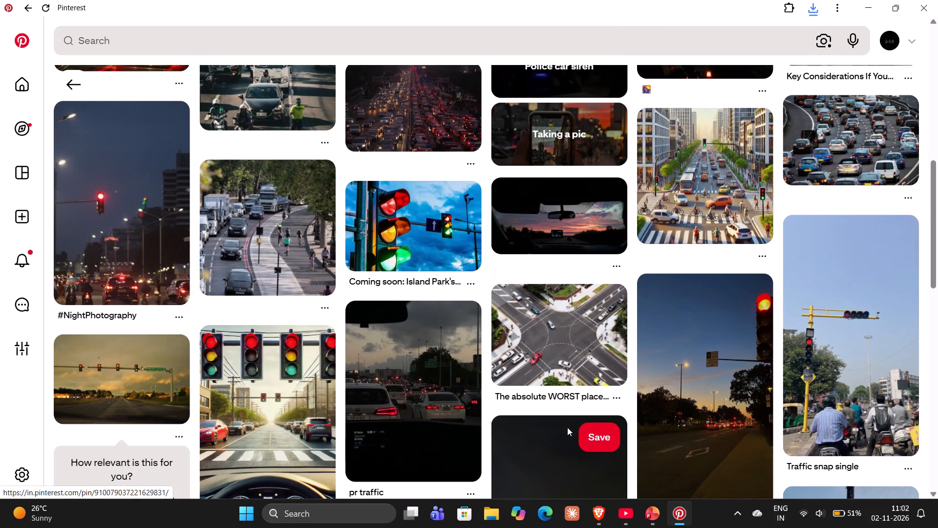
{"action": "scroll", "coordinate": [567, 427], "scroll_direction": "down", "scroll_amount": 1}
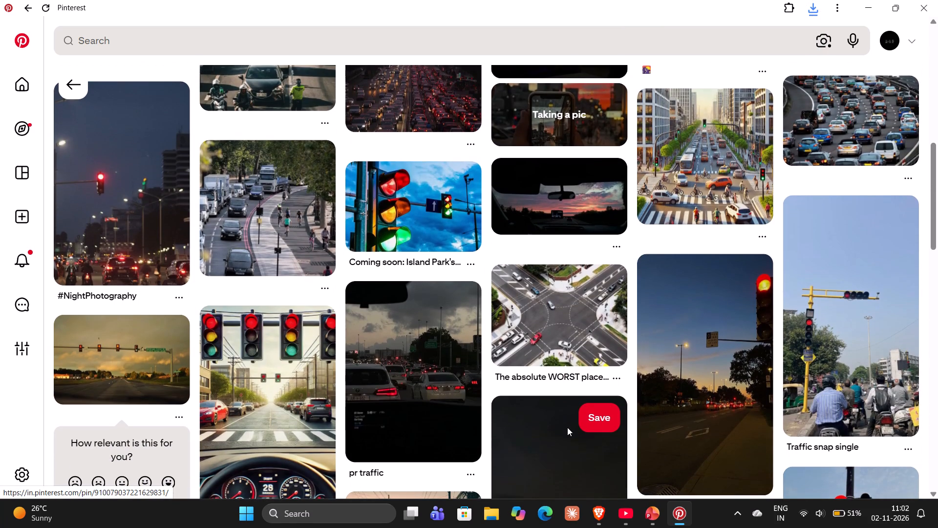
{"action": "scroll", "coordinate": [567, 427], "scroll_direction": "down", "scroll_amount": 4}
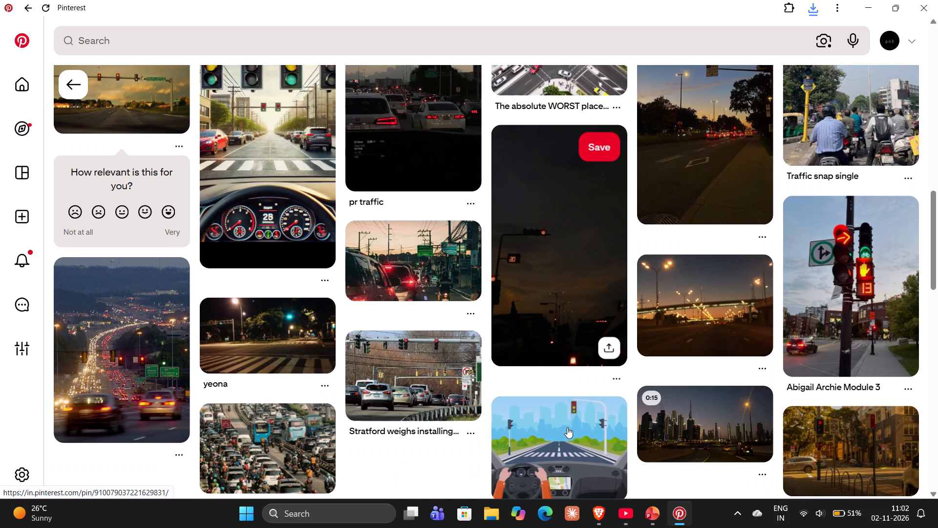
{"action": "scroll", "coordinate": [567, 427], "scroll_direction": "down", "scroll_amount": 2}
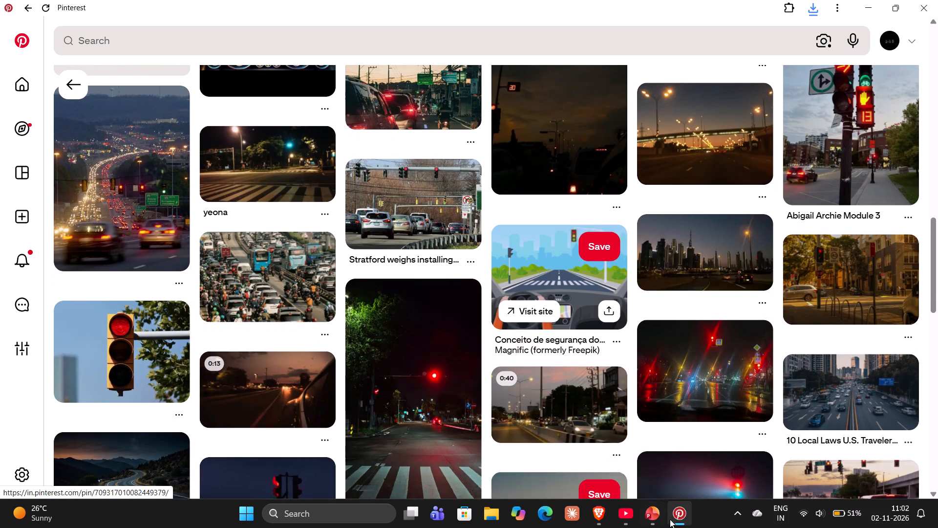
{"action": "left_click", "coordinate": [679, 518]}
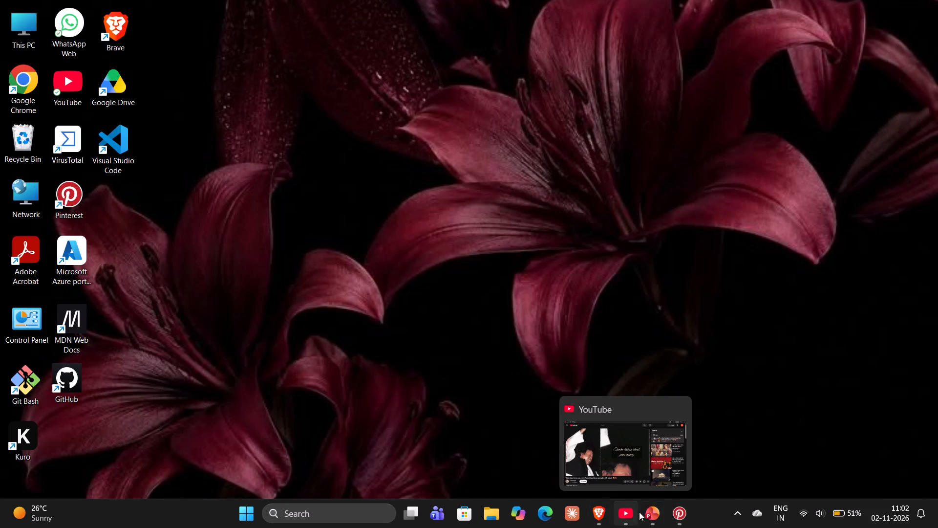
{"action": "left_click", "coordinate": [645, 516]}
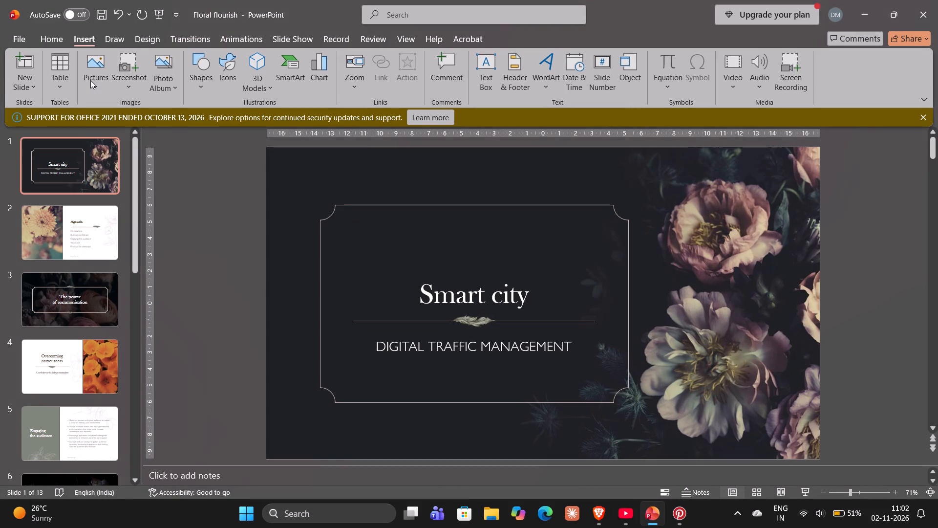
{"action": "left_click", "coordinate": [90, 80]}
{"action": "left_click", "coordinate": [121, 117]}
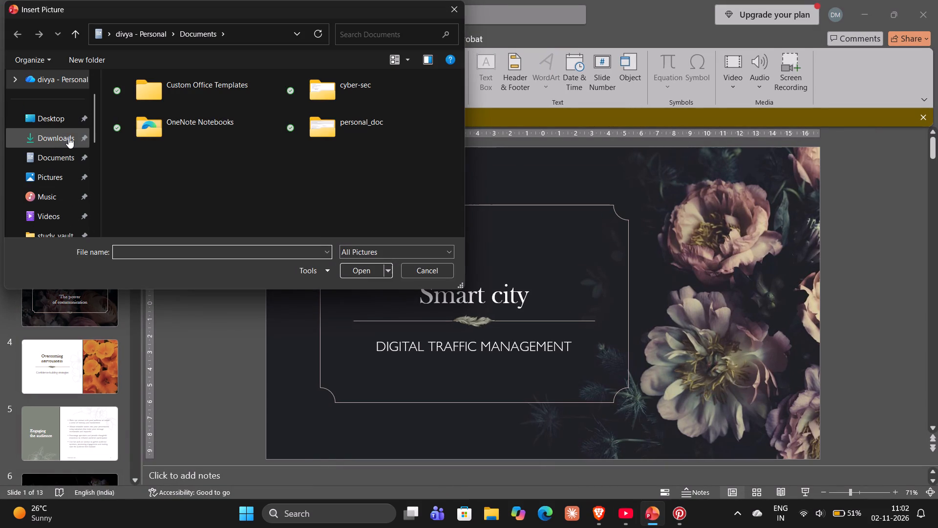
{"action": "left_click", "coordinate": [68, 137]}
{"action": "scroll", "coordinate": [188, 174], "scroll_direction": "down", "scroll_amount": 1}
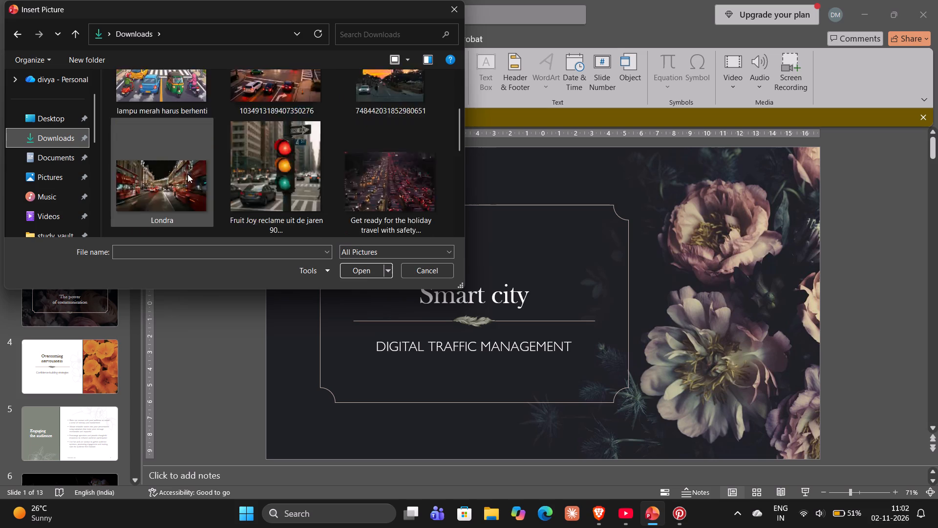
{"action": "scroll", "coordinate": [188, 174], "scroll_direction": "down", "scroll_amount": 3}
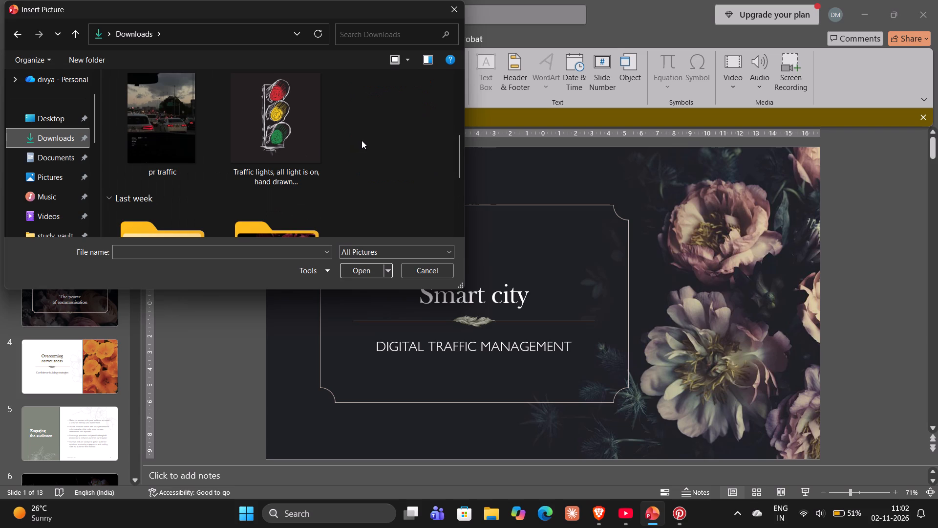
{"action": "scroll", "coordinate": [362, 140], "scroll_direction": "up", "scroll_amount": 1}
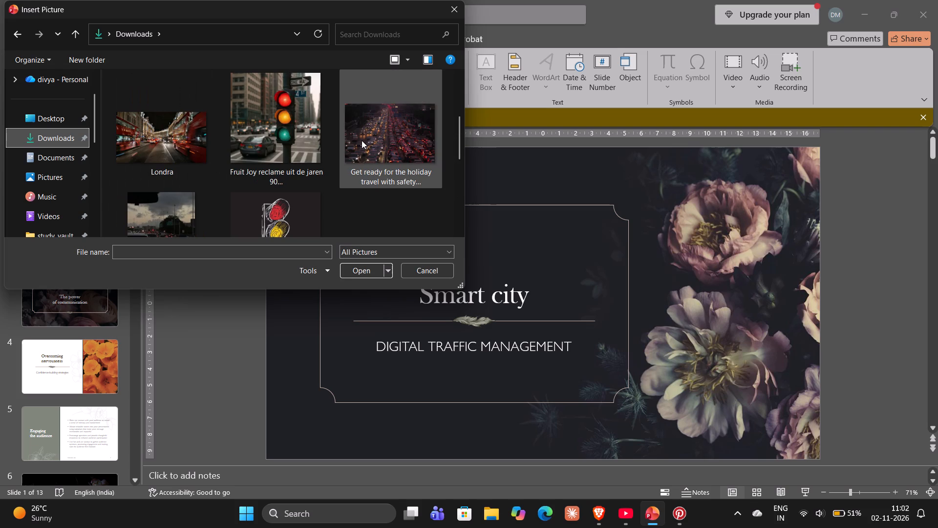
{"action": "scroll", "coordinate": [362, 140], "scroll_direction": "up", "scroll_amount": 1}
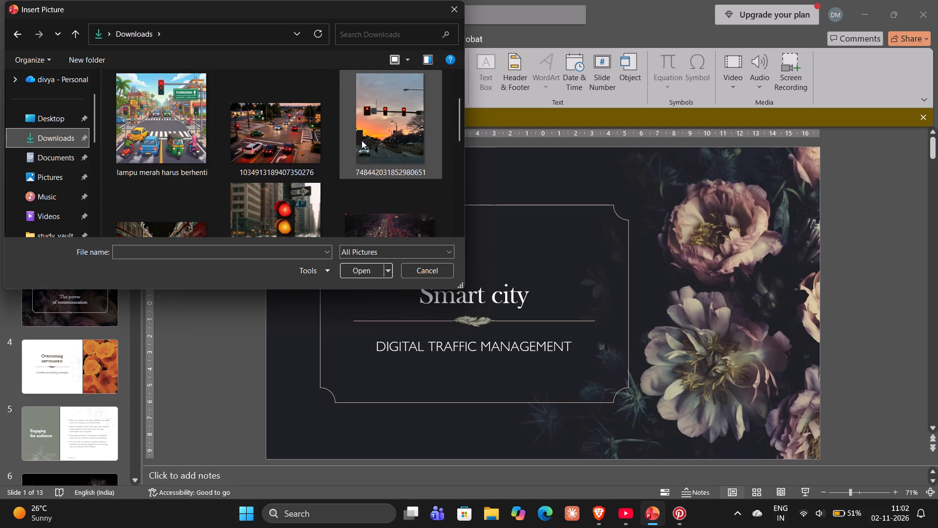
{"action": "scroll", "coordinate": [362, 140], "scroll_direction": "up", "scroll_amount": 1}
{"action": "double_click", "coordinate": [294, 119]}
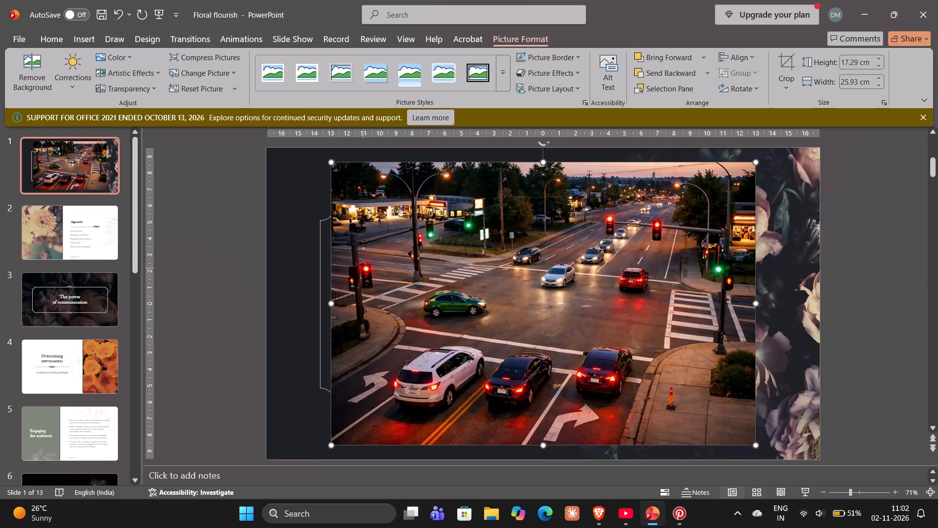
Enlarge the intersection picture to about 19.03 cm high by 28.55 cm wide and align it with the slide's top-left corner.
{"action": "left_click", "coordinate": [360, 234]}
{"action": "left_click", "coordinate": [360, 234]}
{"action": "left_click_drag", "start_coordinate": [360, 234], "coordinate": [334, 203]}
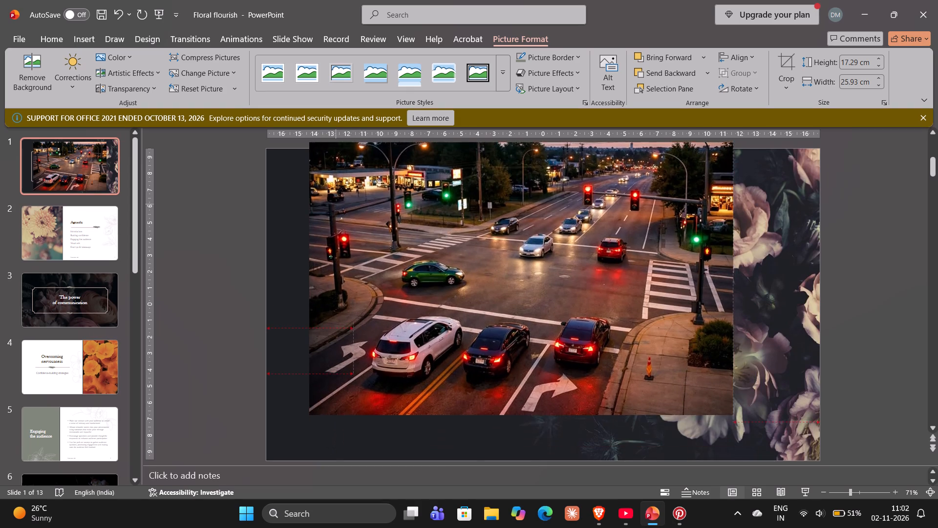
{"action": "left_click_drag", "start_coordinate": [334, 203], "coordinate": [338, 226]}
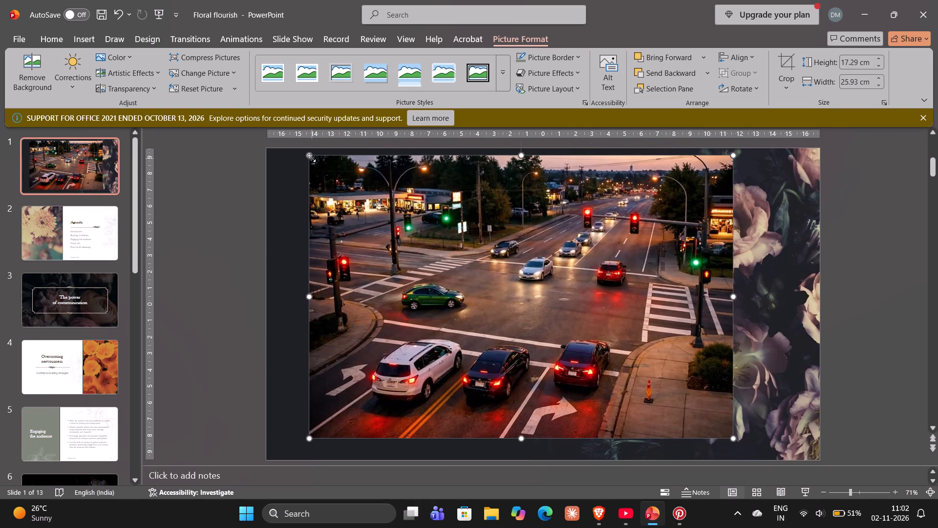
{"action": "left_click_drag", "start_coordinate": [312, 158], "coordinate": [265, 188]}
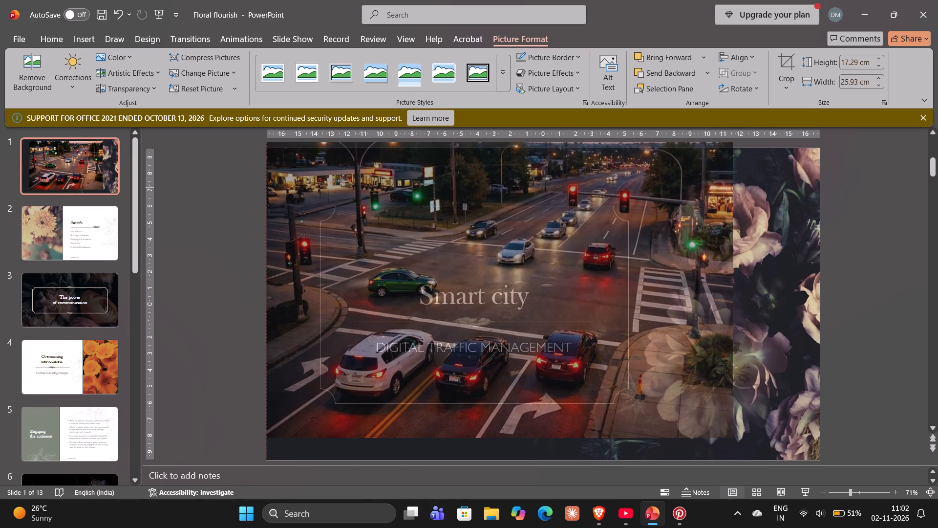
{"action": "left_click_drag", "start_coordinate": [265, 188], "coordinate": [264, 196]}
{"action": "left_click_drag", "start_coordinate": [431, 198], "coordinate": [435, 220]}
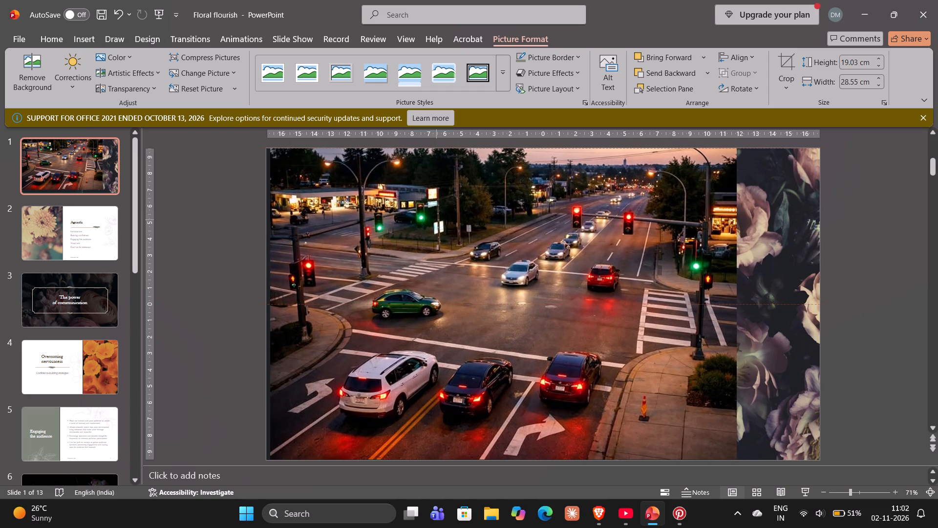
{"action": "left_click_drag", "start_coordinate": [435, 220], "coordinate": [431, 220]}
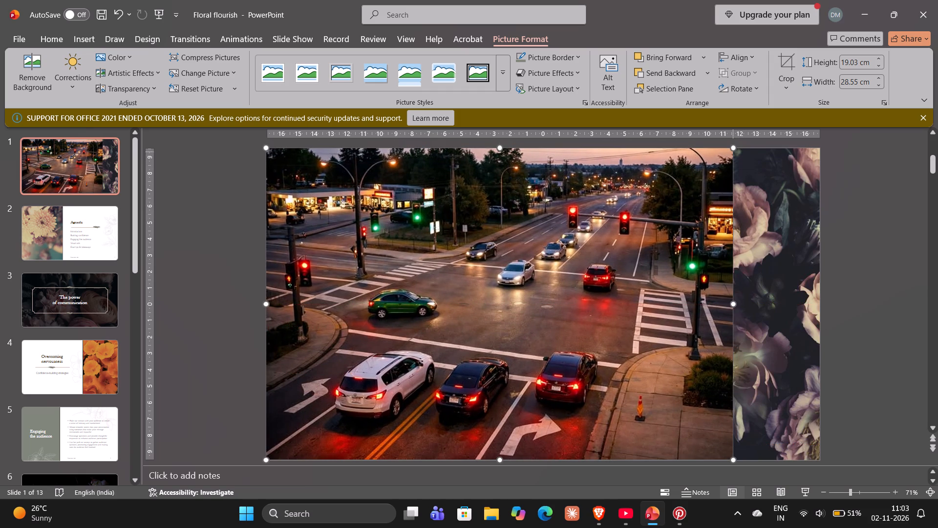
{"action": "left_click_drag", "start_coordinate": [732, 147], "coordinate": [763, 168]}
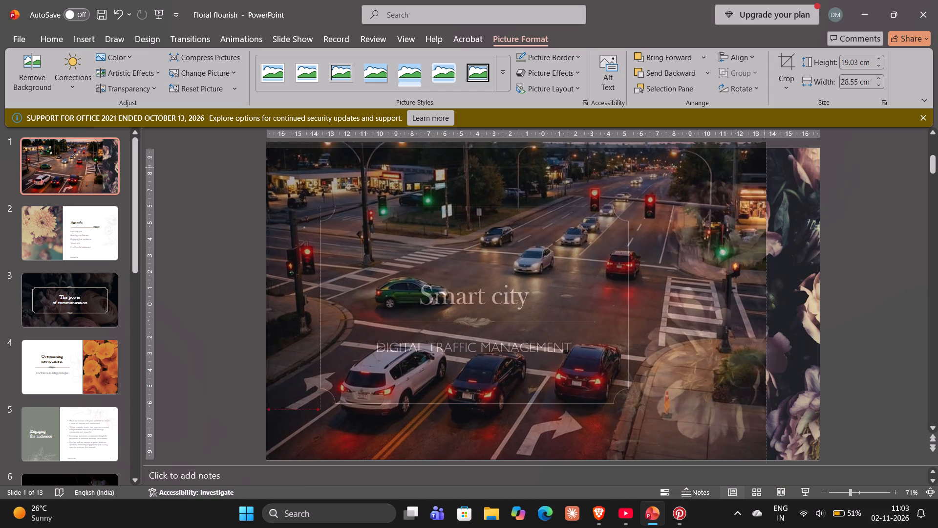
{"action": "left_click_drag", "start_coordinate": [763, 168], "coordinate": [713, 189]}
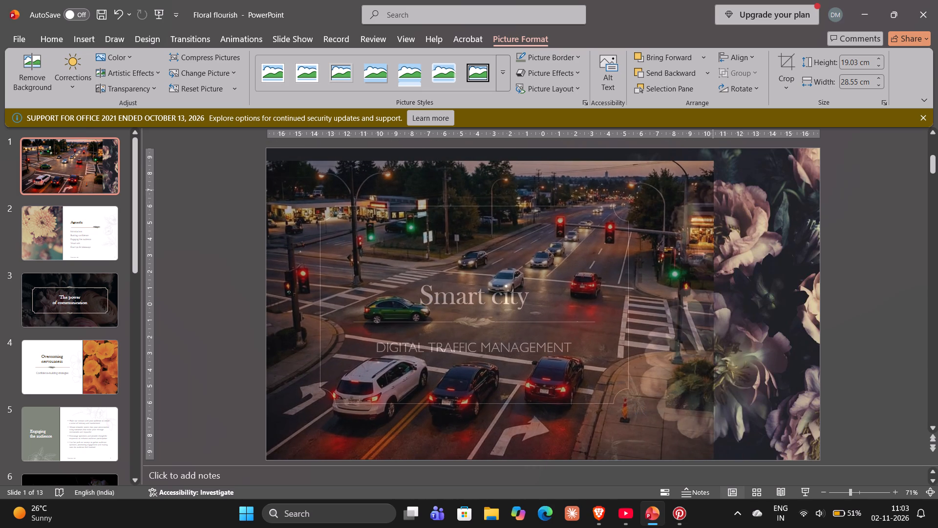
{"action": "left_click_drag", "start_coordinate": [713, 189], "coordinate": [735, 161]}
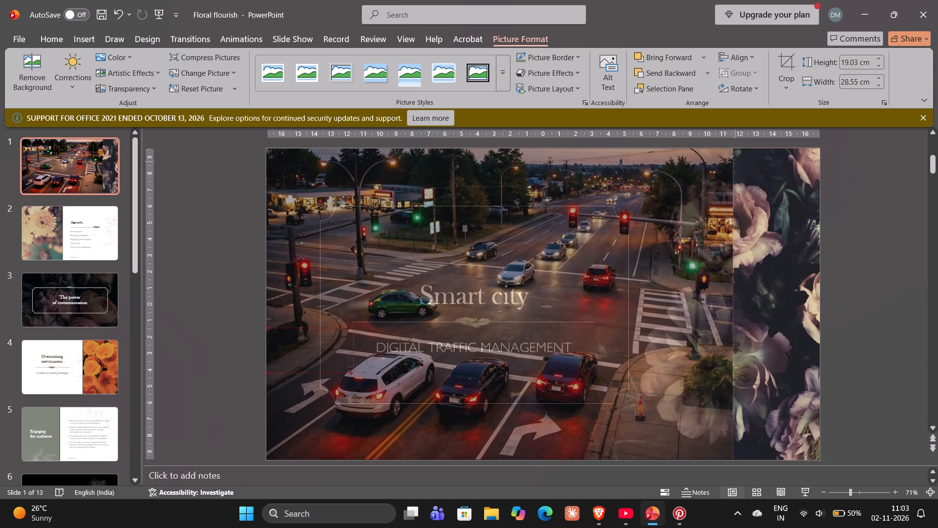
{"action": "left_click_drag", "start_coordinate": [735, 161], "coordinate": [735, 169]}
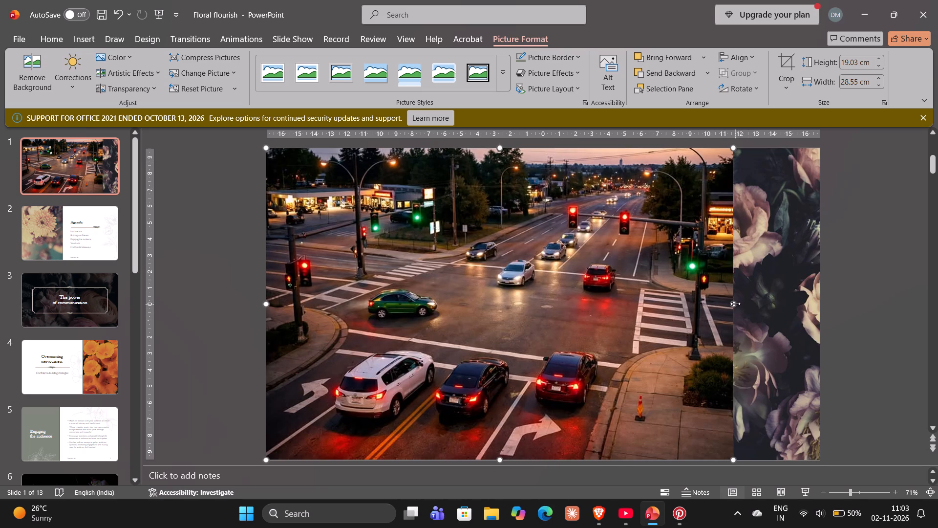
Stretch the intersection picture horizontally to a width of about 33.87 cm, covering the whole title slide.
{"action": "left_click_drag", "start_coordinate": [735, 304], "coordinate": [817, 307]}
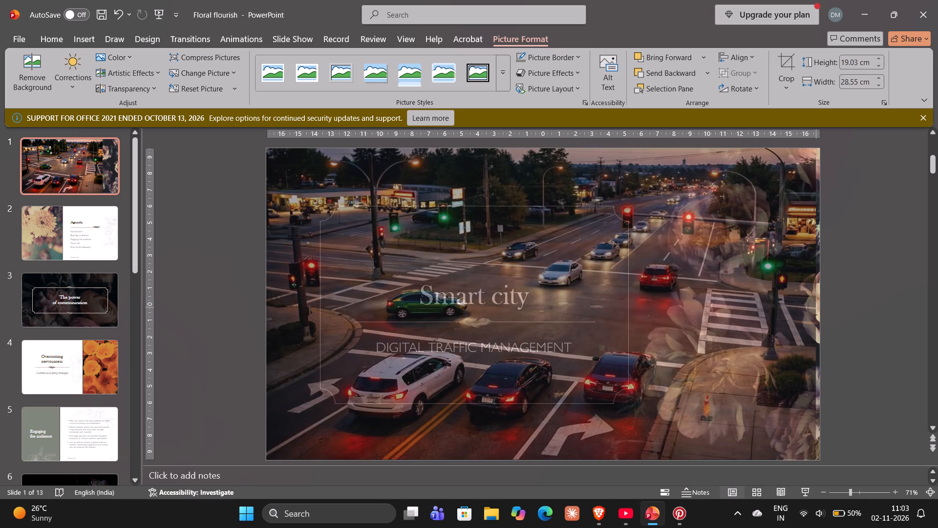
{"action": "left_click_drag", "start_coordinate": [817, 307], "coordinate": [820, 307]}
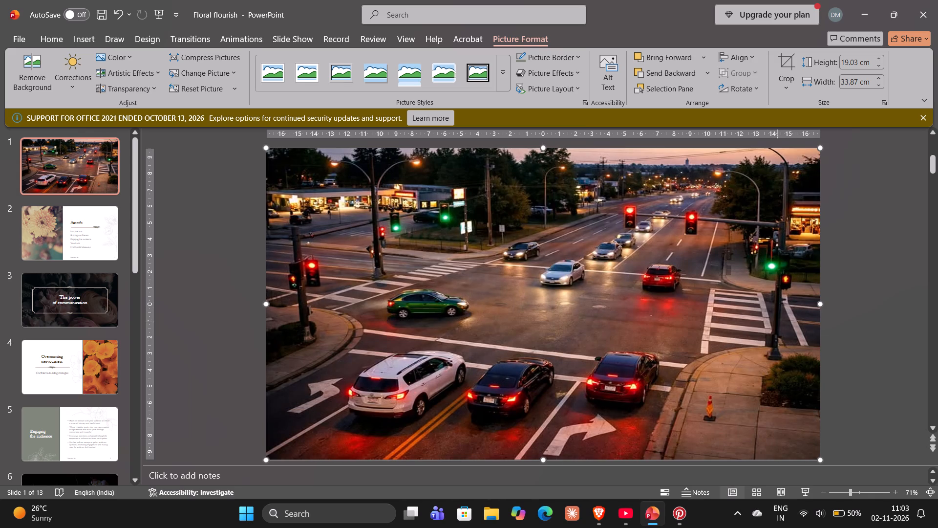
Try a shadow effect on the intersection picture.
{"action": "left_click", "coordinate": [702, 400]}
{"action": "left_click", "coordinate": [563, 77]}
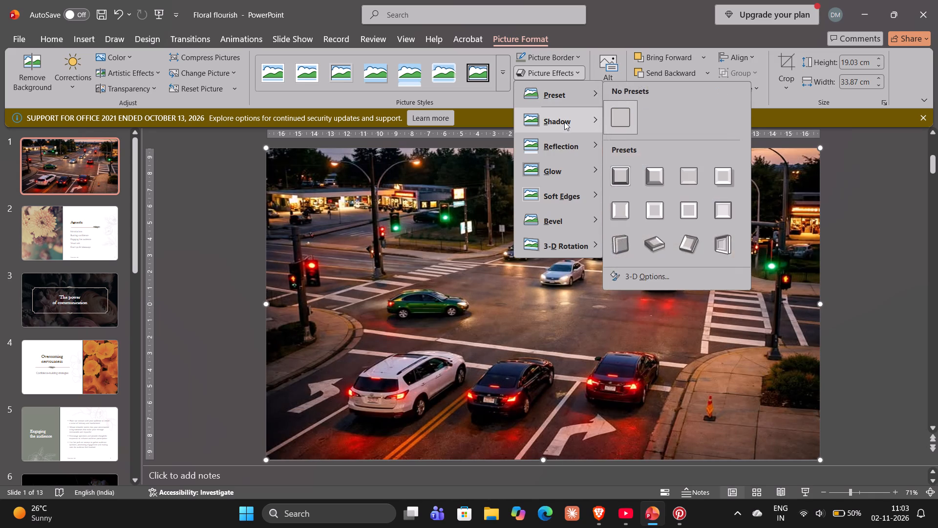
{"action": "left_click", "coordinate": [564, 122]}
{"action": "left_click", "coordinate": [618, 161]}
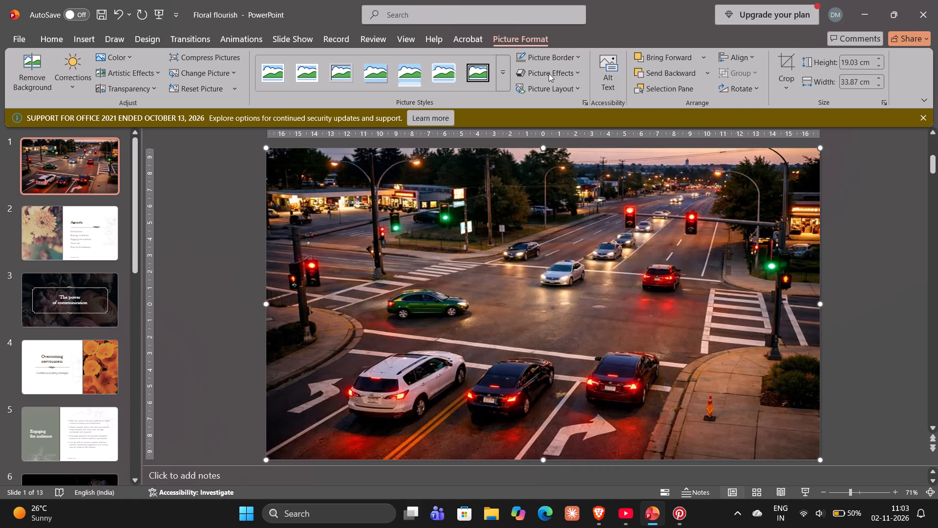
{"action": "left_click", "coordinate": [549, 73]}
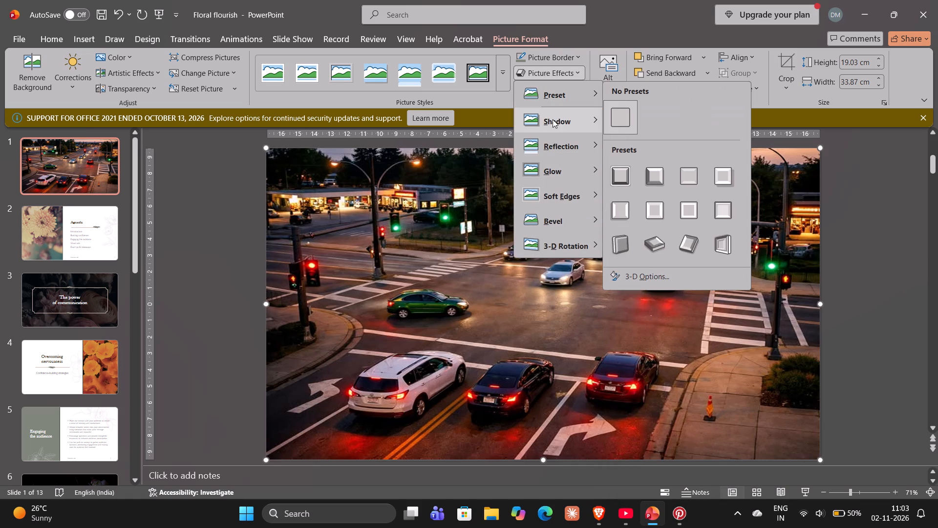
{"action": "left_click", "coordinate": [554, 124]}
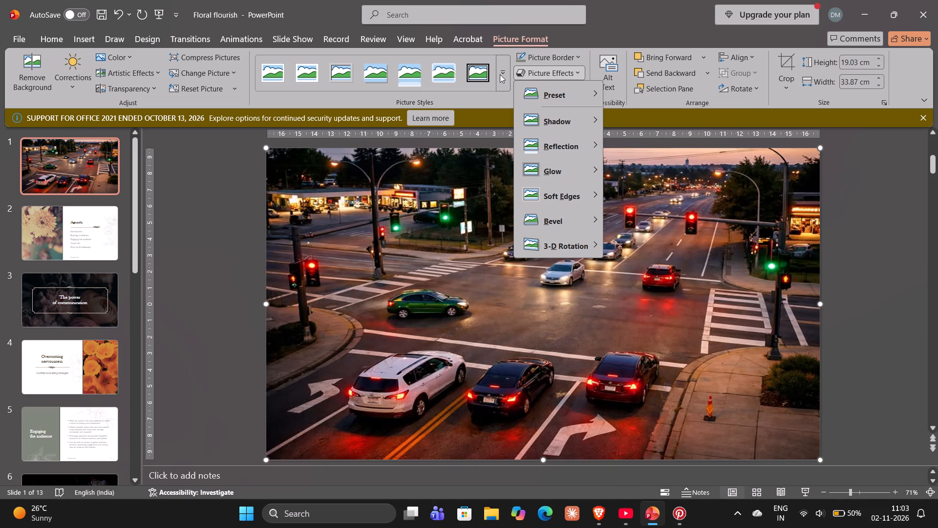
Apply the soft-edged rectangular picture style to the intersection picture.
{"action": "left_click", "coordinate": [442, 74]}
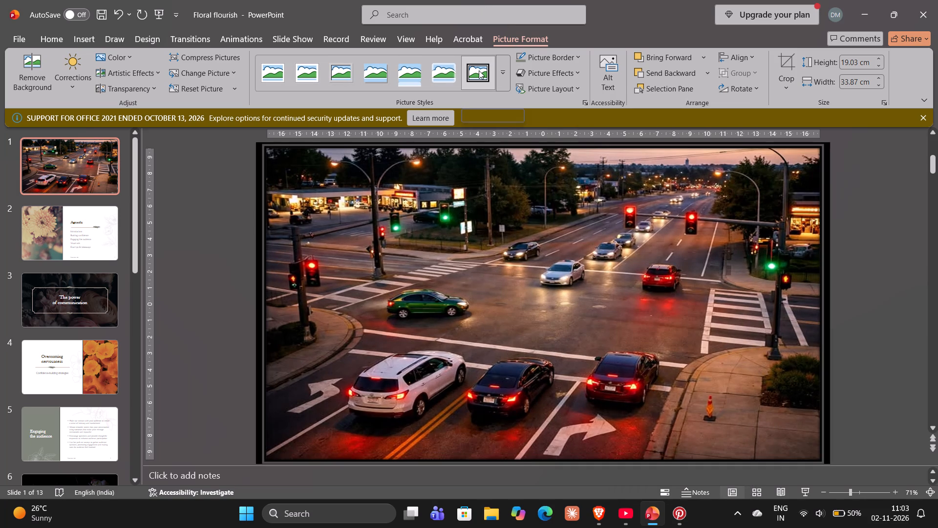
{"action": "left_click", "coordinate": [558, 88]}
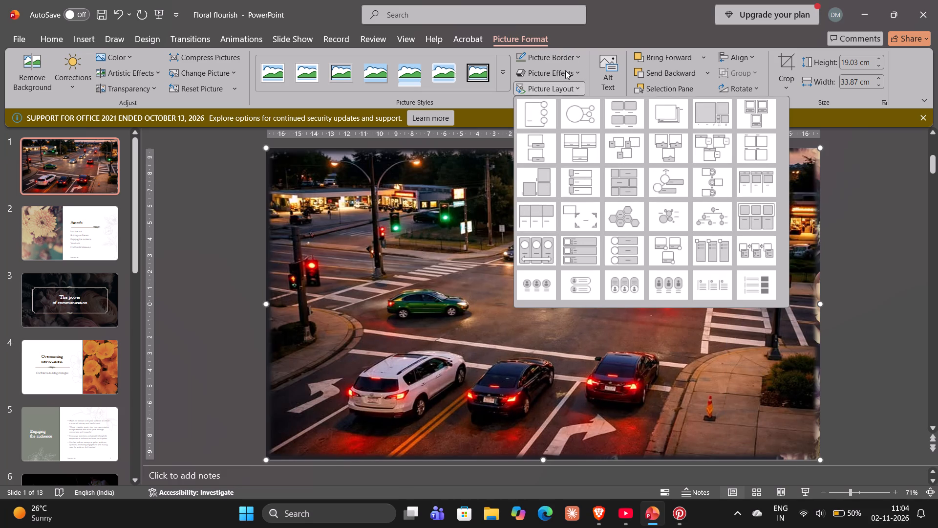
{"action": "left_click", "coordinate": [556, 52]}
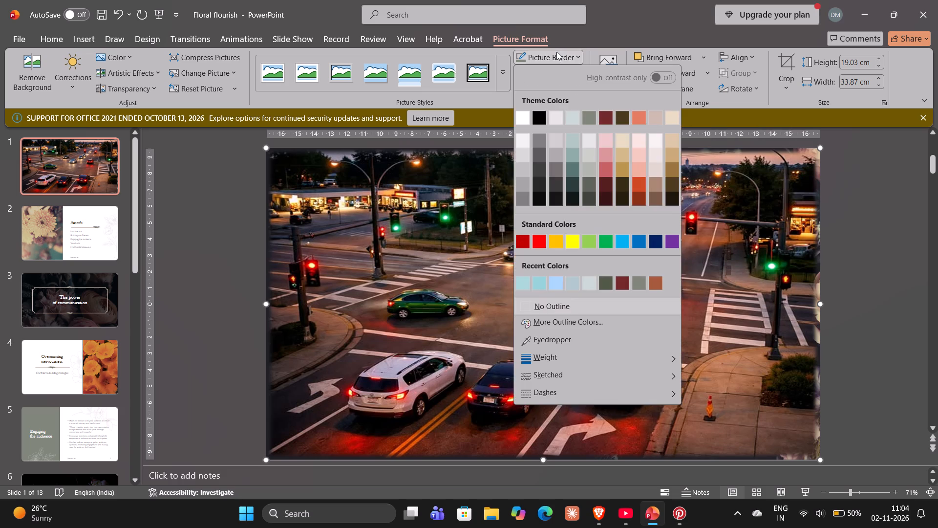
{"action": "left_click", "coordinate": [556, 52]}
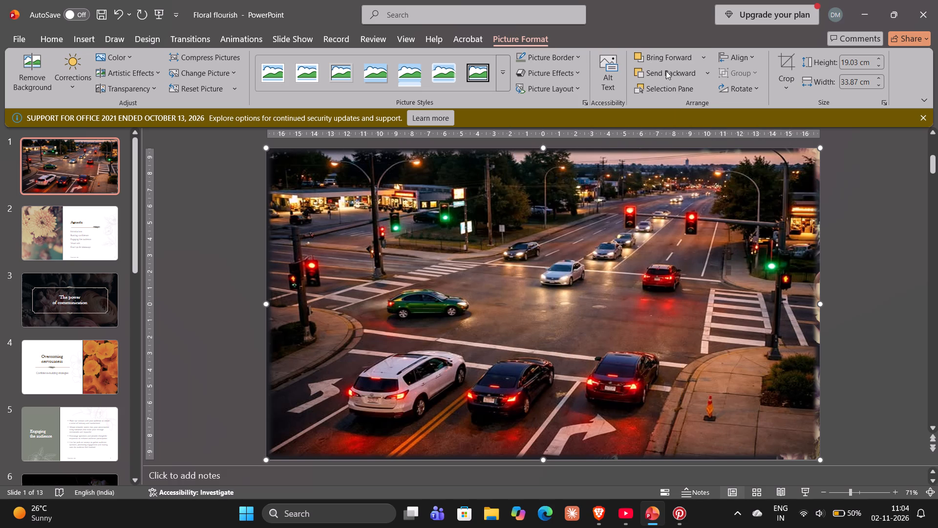
Reorder the intersection picture so it sits behind the title, subtitle and ornamental frame but in front of the floral background.
{"action": "left_click", "coordinate": [661, 54]}
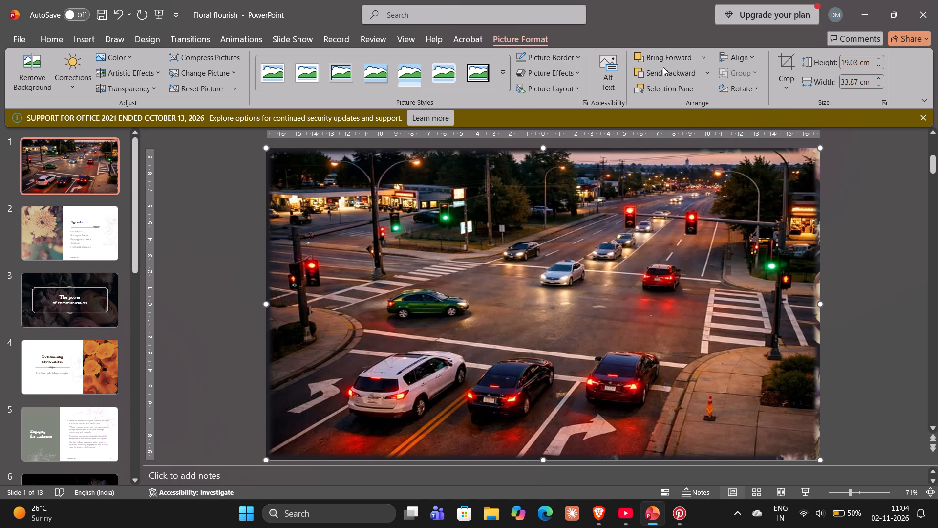
{"action": "left_click", "coordinate": [665, 73]}
{"action": "left_click", "coordinate": [665, 73]}
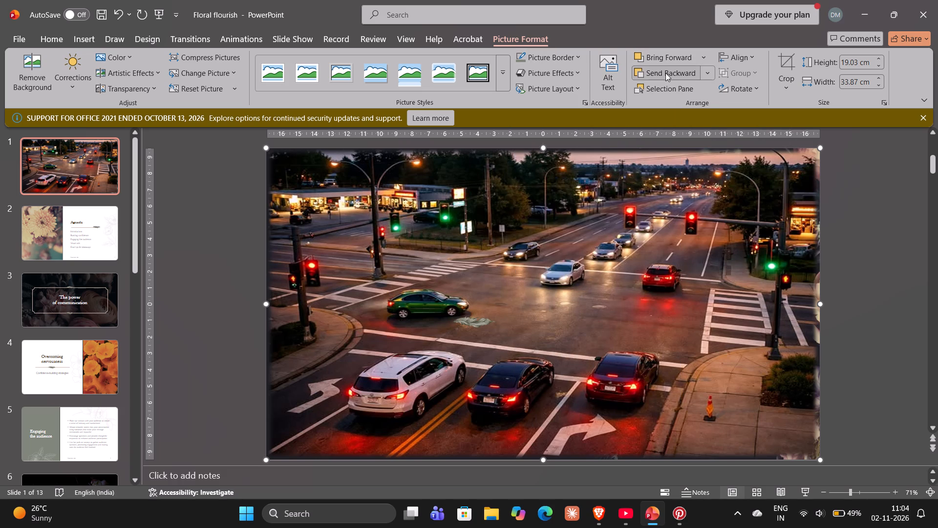
{"action": "left_click", "coordinate": [665, 73]}
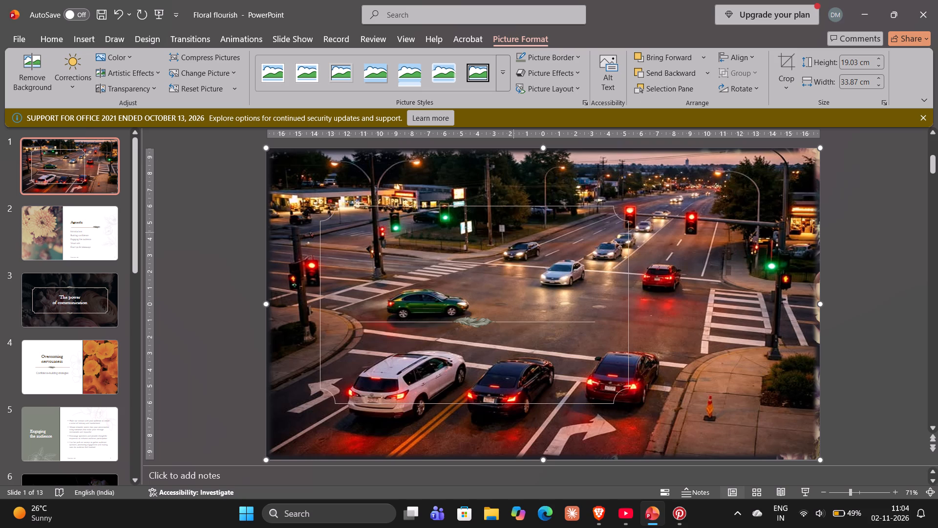
{"action": "left_click", "coordinate": [664, 73]}
{"action": "left_click", "coordinate": [664, 73]}
{"action": "left_click", "coordinate": [664, 73]}
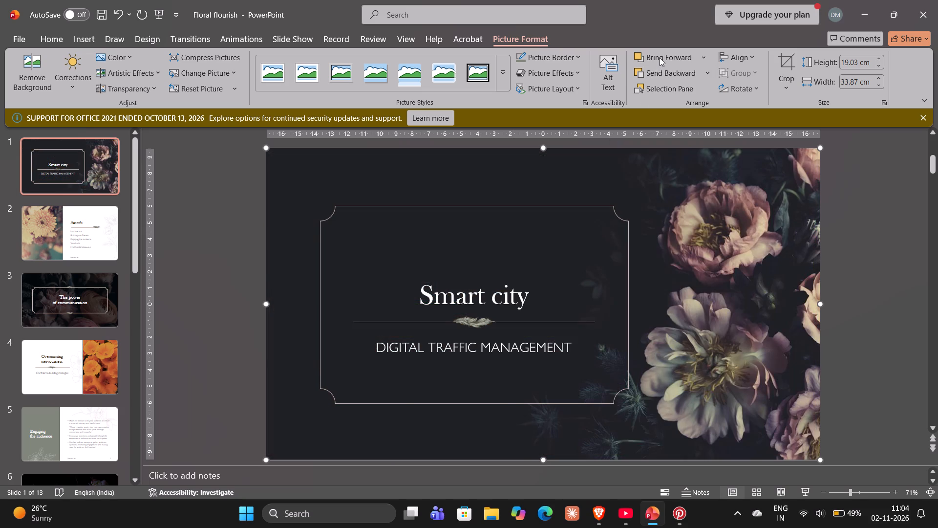
{"action": "left_click", "coordinate": [660, 58]}
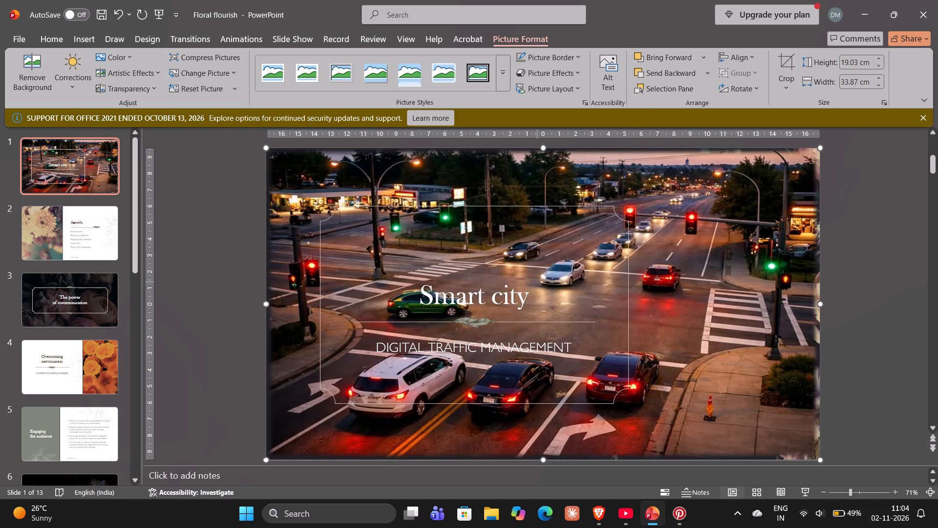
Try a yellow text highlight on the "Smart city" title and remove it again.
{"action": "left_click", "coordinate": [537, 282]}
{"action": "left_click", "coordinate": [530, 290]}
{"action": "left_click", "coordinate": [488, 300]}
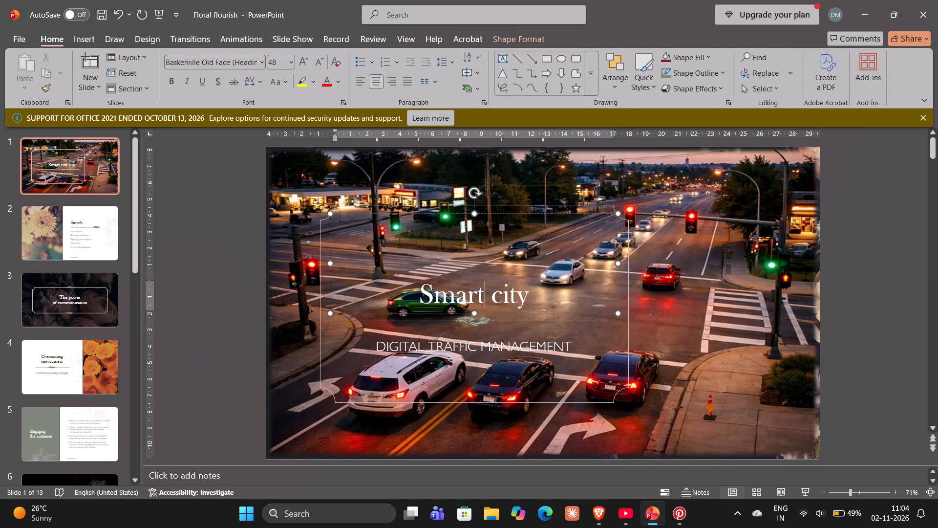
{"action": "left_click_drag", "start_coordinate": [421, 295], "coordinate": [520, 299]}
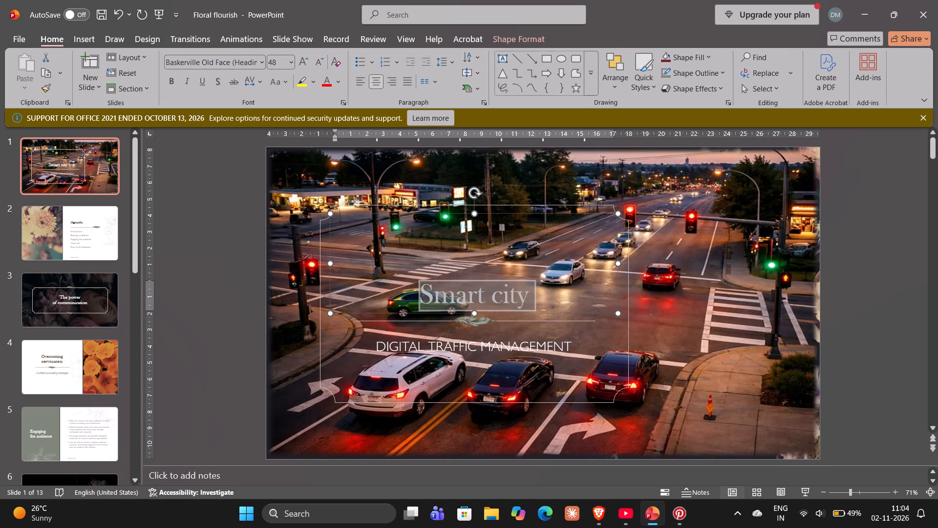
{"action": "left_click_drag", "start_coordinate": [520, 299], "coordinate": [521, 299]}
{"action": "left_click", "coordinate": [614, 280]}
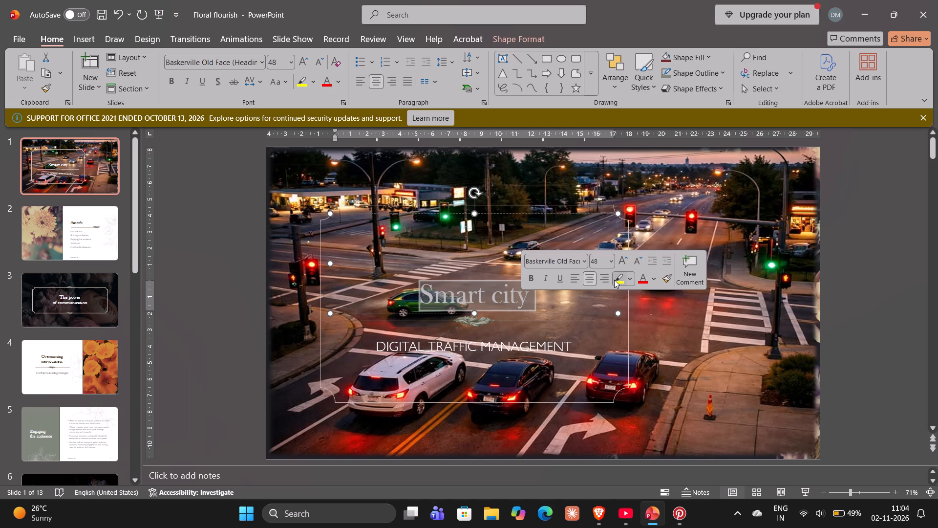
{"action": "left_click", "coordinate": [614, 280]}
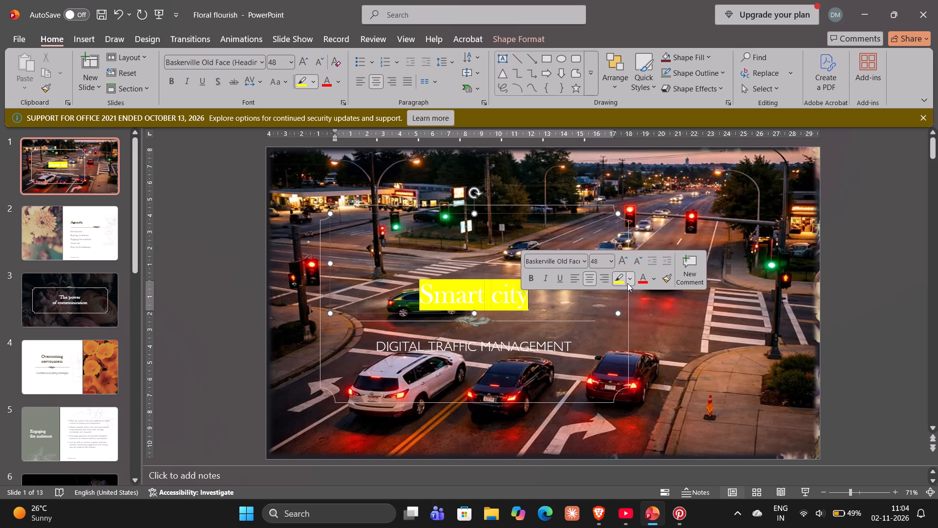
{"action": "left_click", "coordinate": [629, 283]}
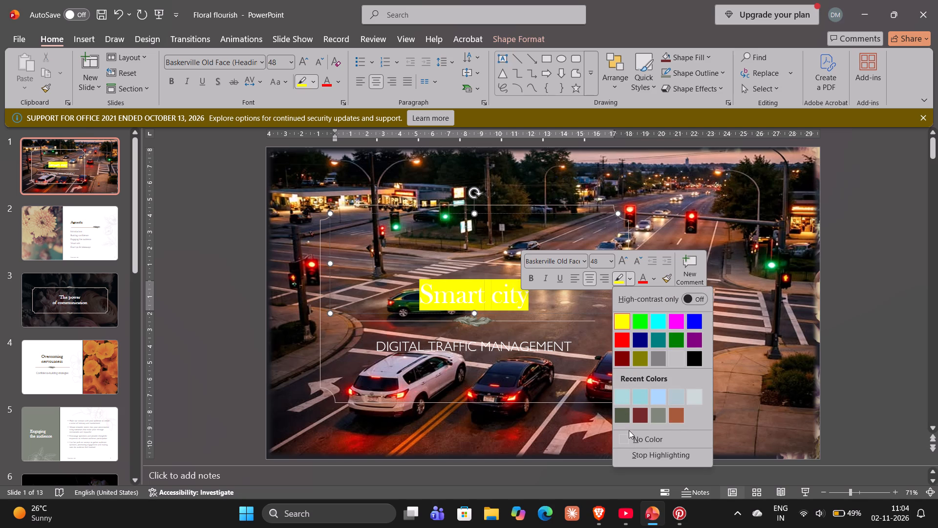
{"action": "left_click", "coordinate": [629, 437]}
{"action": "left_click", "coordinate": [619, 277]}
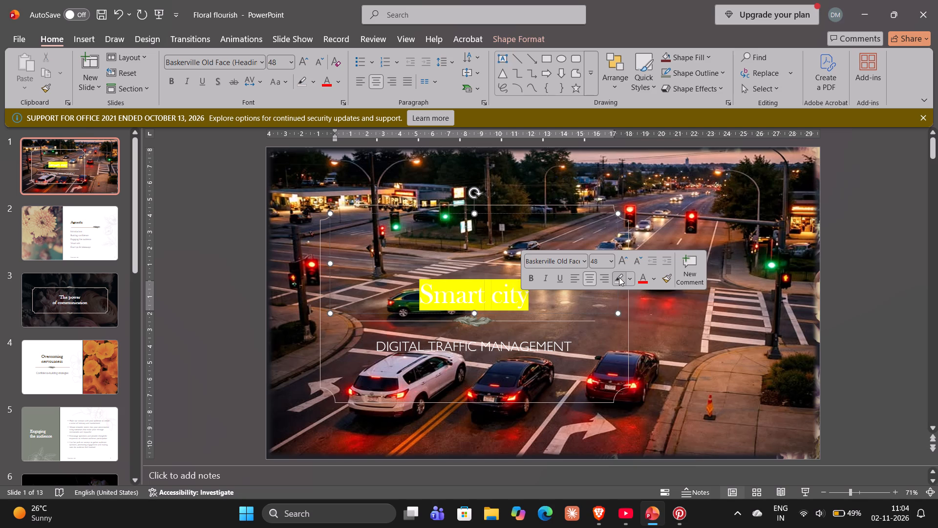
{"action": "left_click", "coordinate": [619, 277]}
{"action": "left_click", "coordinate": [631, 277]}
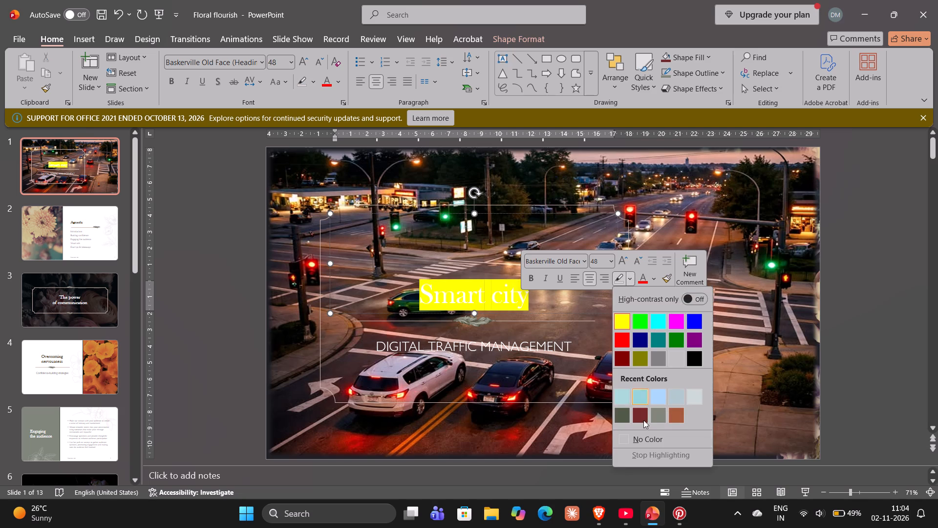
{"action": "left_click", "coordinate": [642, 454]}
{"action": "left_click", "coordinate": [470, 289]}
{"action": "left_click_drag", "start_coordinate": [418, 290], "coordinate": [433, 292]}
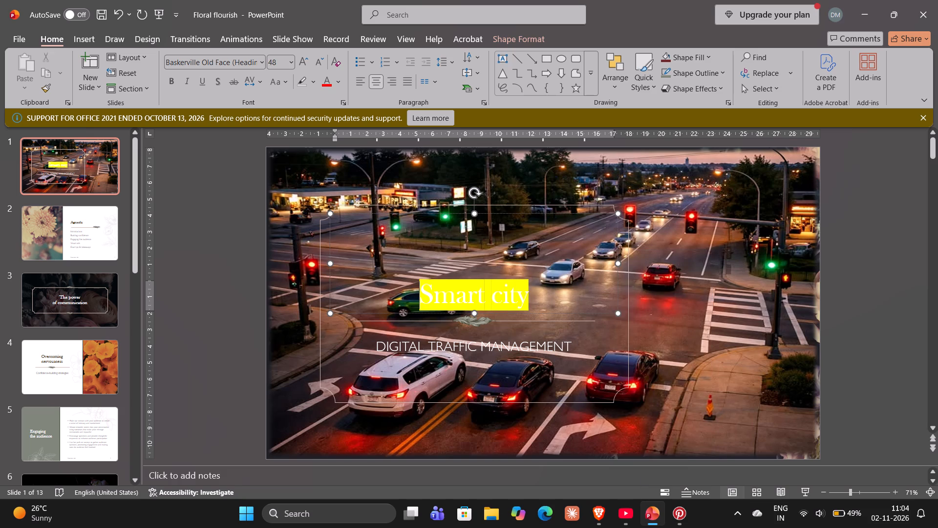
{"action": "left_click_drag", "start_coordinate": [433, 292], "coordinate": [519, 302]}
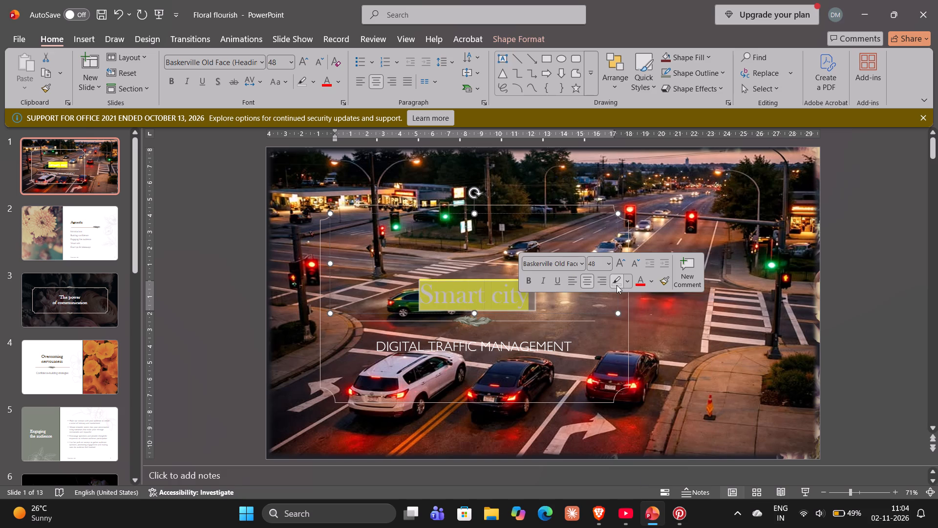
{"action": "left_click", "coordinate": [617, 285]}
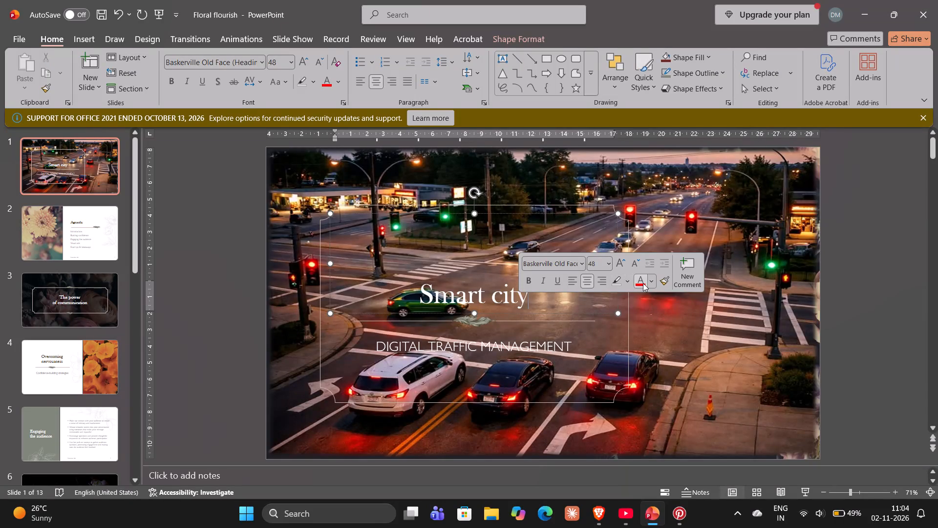
Change the font colour of the "Smart city" title to black.
{"action": "left_click", "coordinate": [643, 283]}
{"action": "left_click", "coordinate": [651, 281]}
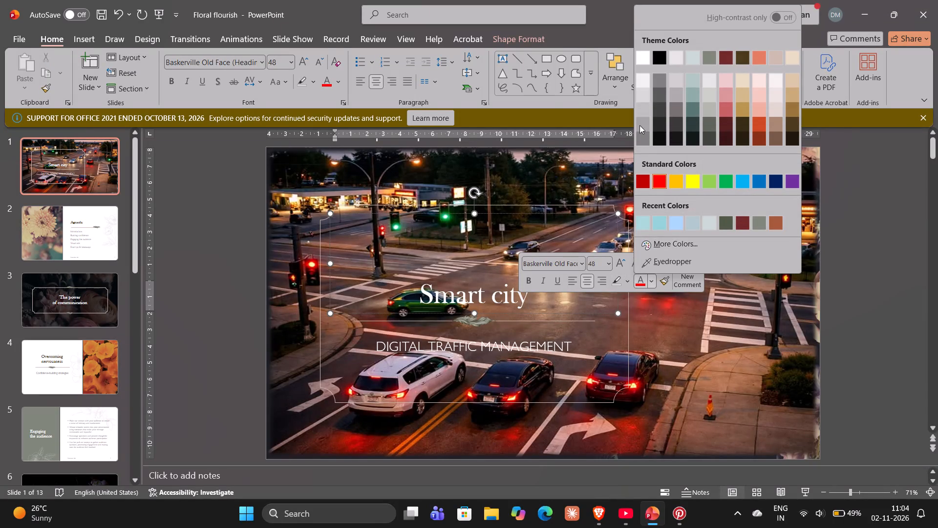
{"action": "left_click", "coordinate": [658, 57]}
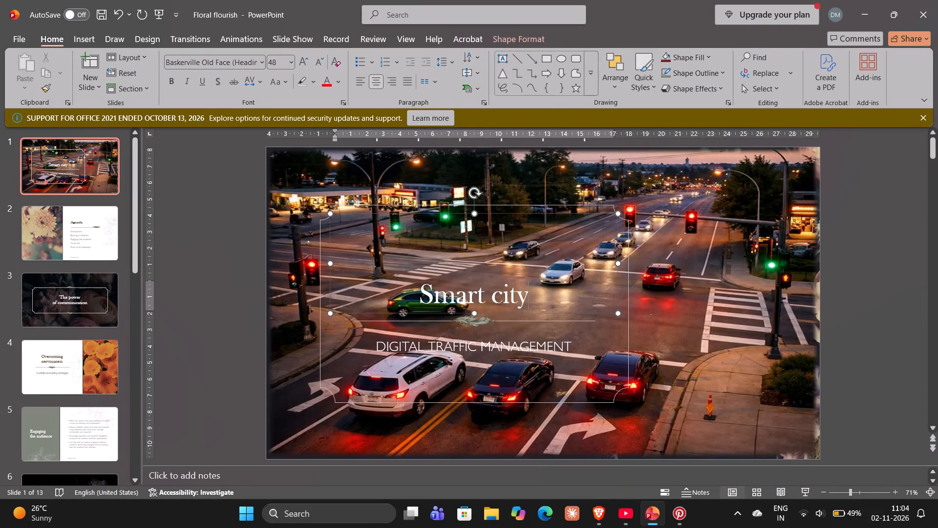
{"action": "left_click_drag", "start_coordinate": [422, 291], "coordinate": [522, 295]}
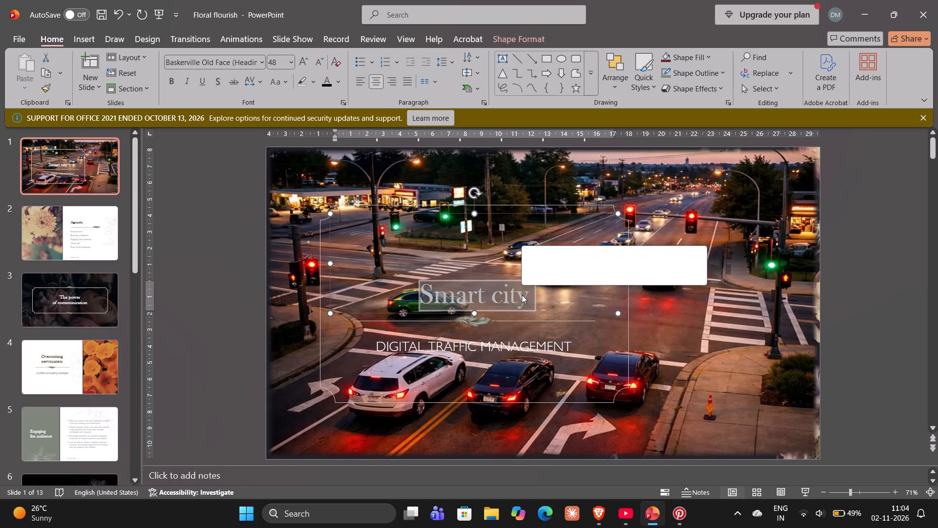
{"action": "left_click", "coordinate": [323, 82]}
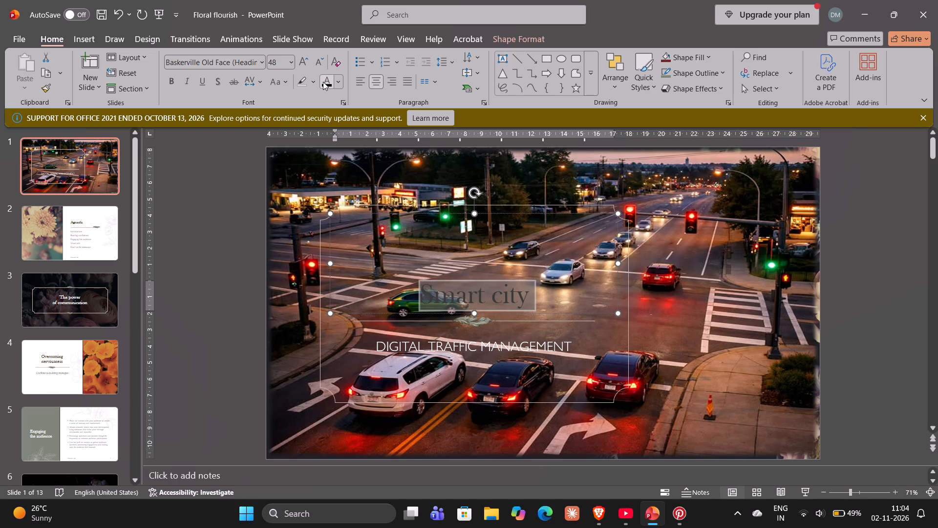
Format the "Smart city" title as 72 pt bold text with a text shadow.
{"action": "left_click", "coordinate": [290, 63]}
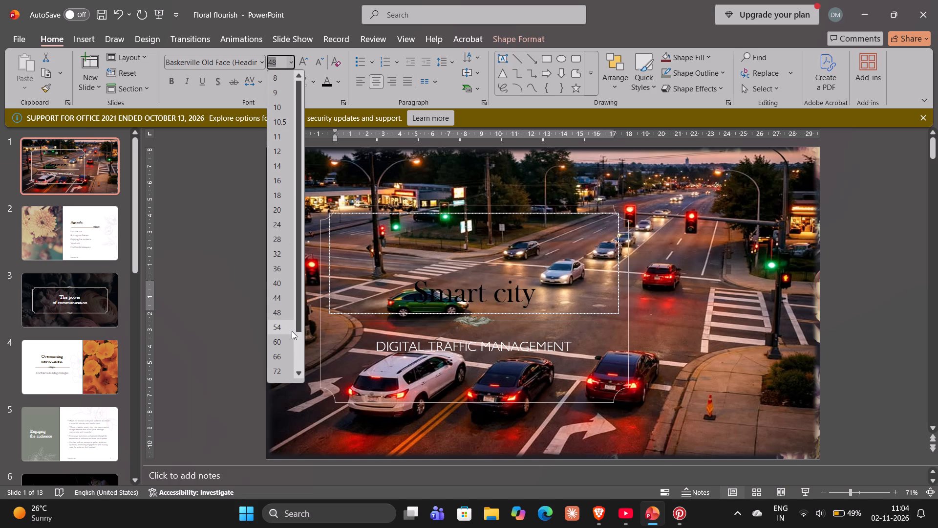
{"action": "left_click", "coordinate": [284, 374]}
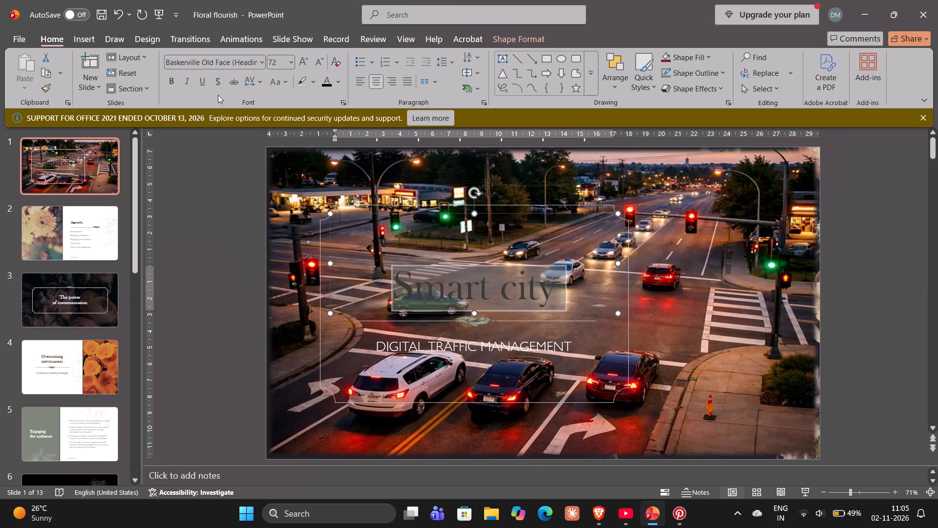
{"action": "left_click", "coordinate": [215, 83]}
{"action": "left_click", "coordinate": [170, 79]}
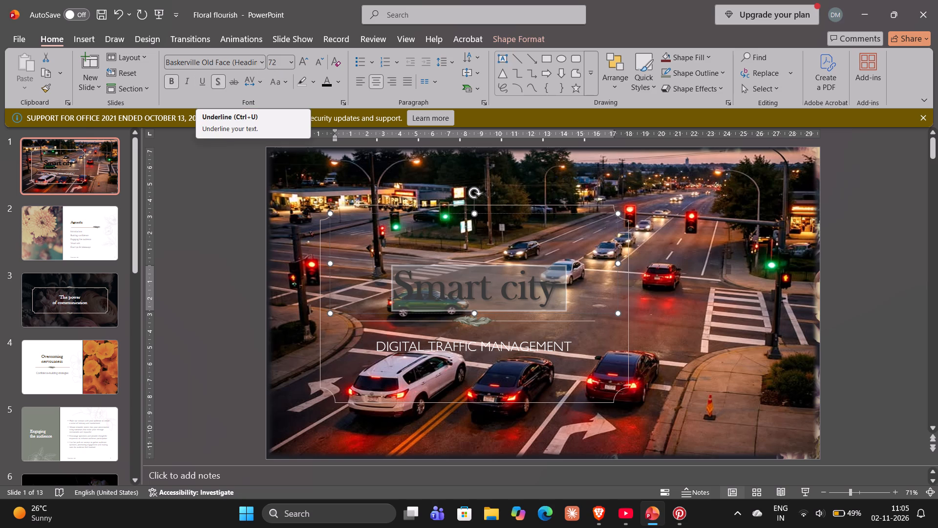
Change the font of the "Smart city" title to Gabriola.
{"action": "left_click", "coordinate": [259, 63]}
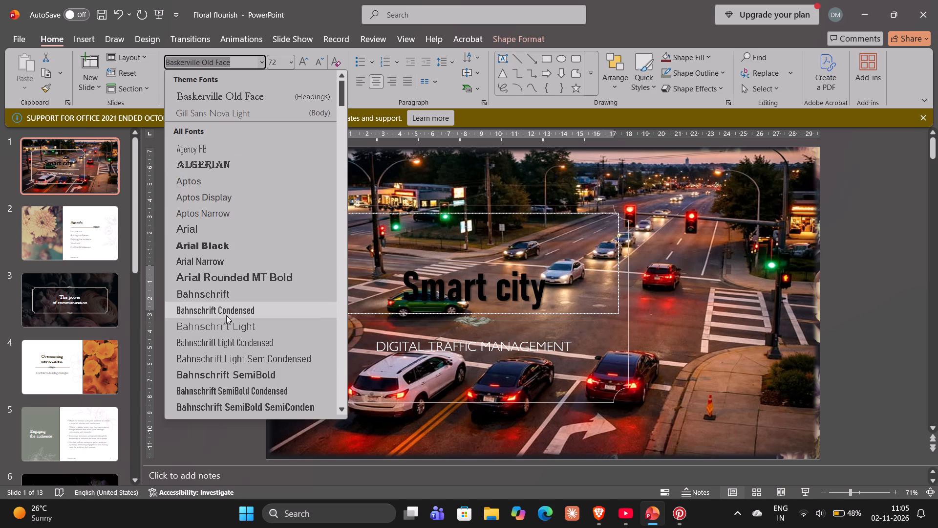
{"action": "scroll", "coordinate": [223, 361], "scroll_direction": "down", "scroll_amount": 1}
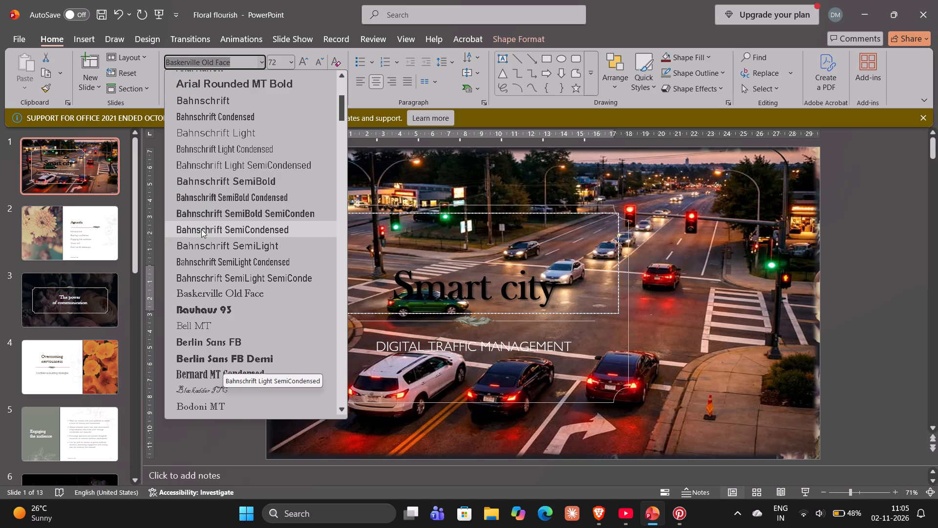
{"action": "scroll", "coordinate": [202, 323], "scroll_direction": "down", "scroll_amount": 1}
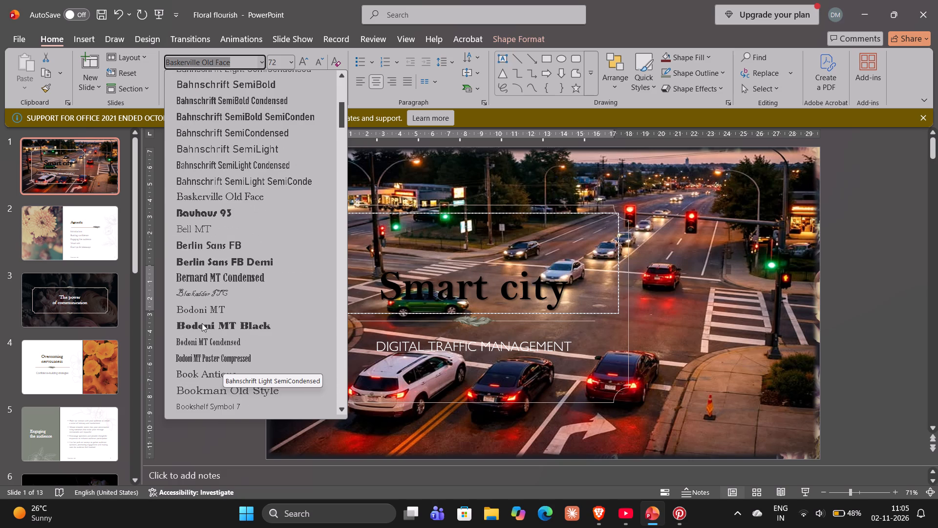
{"action": "scroll", "coordinate": [202, 323], "scroll_direction": "down", "scroll_amount": 1}
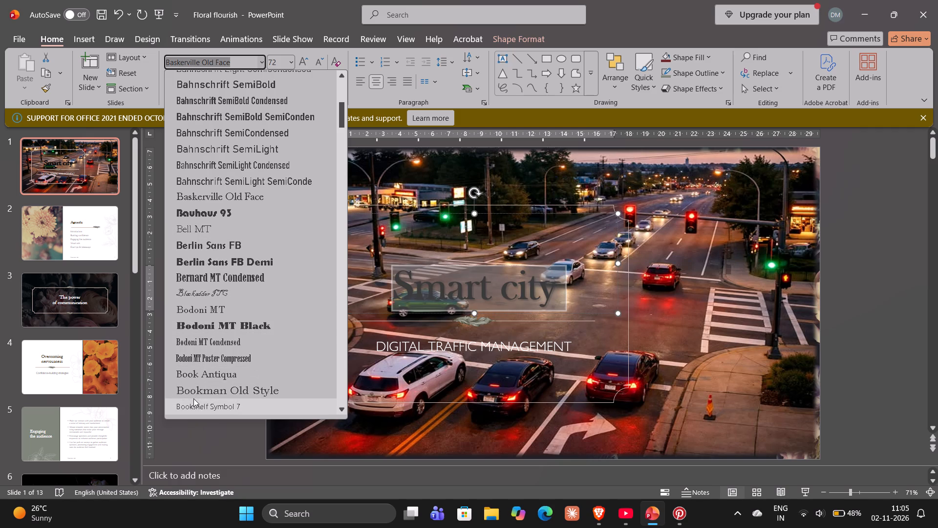
{"action": "scroll", "coordinate": [211, 362], "scroll_direction": "down", "scroll_amount": 3}
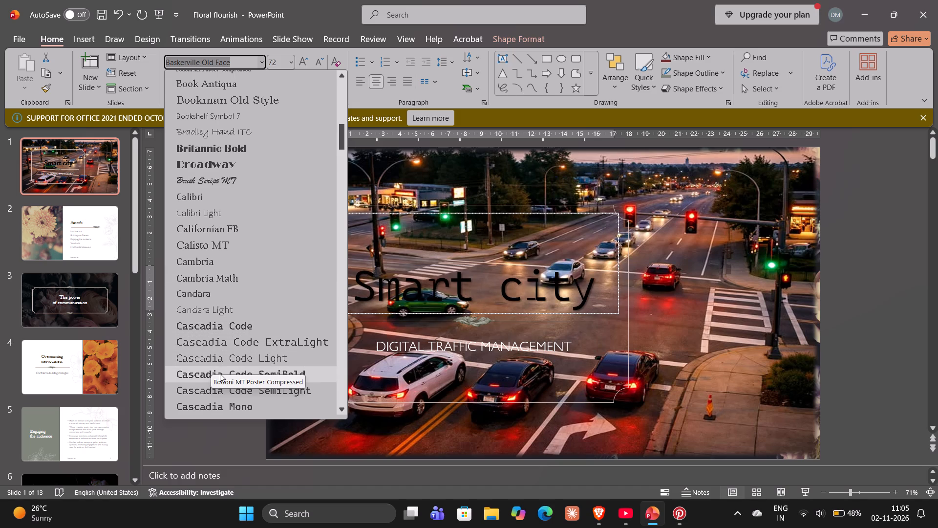
{"action": "scroll", "coordinate": [220, 381], "scroll_direction": "down", "scroll_amount": 3}
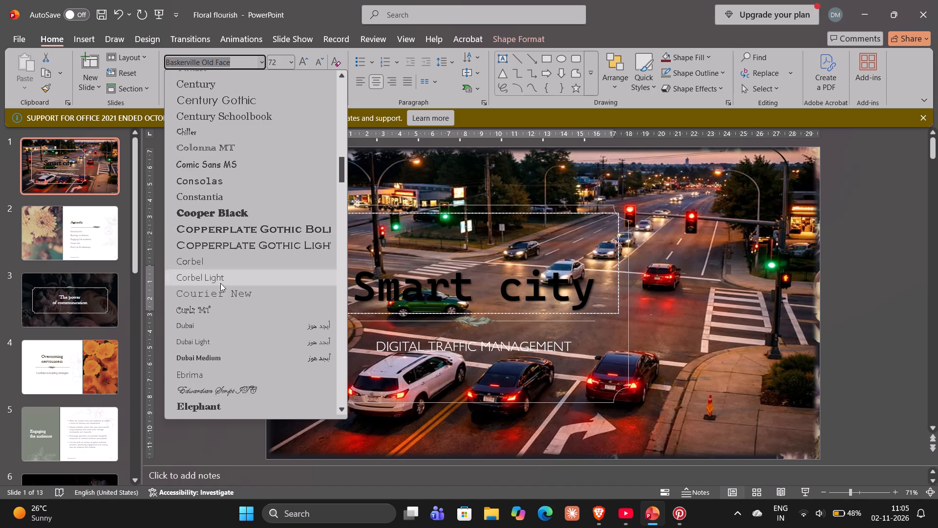
{"action": "scroll", "coordinate": [213, 377], "scroll_direction": "down", "scroll_amount": 2}
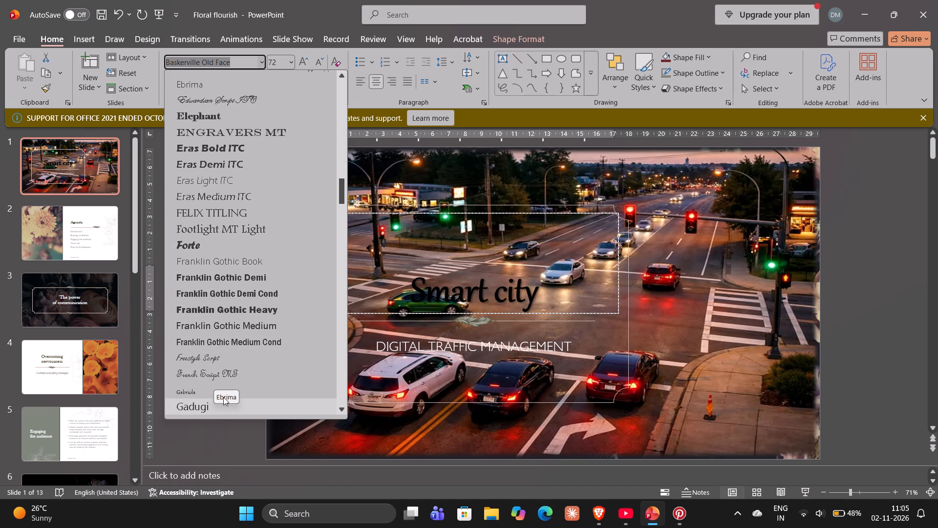
{"action": "left_click", "coordinate": [198, 396]}
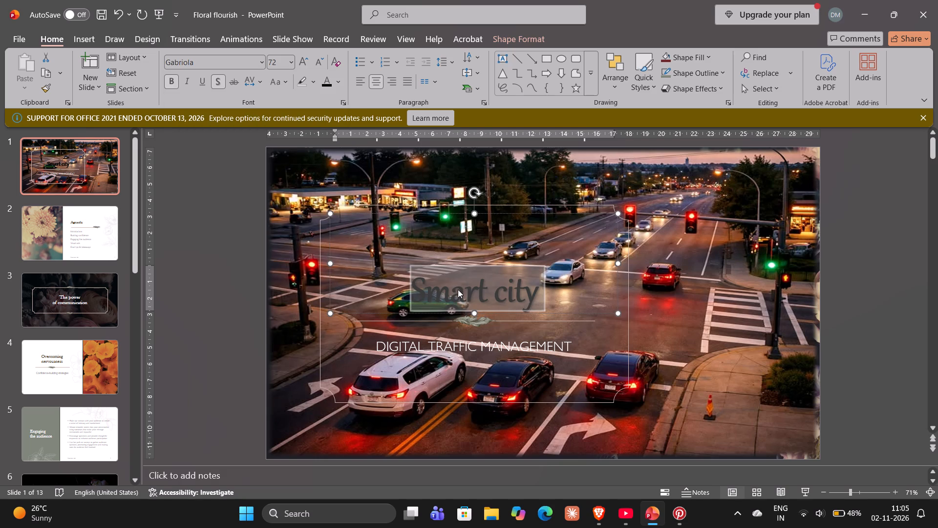
{"action": "left_click", "coordinate": [475, 207]}
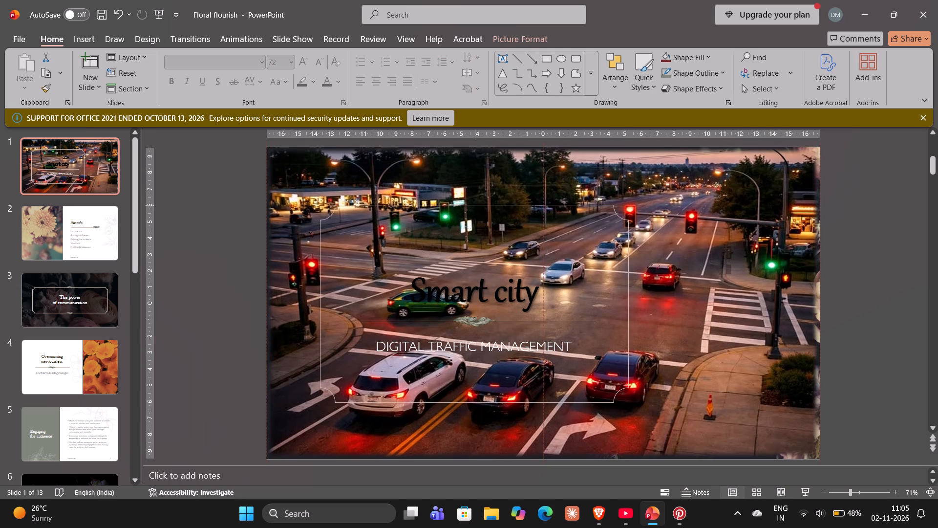
Move the "Smart city" title box to the right so it is centred horizontally on the title slide.
{"action": "left_click", "coordinate": [460, 285]}
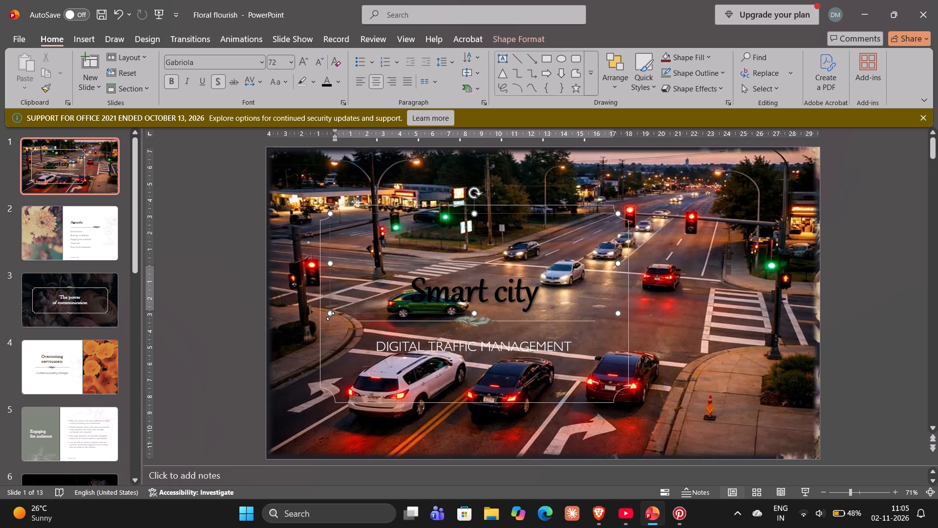
{"action": "left_click_drag", "start_coordinate": [330, 303], "coordinate": [339, 297]}
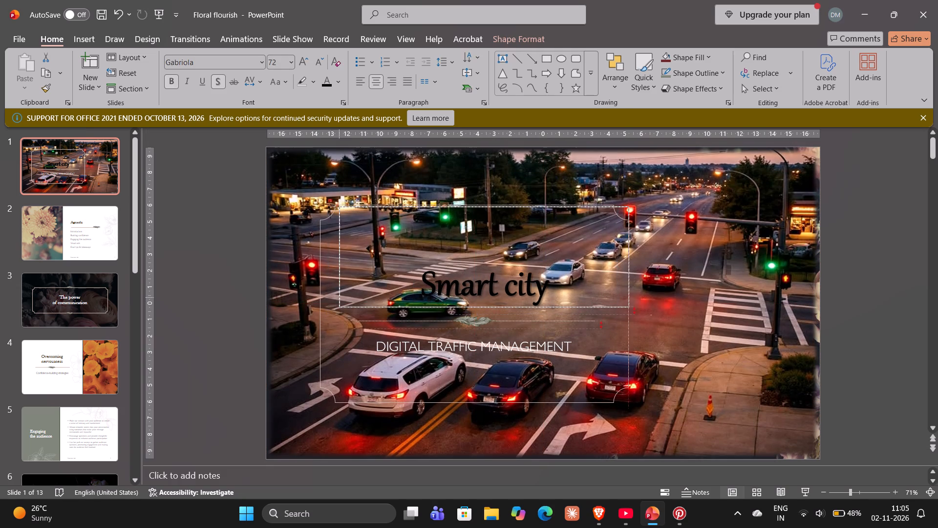
{"action": "left_click_drag", "start_coordinate": [339, 297], "coordinate": [338, 287]}
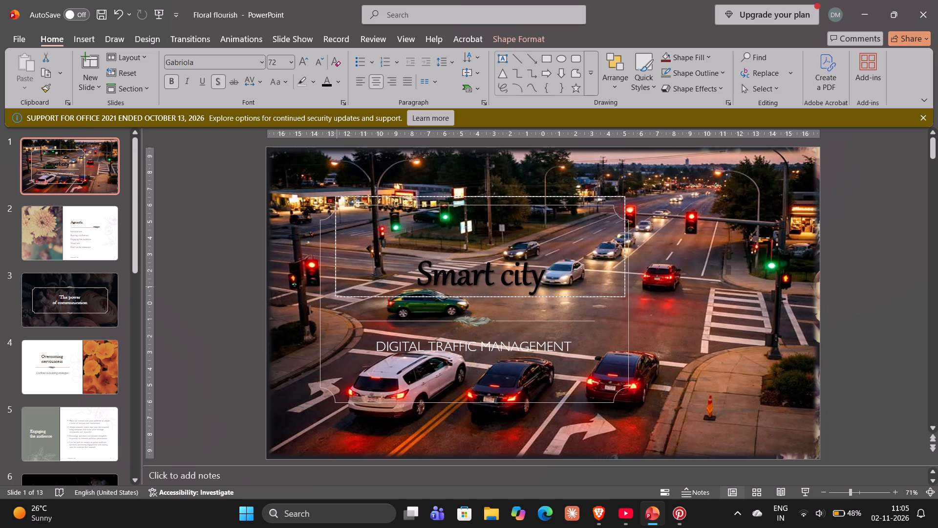
{"action": "left_click_drag", "start_coordinate": [338, 287], "coordinate": [397, 315]}
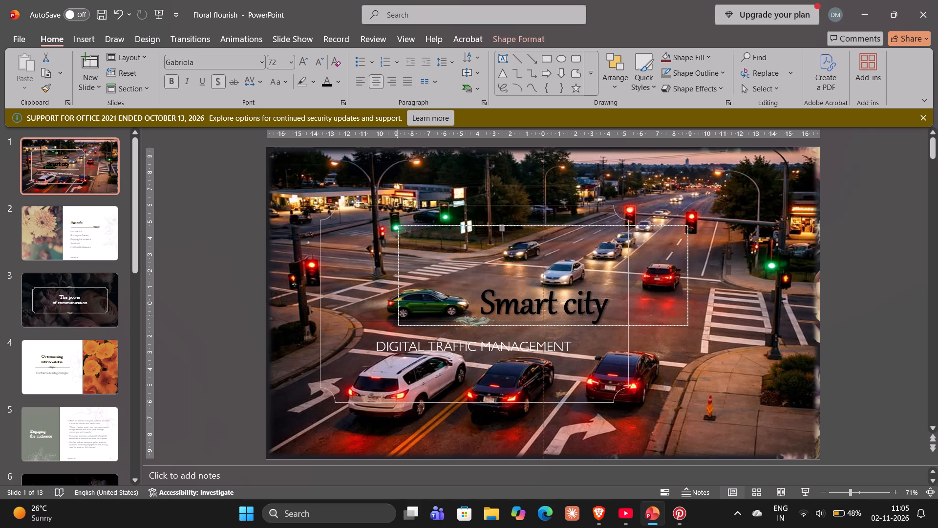
{"action": "left_click_drag", "start_coordinate": [397, 315], "coordinate": [397, 316]}
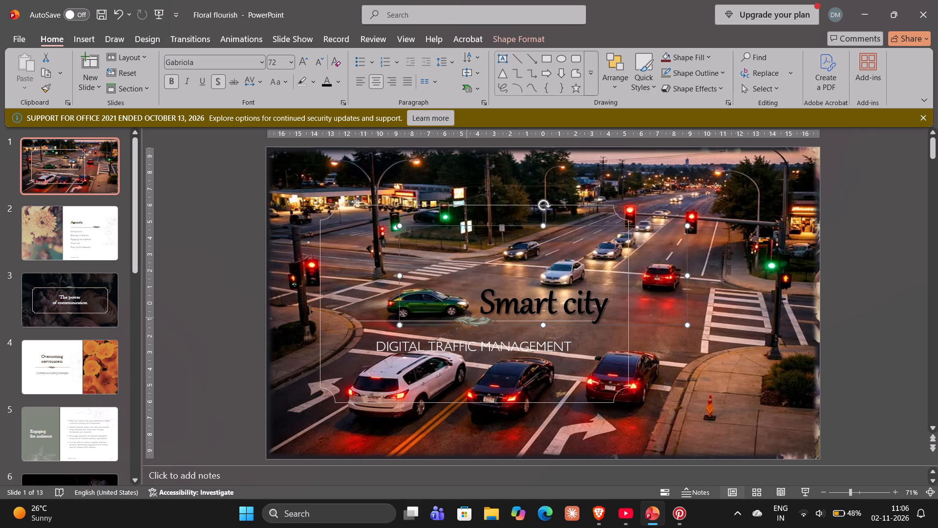
Move the small leaf ornament and the horizontal divider line right so they sit centred beneath the "Smart city" title.
{"action": "left_click", "coordinate": [467, 317]}
{"action": "left_click_drag", "start_coordinate": [468, 320], "coordinate": [495, 318]}
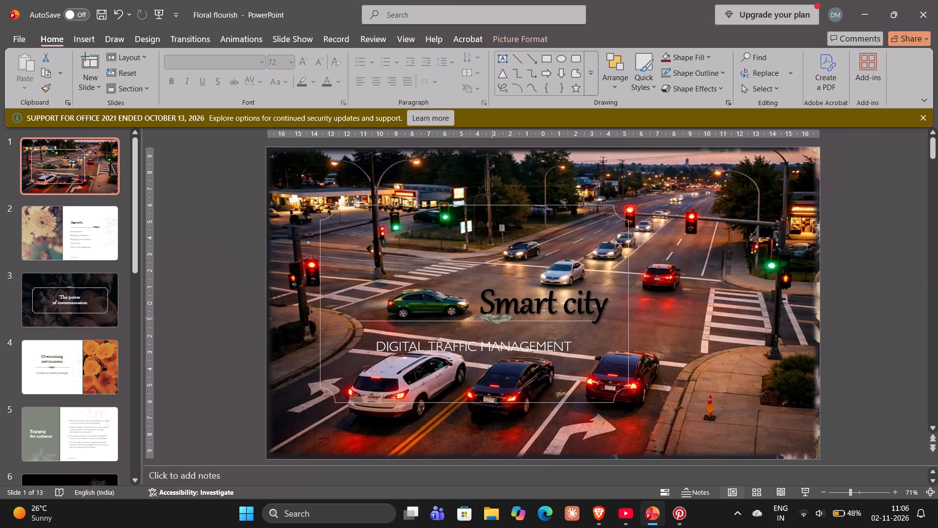
{"action": "left_click_drag", "start_coordinate": [495, 318], "coordinate": [536, 321]}
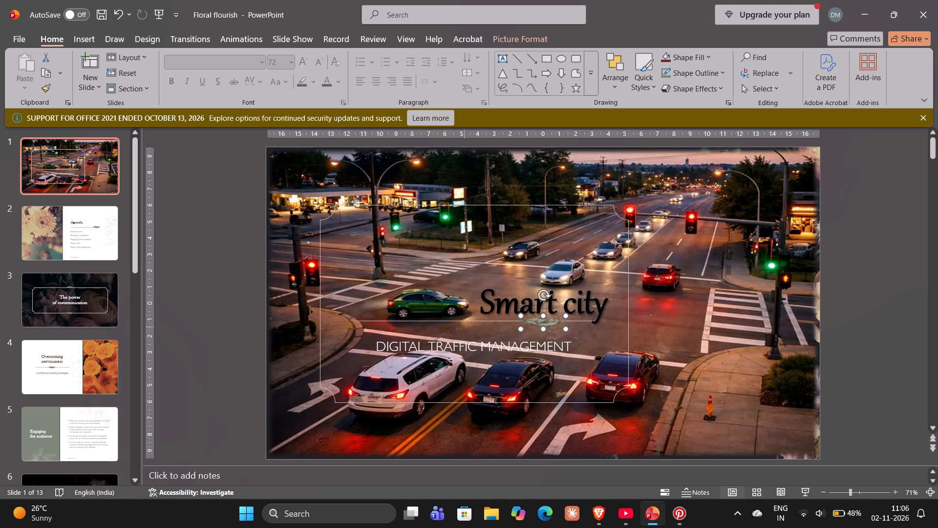
{"action": "left_click", "coordinate": [461, 319]}
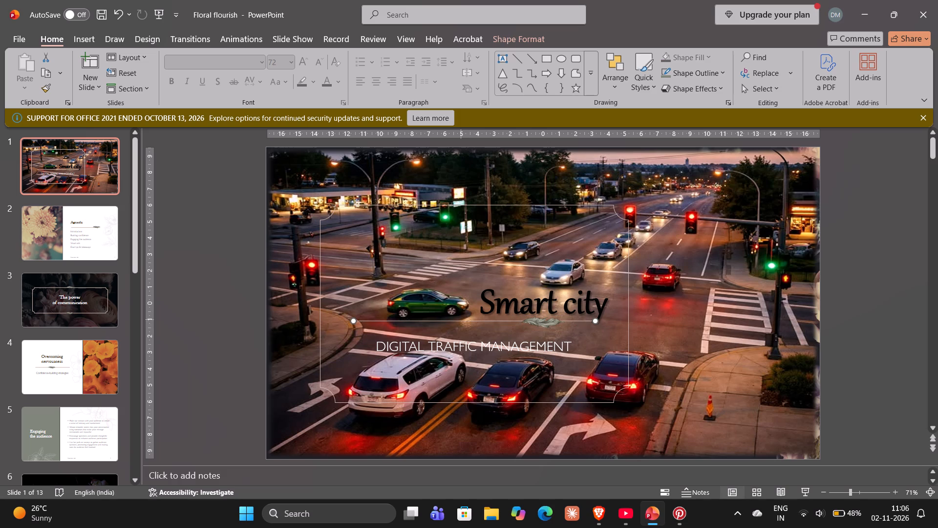
{"action": "left_click_drag", "start_coordinate": [461, 319], "coordinate": [526, 320]}
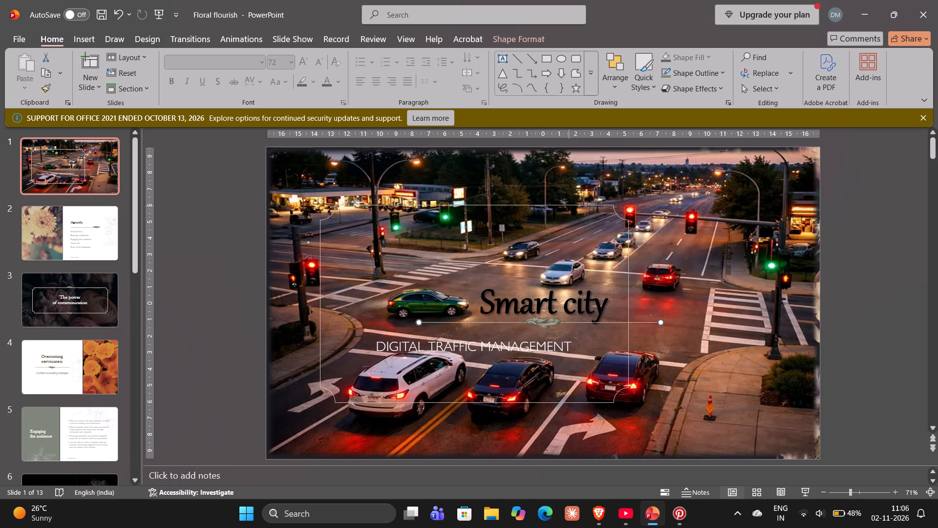
Move the thin decorative frame to the right so it surrounds the title and subtitle around the slide's centre.
{"action": "left_click", "coordinate": [565, 204]}
{"action": "left_click_drag", "start_coordinate": [615, 208], "coordinate": [619, 208]}
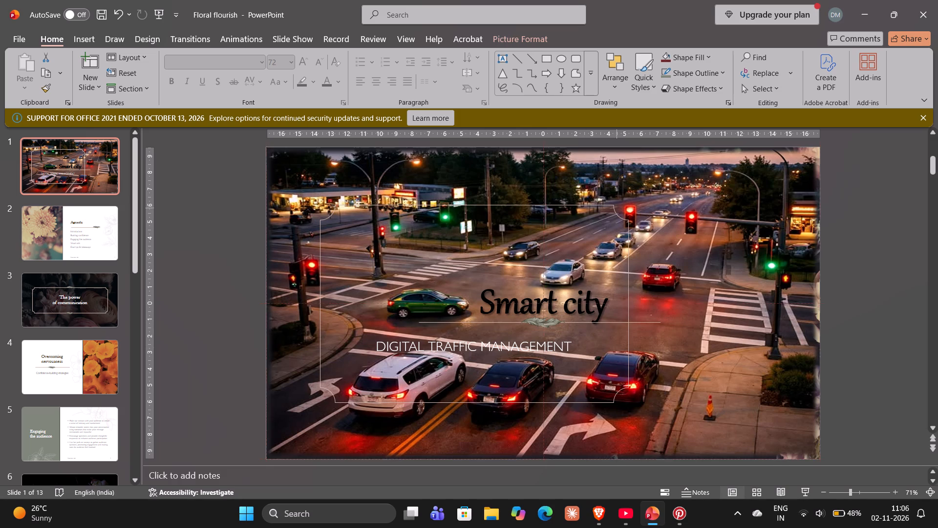
{"action": "left_click_drag", "start_coordinate": [619, 208], "coordinate": [611, 207]}
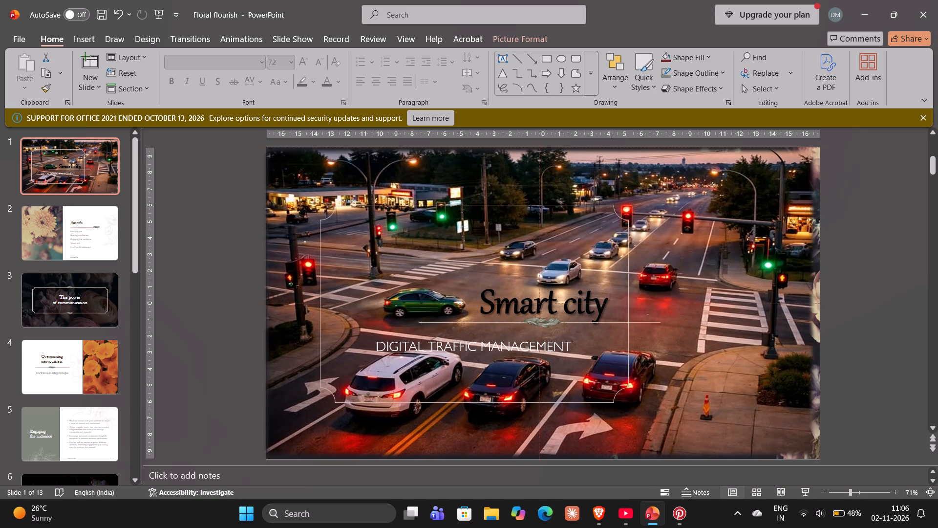
{"action": "left_click", "coordinate": [318, 280]}
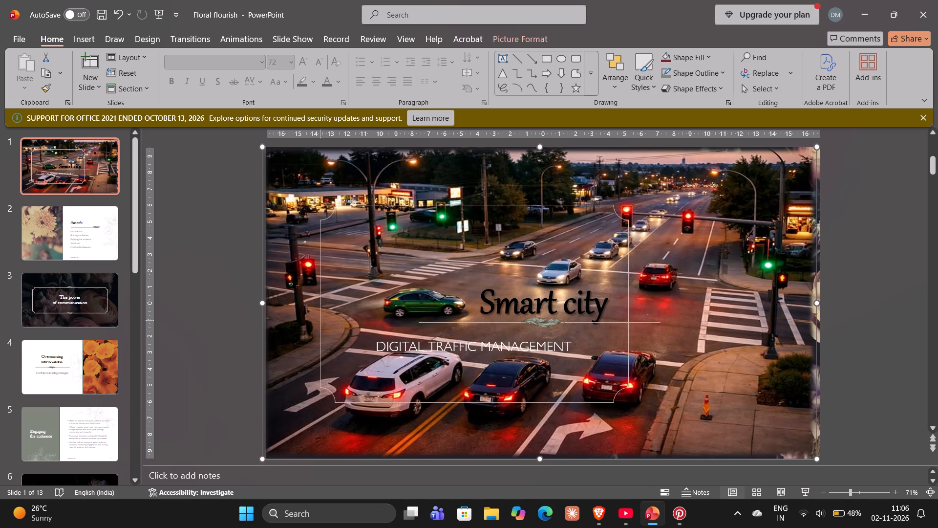
{"action": "left_click_drag", "start_coordinate": [320, 321], "coordinate": [367, 329]}
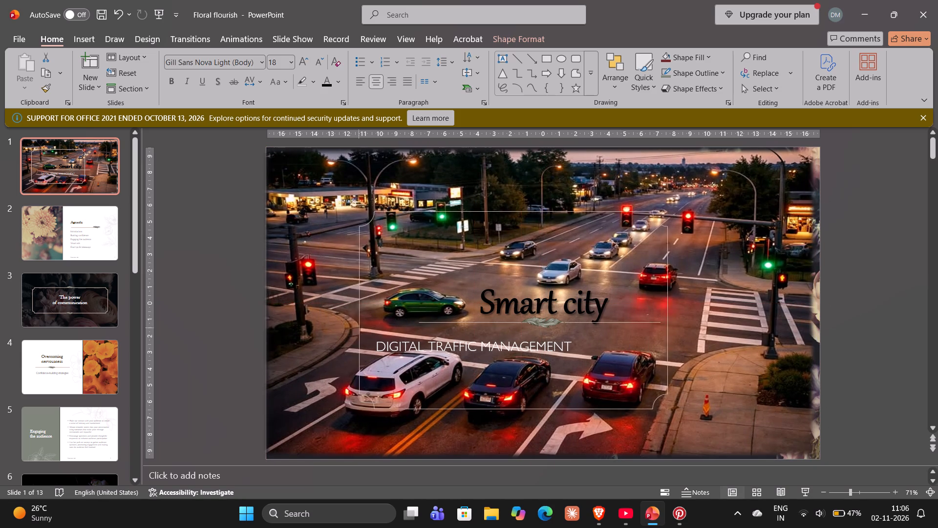
{"action": "left_click_drag", "start_coordinate": [367, 329], "coordinate": [378, 328]}
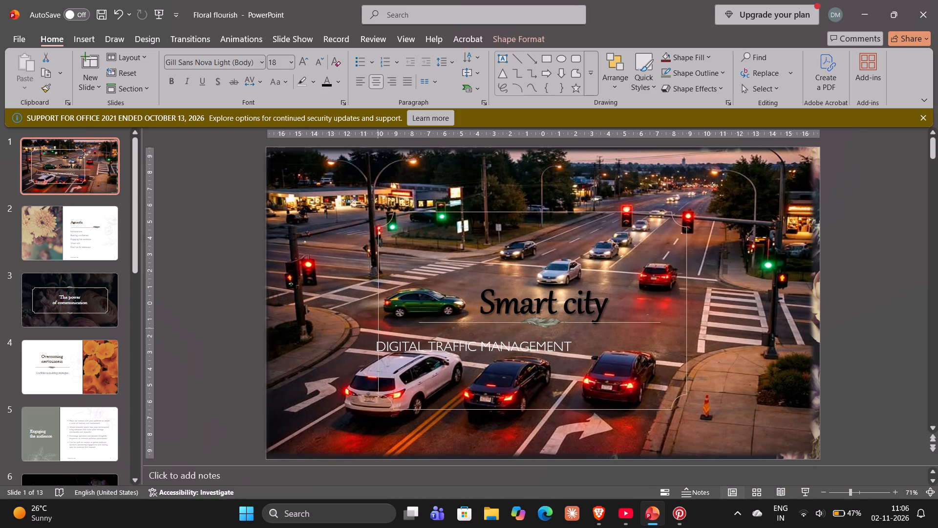
{"action": "left_click_drag", "start_coordinate": [378, 328], "coordinate": [388, 327]}
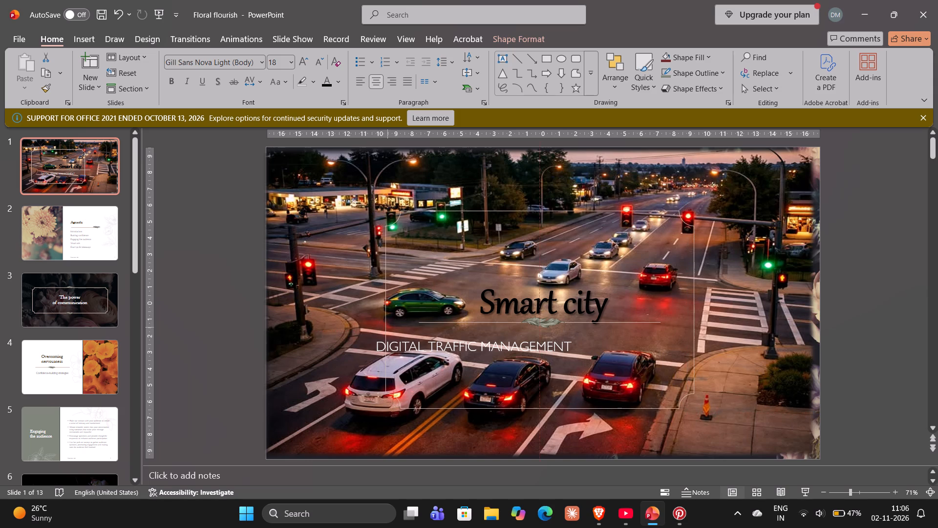
{"action": "left_click_drag", "start_coordinate": [388, 327], "coordinate": [392, 329]}
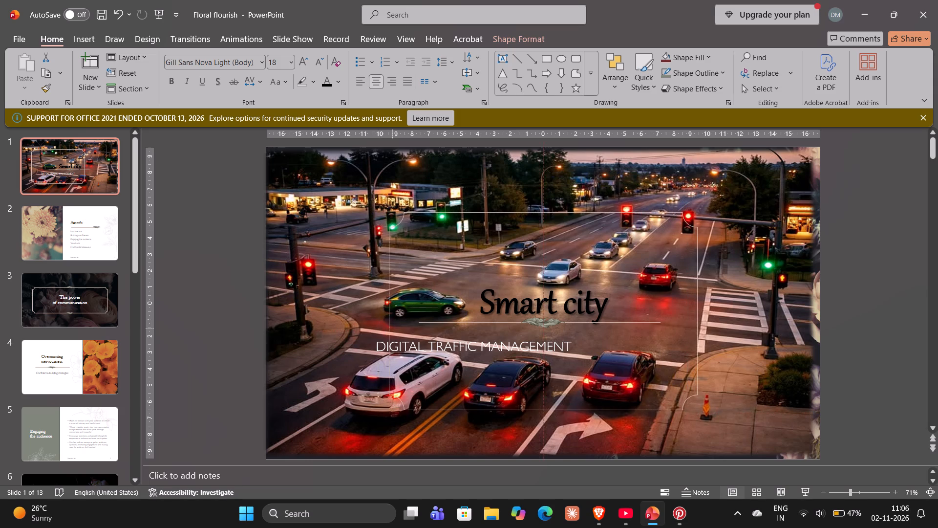
{"action": "left_click_drag", "start_coordinate": [392, 329], "coordinate": [394, 329]}
Move the "Digital traffic management" subtitle to the right, centring it beneath the divider line.
{"action": "left_click", "coordinate": [417, 345]}
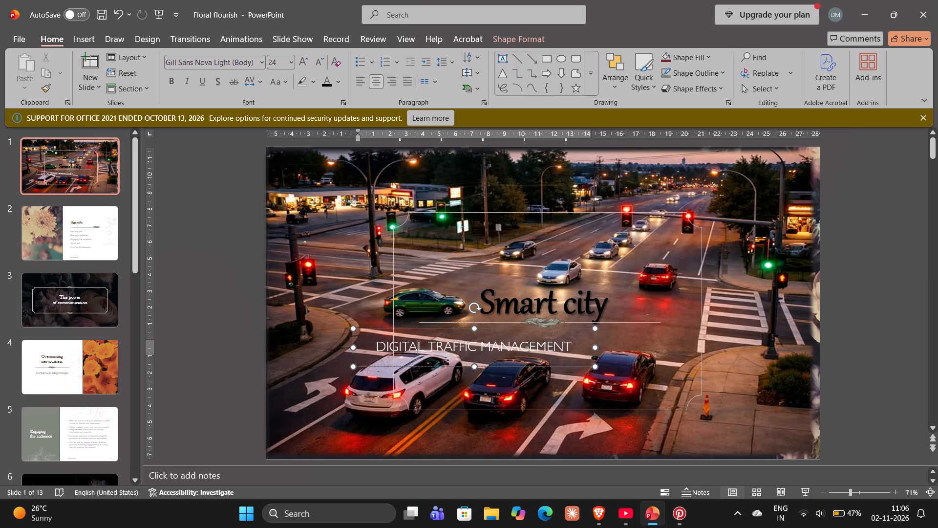
{"action": "left_click_drag", "start_coordinate": [462, 328], "coordinate": [528, 326]}
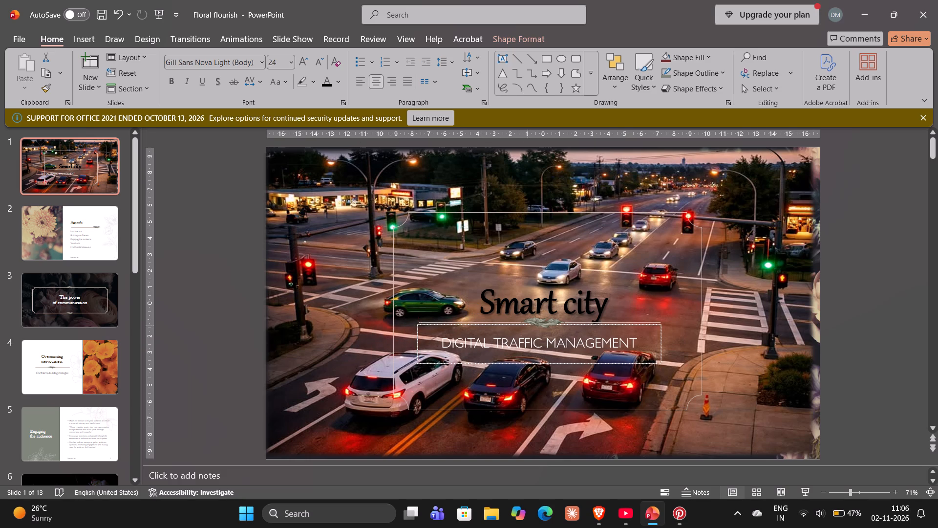
{"action": "left_click_drag", "start_coordinate": [528, 326], "coordinate": [536, 328]}
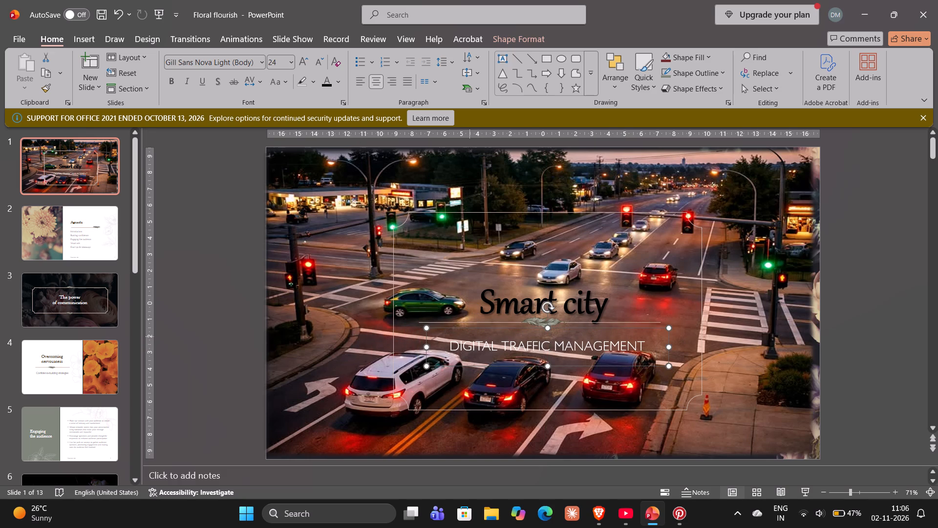
Format the whole "Digital traffic management" subtitle as black, 28 pt bold text.
{"action": "left_click", "coordinate": [469, 336]}
{"action": "left_click_drag", "start_coordinate": [451, 344], "coordinate": [516, 343]}
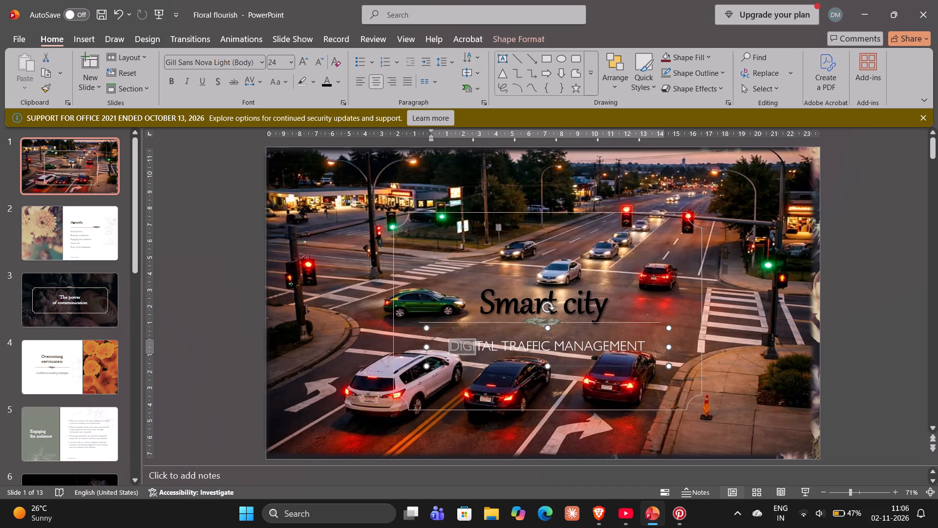
{"action": "left_click_drag", "start_coordinate": [516, 343], "coordinate": [616, 343]}
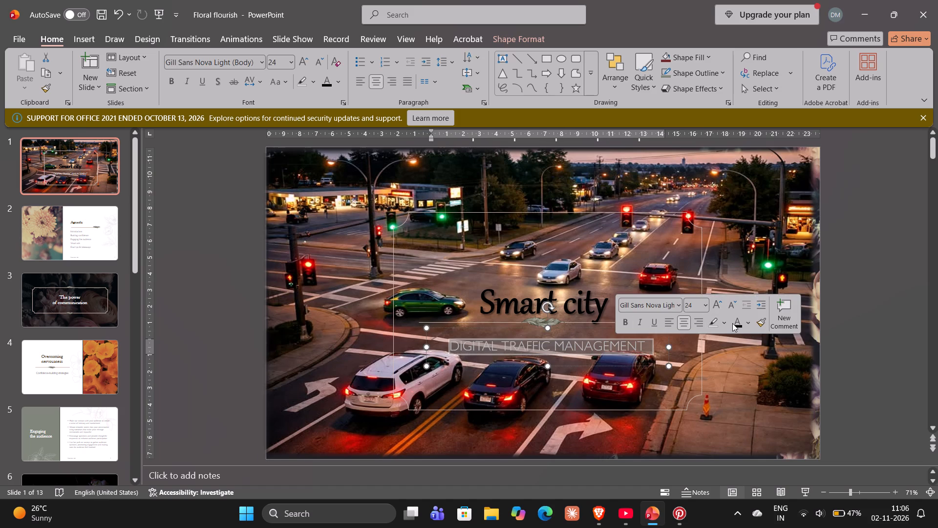
{"action": "left_click", "coordinate": [733, 323]}
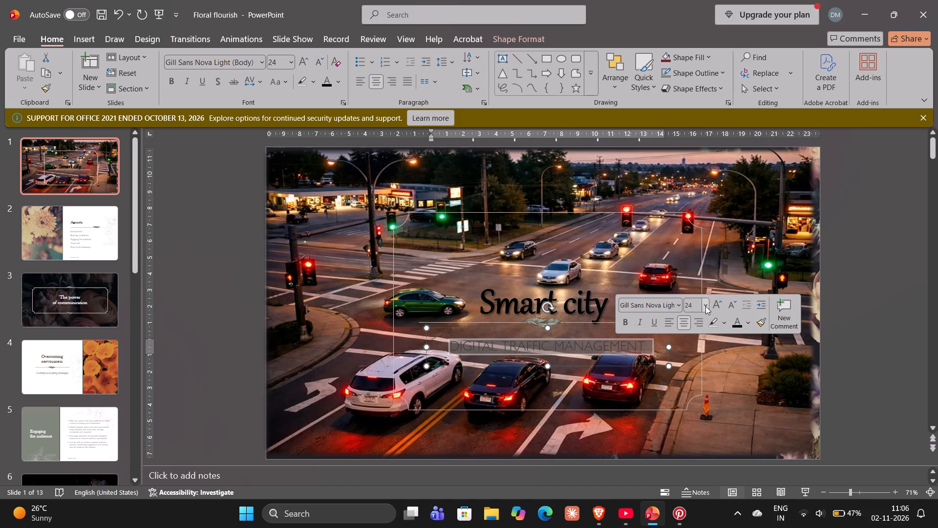
{"action": "left_click", "coordinate": [705, 306]}
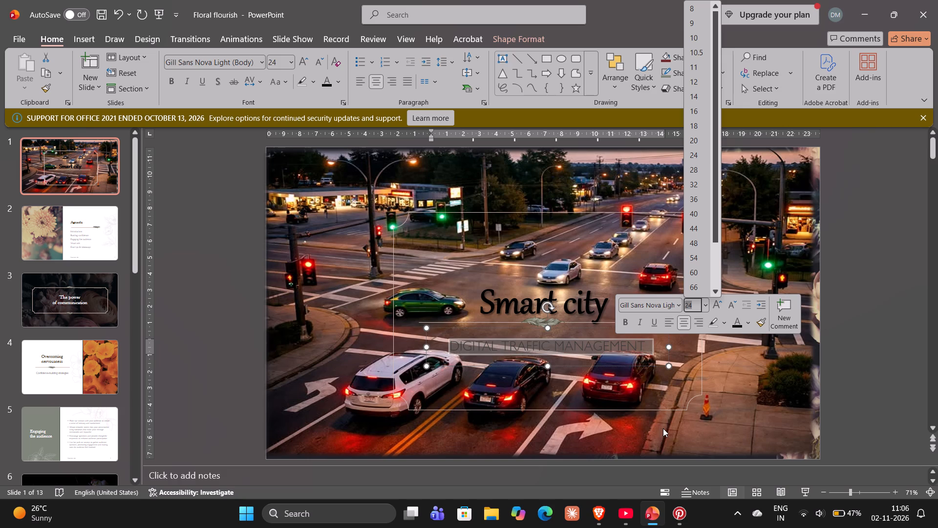
{"action": "left_click", "coordinate": [695, 175]}
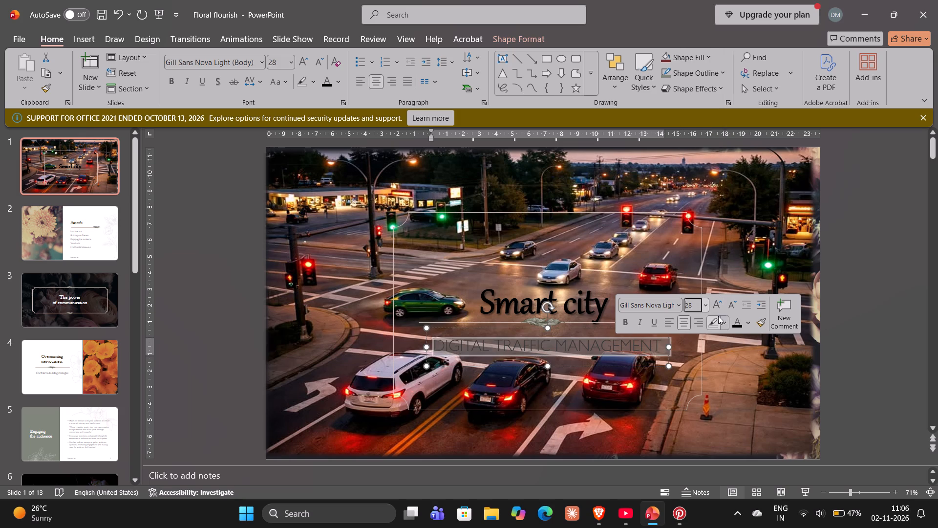
{"action": "left_click", "coordinate": [620, 326]}
Change the font of the "Digital traffic management" subtitle to Algerian.
{"action": "left_click", "coordinate": [679, 306]}
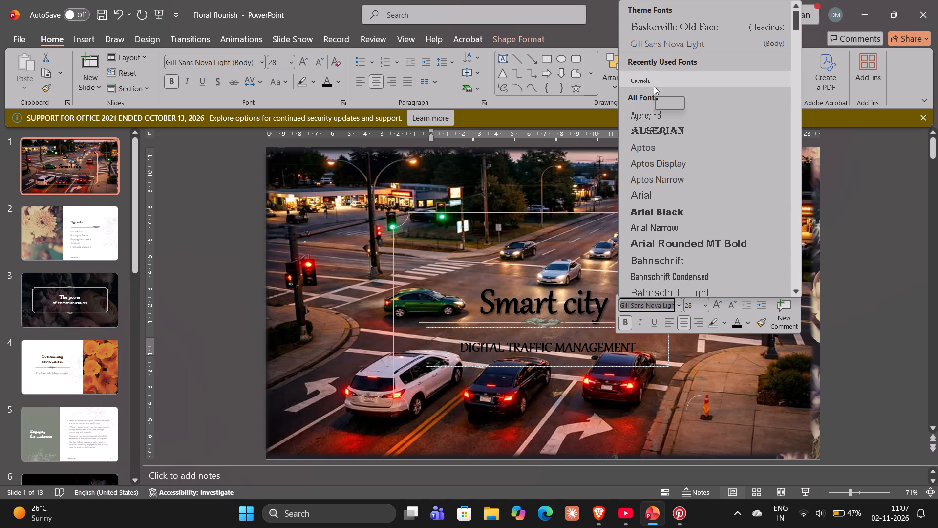
{"action": "left_click", "coordinate": [650, 130]}
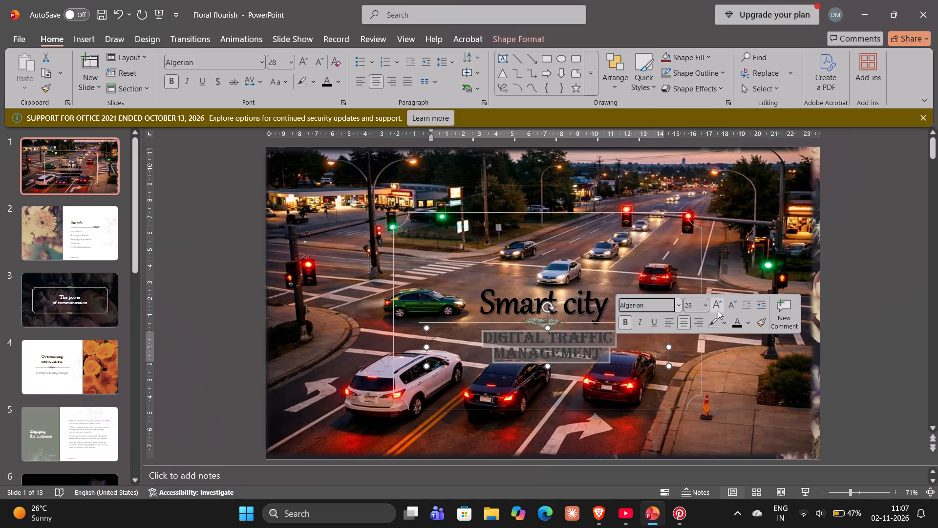
Try subtitle font sizes between 20 and 30 pt and settle on 24 pt.
{"action": "left_click", "coordinate": [705, 308]}
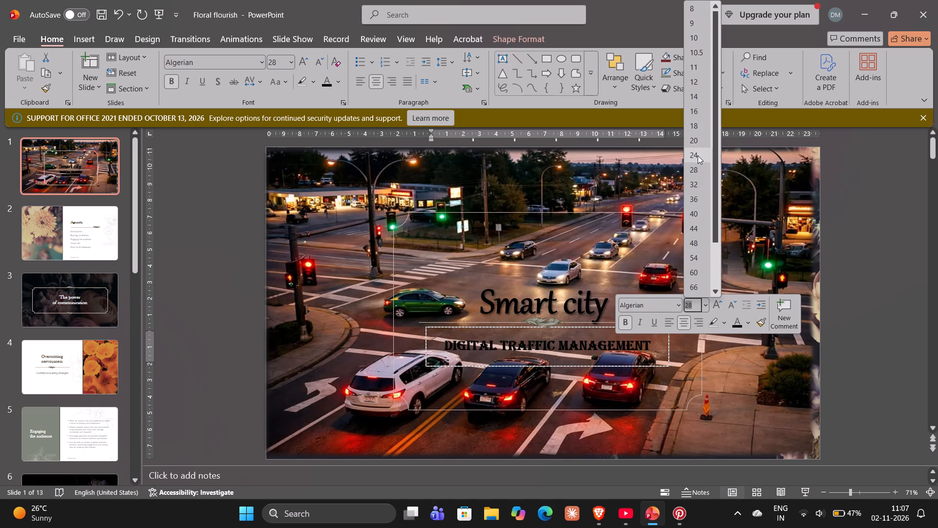
{"action": "left_click", "coordinate": [698, 155]}
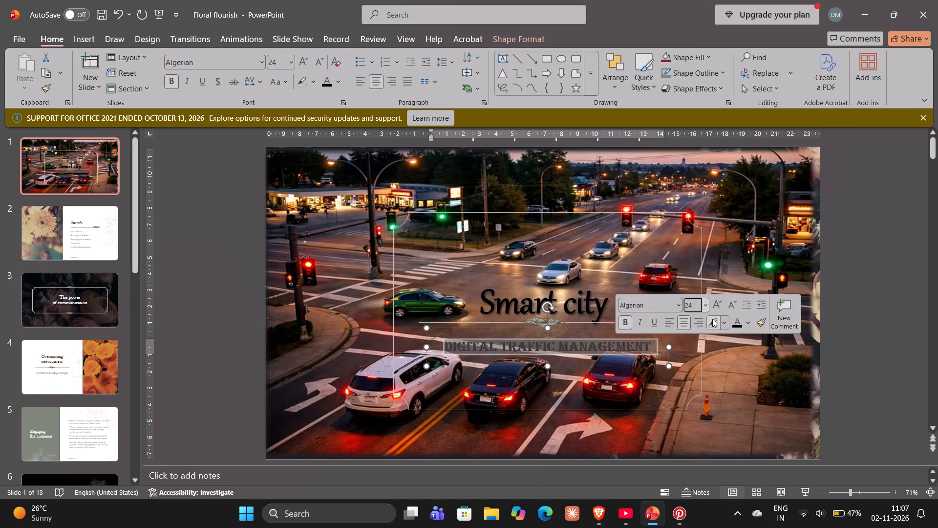
{"action": "left_click", "coordinate": [720, 306]}
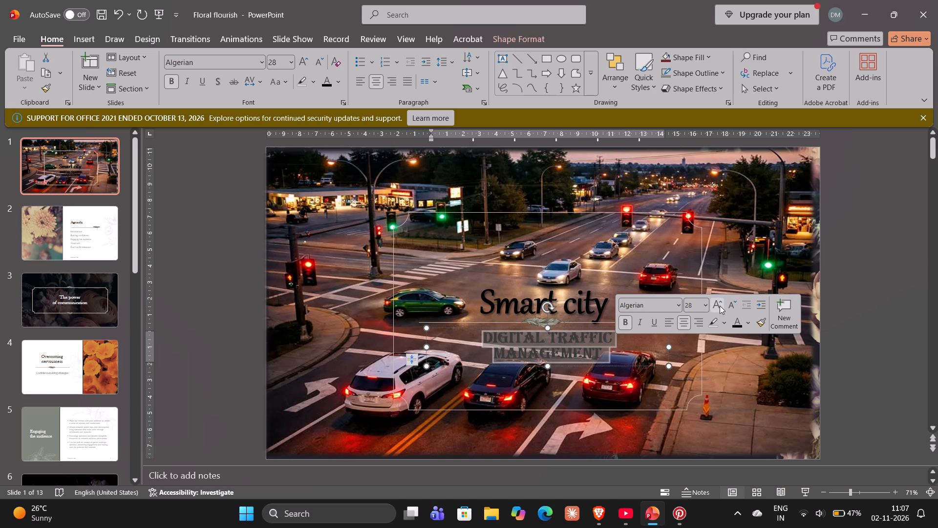
{"action": "left_click", "coordinate": [720, 306]}
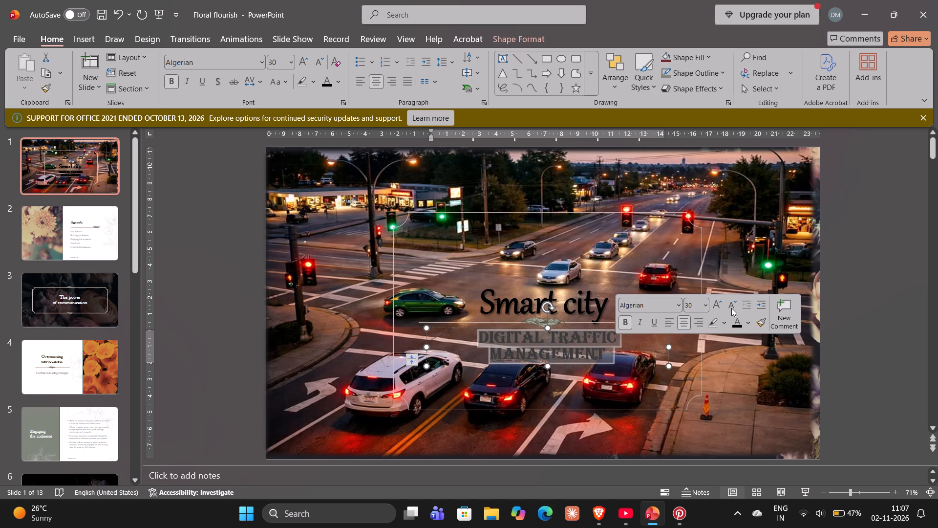
{"action": "triple_click", "coordinate": [731, 308]}
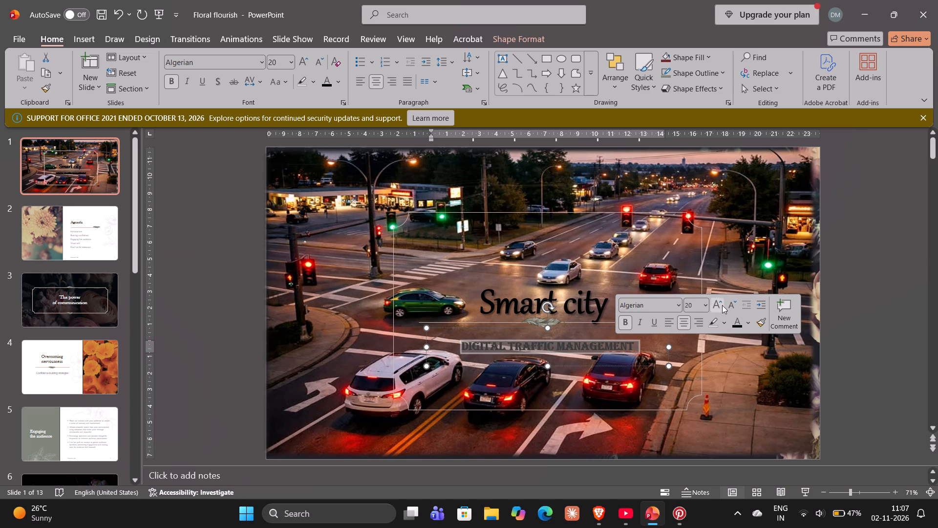
{"action": "left_click", "coordinate": [720, 305]}
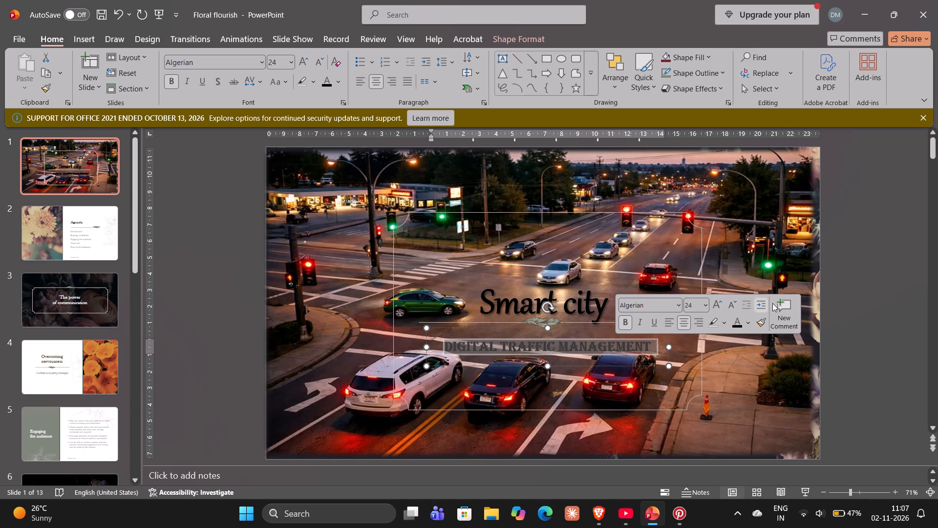
{"action": "left_click", "coordinate": [797, 384]}
Enlarge the "Digital traffic management" subtitle's text box, extending it slightly on both sides and downward.
{"action": "left_click", "coordinate": [590, 340]}
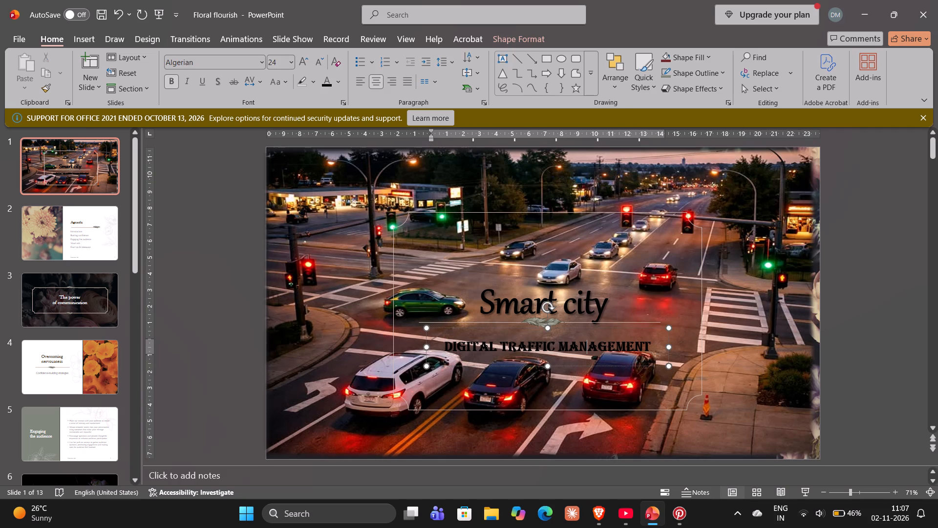
{"action": "left_click_drag", "start_coordinate": [668, 367], "coordinate": [684, 368]}
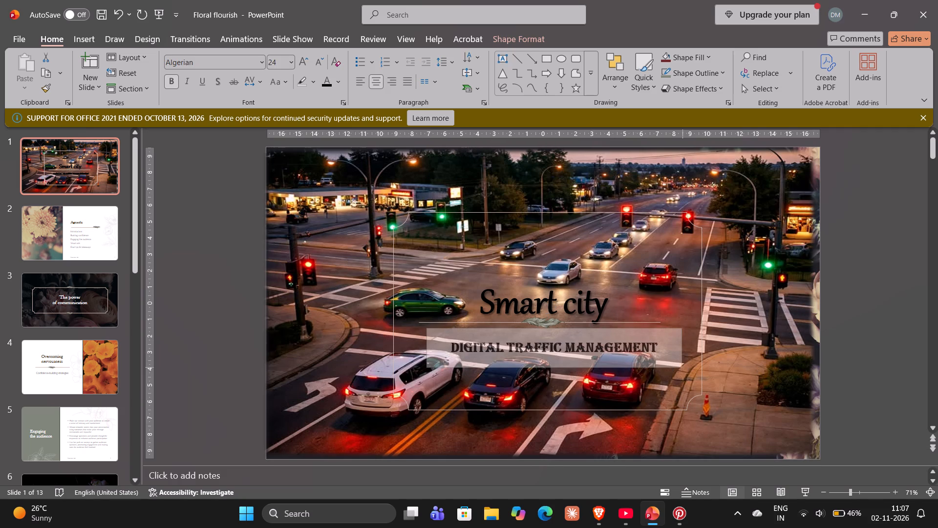
{"action": "left_click_drag", "start_coordinate": [684, 368], "coordinate": [695, 367]}
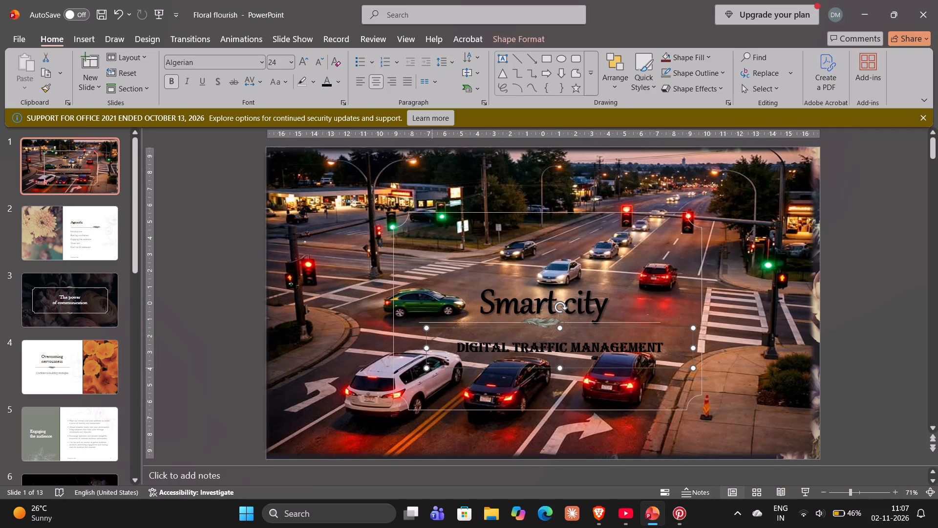
{"action": "left_click_drag", "start_coordinate": [426, 368], "coordinate": [408, 378]}
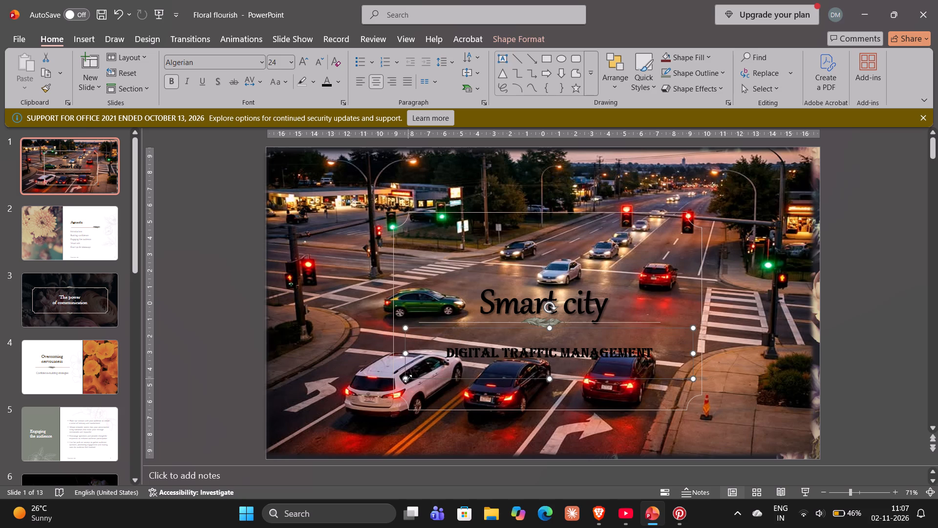
Move the "Digital traffic management" subtitle slightly up and to the right, closer to the divider line.
{"action": "left_click", "coordinate": [553, 333]}
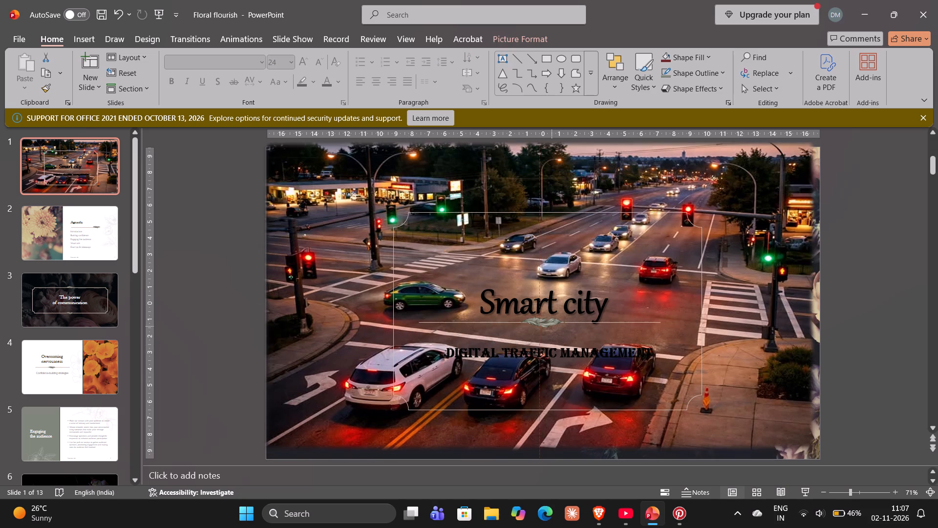
{"action": "left_click", "coordinate": [559, 347]}
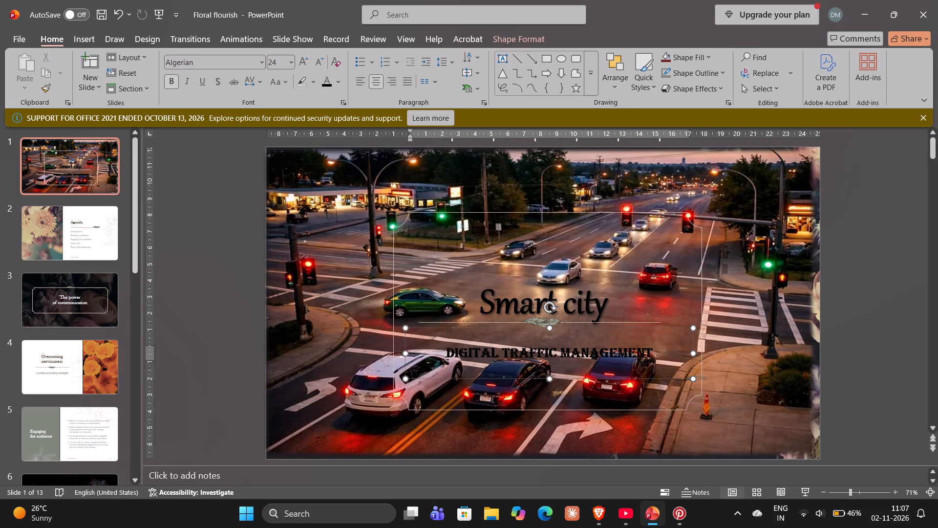
{"action": "left_click_drag", "start_coordinate": [629, 326], "coordinate": [635, 320]}
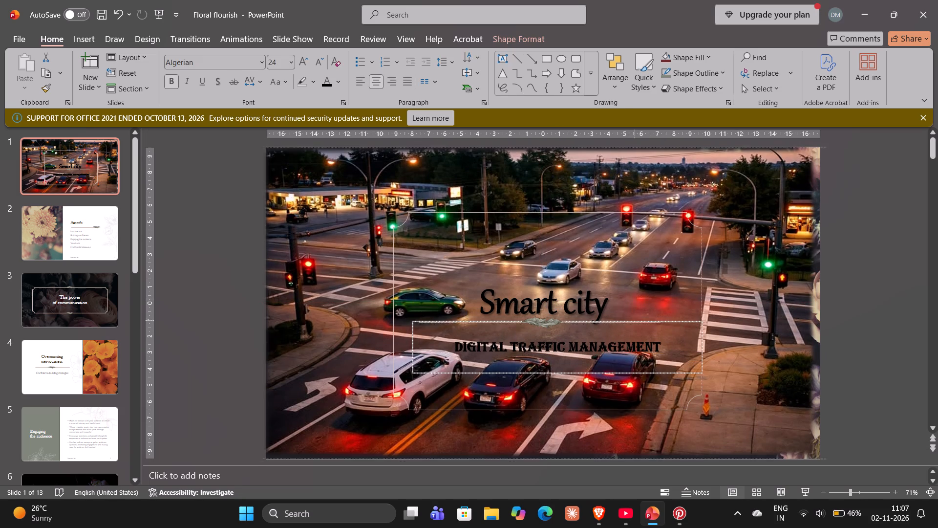
{"action": "left_click_drag", "start_coordinate": [635, 320], "coordinate": [634, 317]}
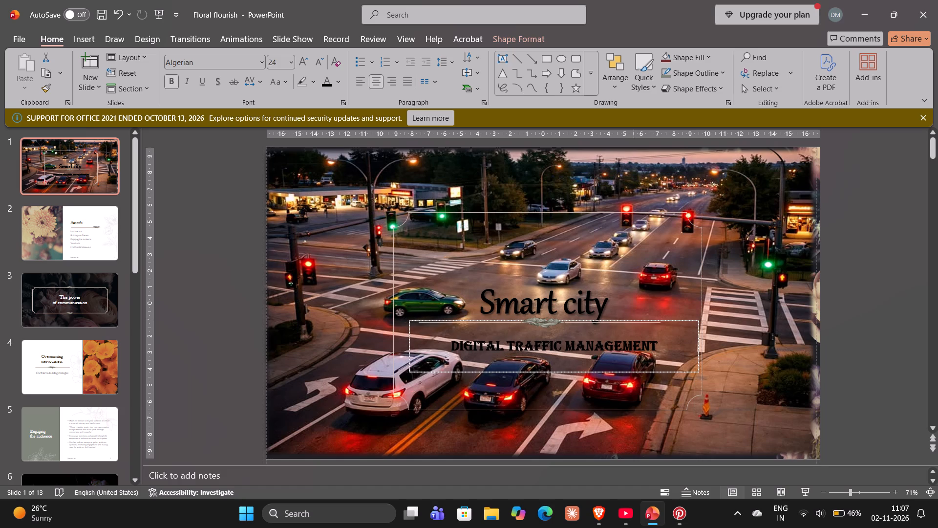
{"action": "left_click_drag", "start_coordinate": [634, 317], "coordinate": [633, 312]}
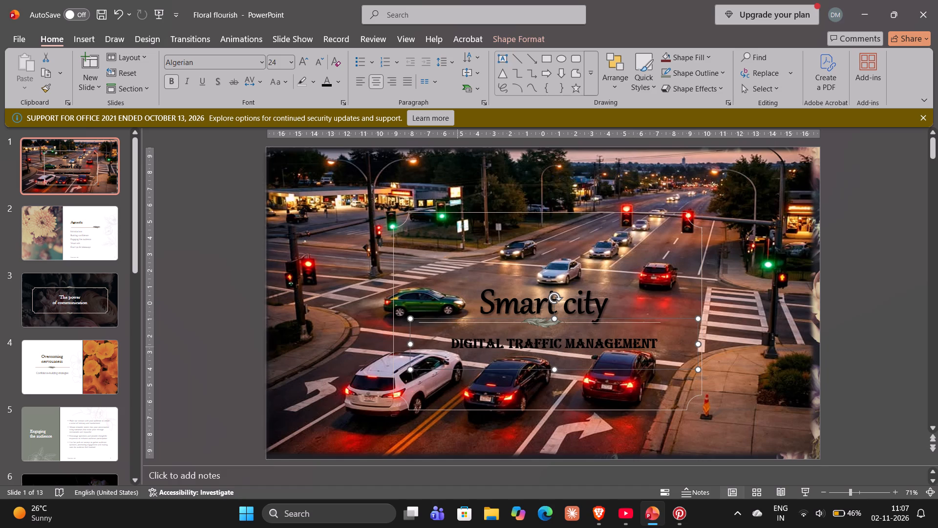
Apply a light grey text highlight to the whole "Digital traffic management" subtitle.
{"action": "left_click_drag", "start_coordinate": [450, 342], "coordinate": [609, 346]}
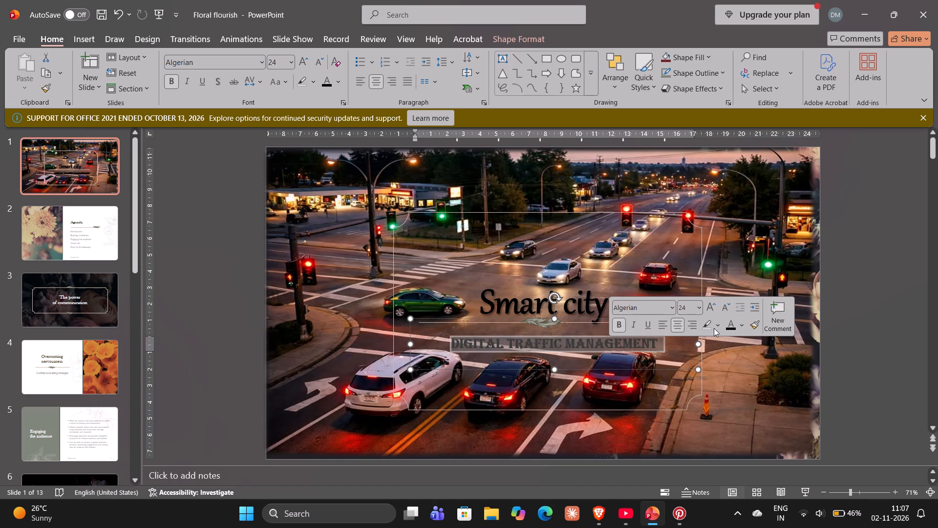
{"action": "left_click", "coordinate": [715, 328]}
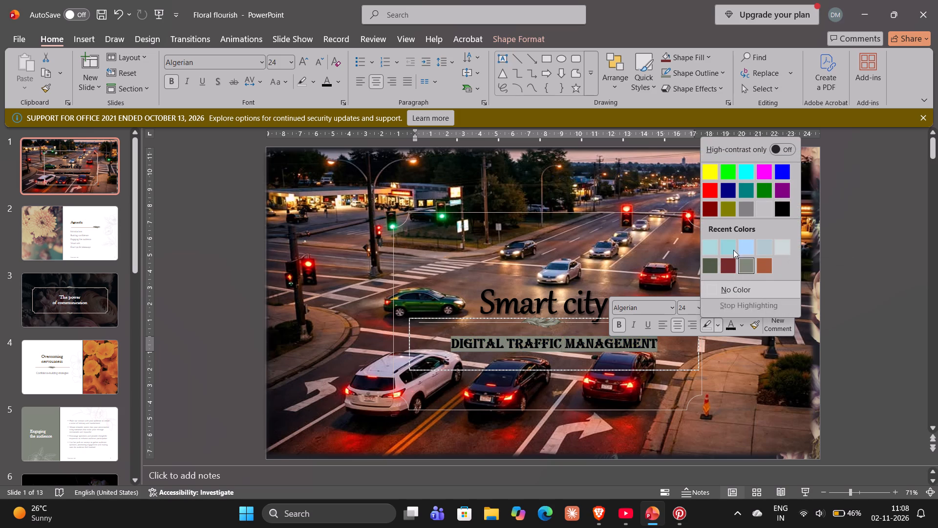
{"action": "left_click", "coordinate": [760, 214]}
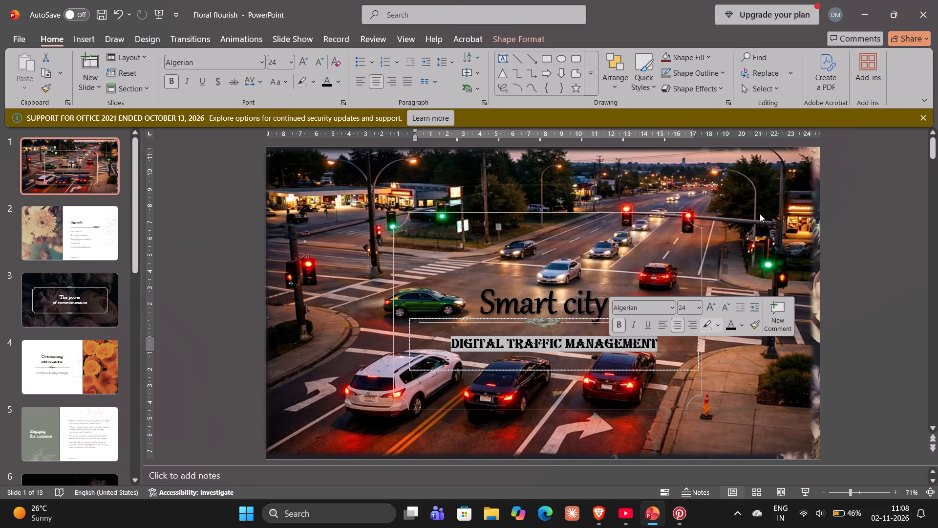
{"action": "left_click", "coordinate": [848, 304]}
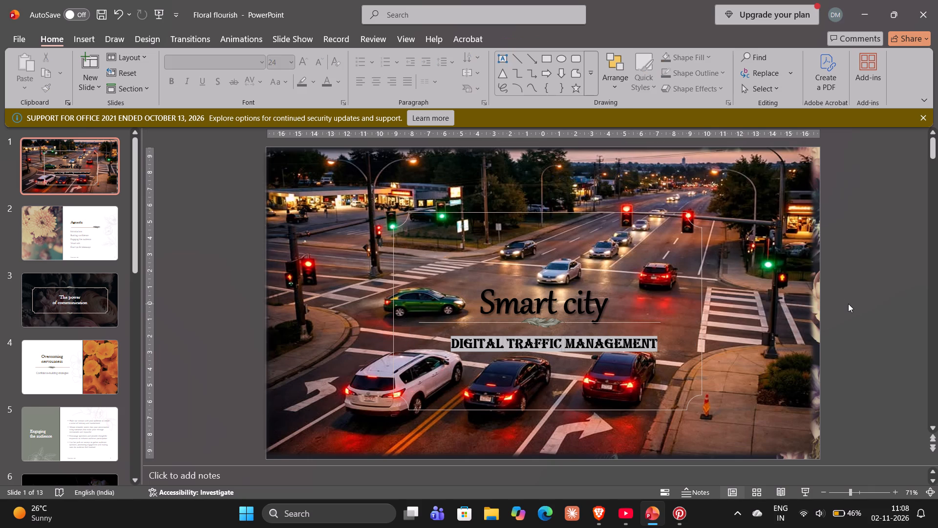
Set the font size of the "Smart city" title to 96 pt.
{"action": "left_click", "coordinate": [571, 302]}
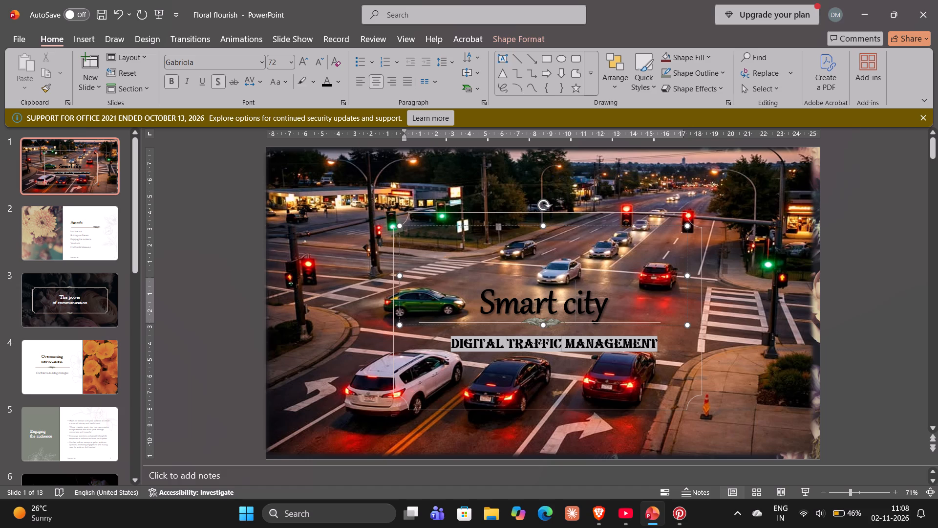
{"action": "left_click", "coordinate": [288, 63]}
{"action": "scroll", "coordinate": [268, 330], "scroll_direction": "down", "scroll_amount": 4}
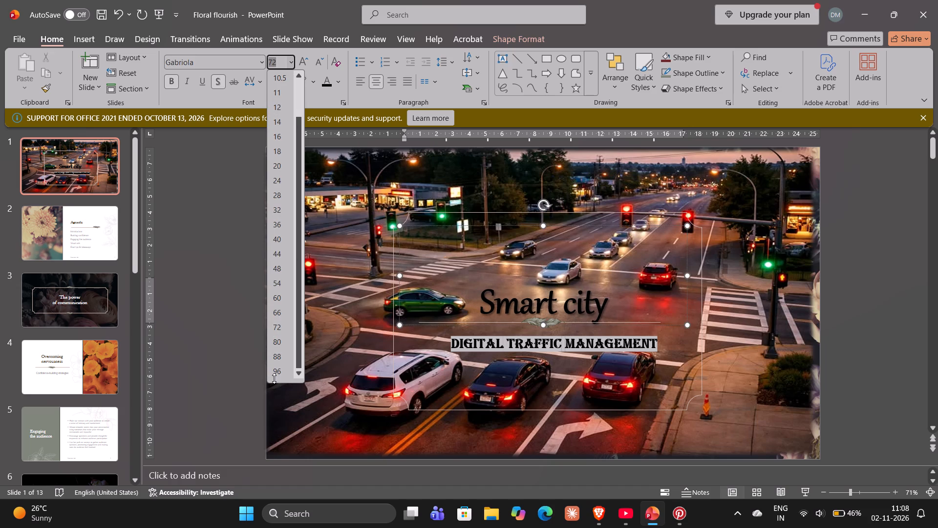
{"action": "scroll", "coordinate": [276, 366], "scroll_direction": "down", "scroll_amount": 5}
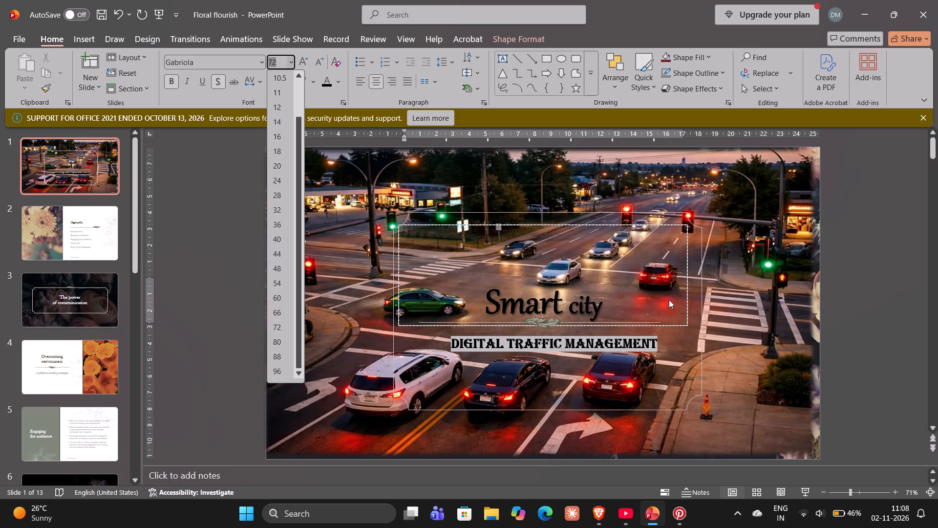
{"action": "left_click", "coordinate": [823, 277]}
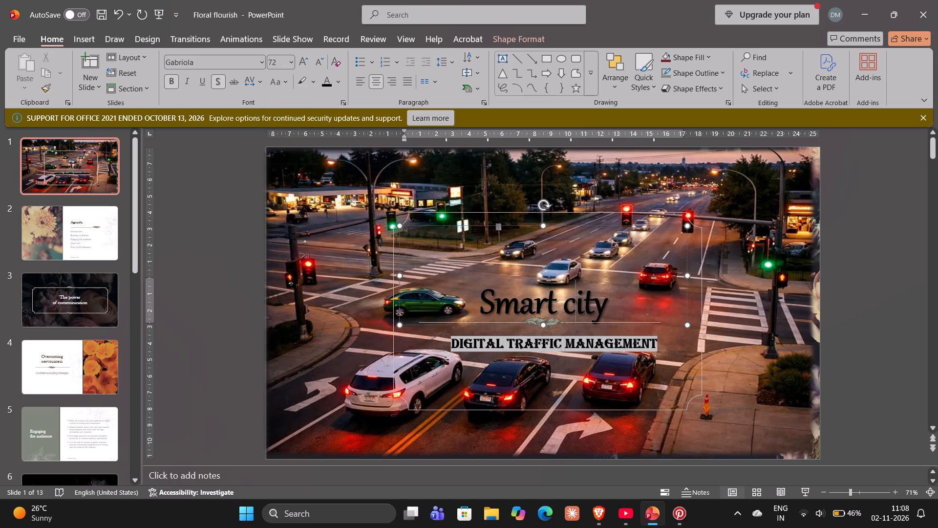
{"action": "left_click_drag", "start_coordinate": [483, 304], "coordinate": [596, 306]}
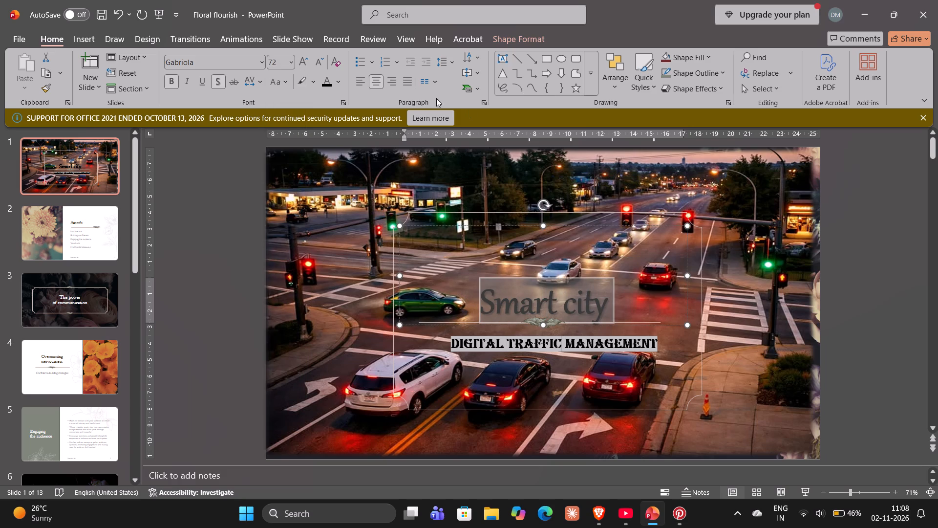
{"action": "left_click", "coordinate": [287, 58]}
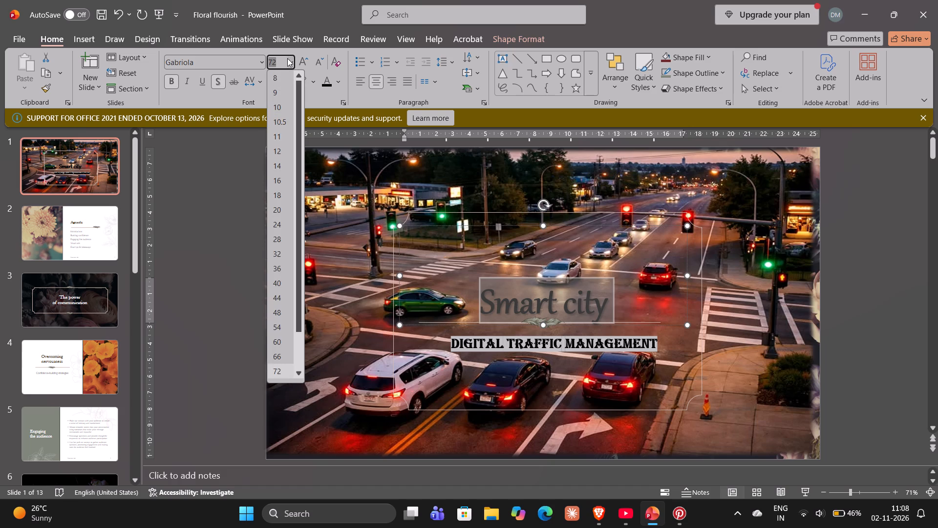
{"action": "scroll", "coordinate": [296, 347], "scroll_direction": "down", "scroll_amount": 1}
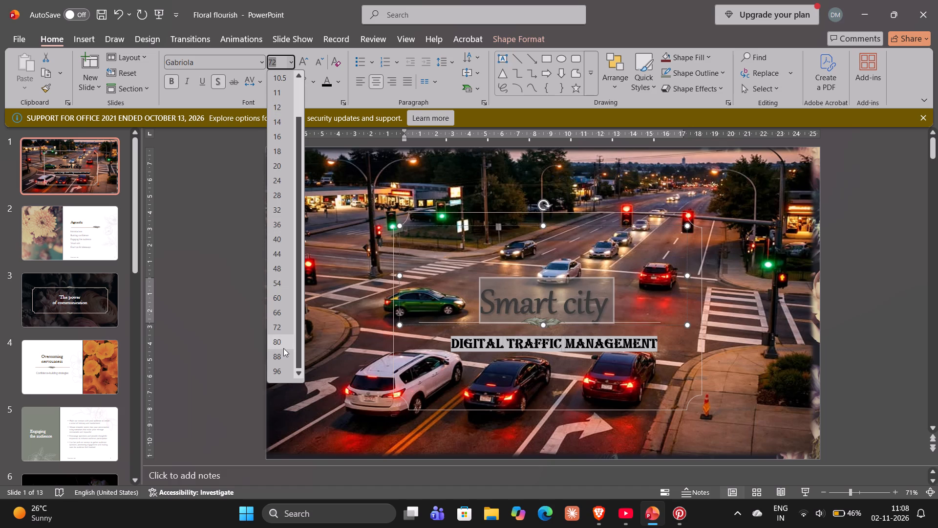
{"action": "scroll", "coordinate": [277, 362], "scroll_direction": "down", "scroll_amount": 2}
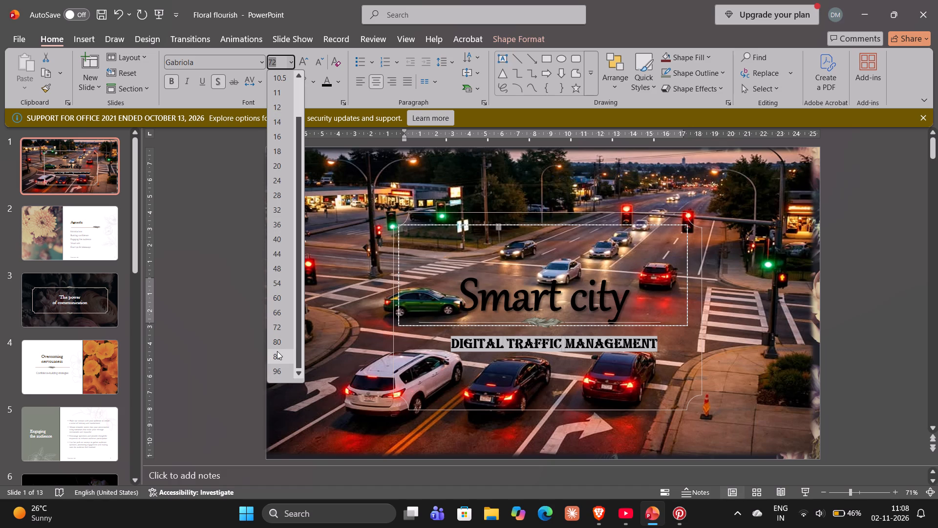
{"action": "scroll", "coordinate": [277, 367], "scroll_direction": "down", "scroll_amount": 1}
{"action": "left_click", "coordinate": [277, 367]}
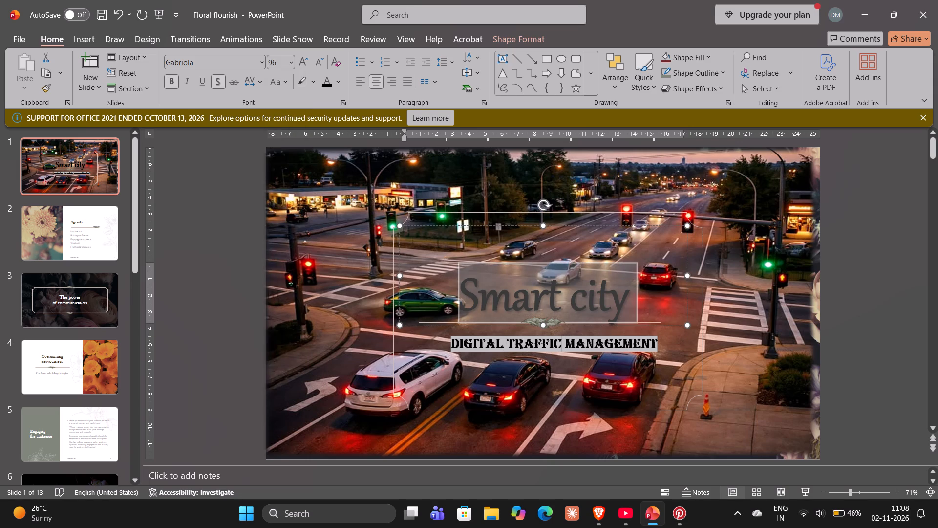
Shift the background traffic picture slightly down on the title slide.
{"action": "left_click_drag", "start_coordinate": [552, 210], "coordinate": [552, 202]}
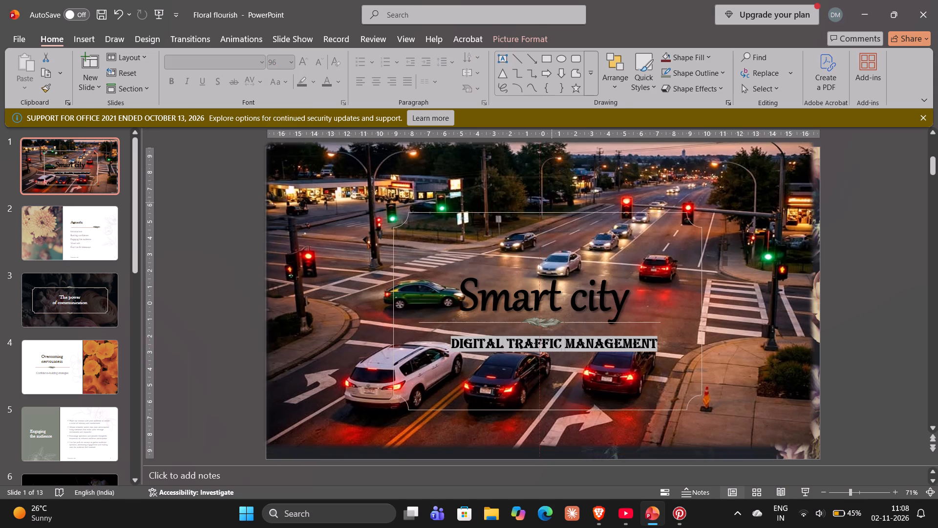
{"action": "left_click_drag", "start_coordinate": [552, 202], "coordinate": [553, 216]}
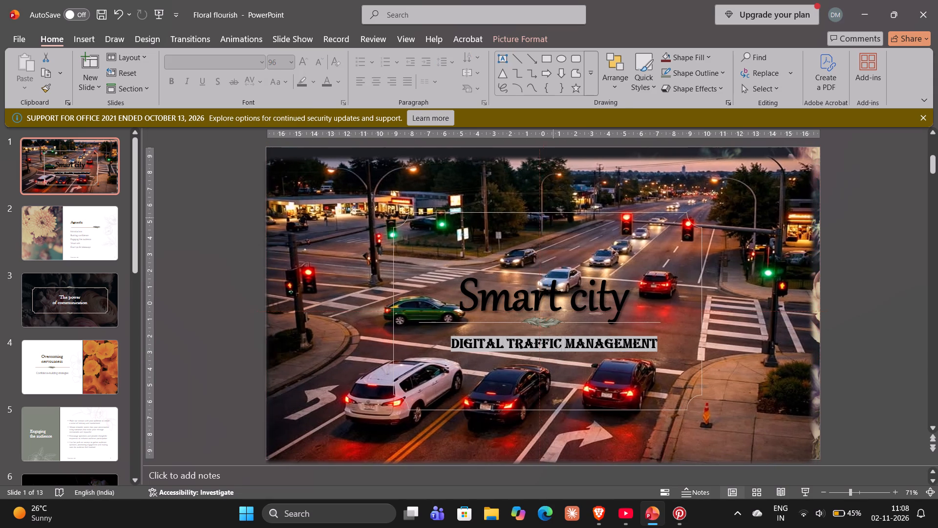
Nudge the divider line beneath the "Smart city" title slightly up and to the right.
{"action": "left_click", "coordinate": [543, 303]}
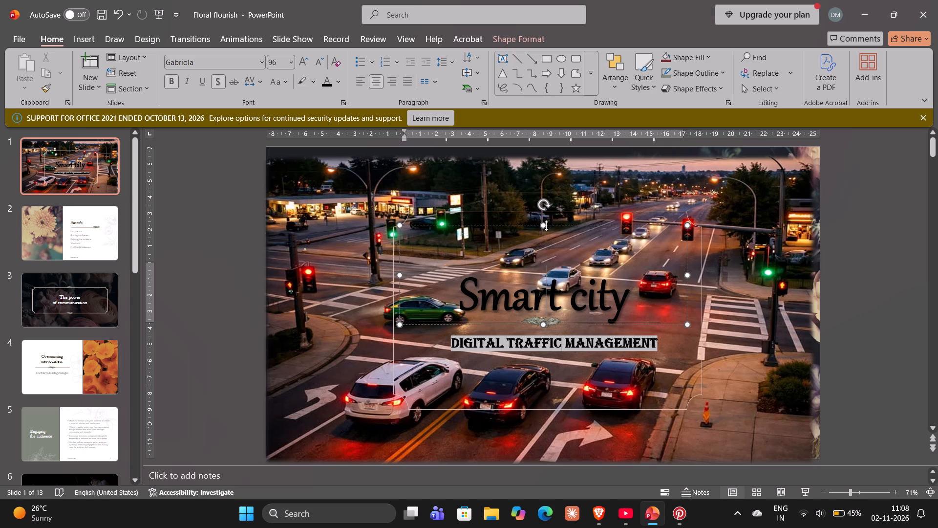
{"action": "left_click", "coordinate": [457, 310]}
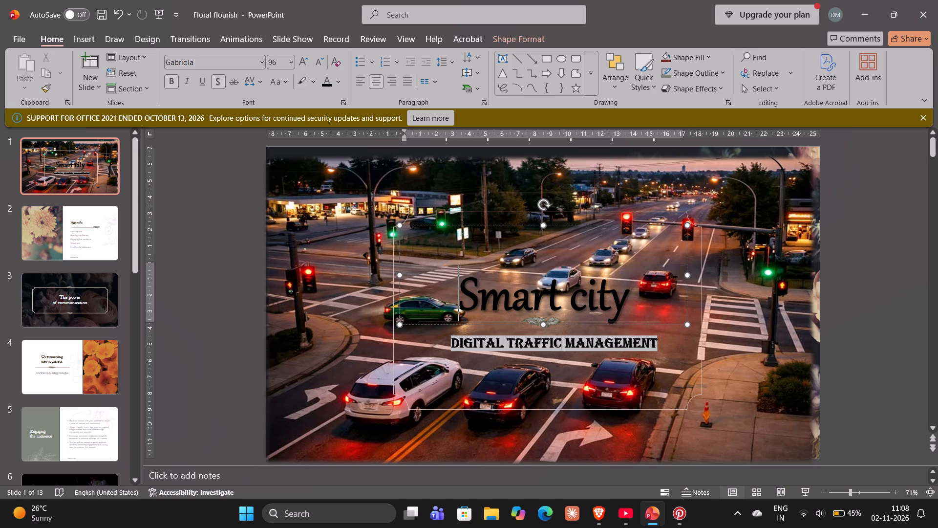
{"action": "left_click", "coordinate": [464, 320]}
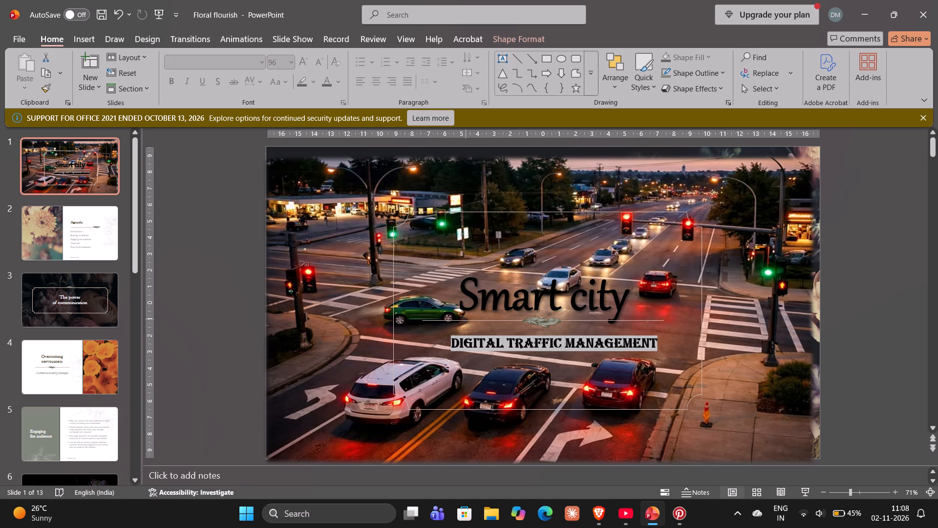
{"action": "left_click", "coordinate": [538, 324]}
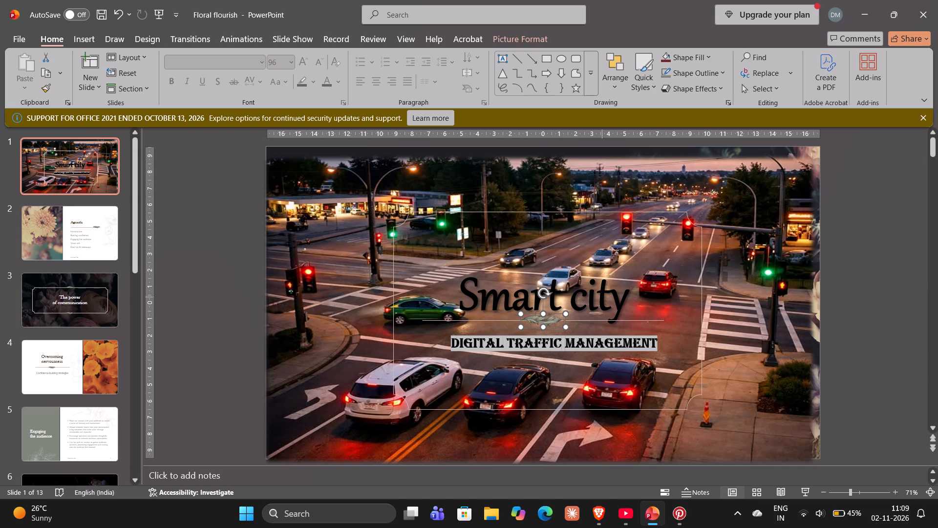
Nudge the background traffic picture slightly to the right.
{"action": "left_click", "coordinate": [631, 290]}
{"action": "left_click", "coordinate": [631, 290]}
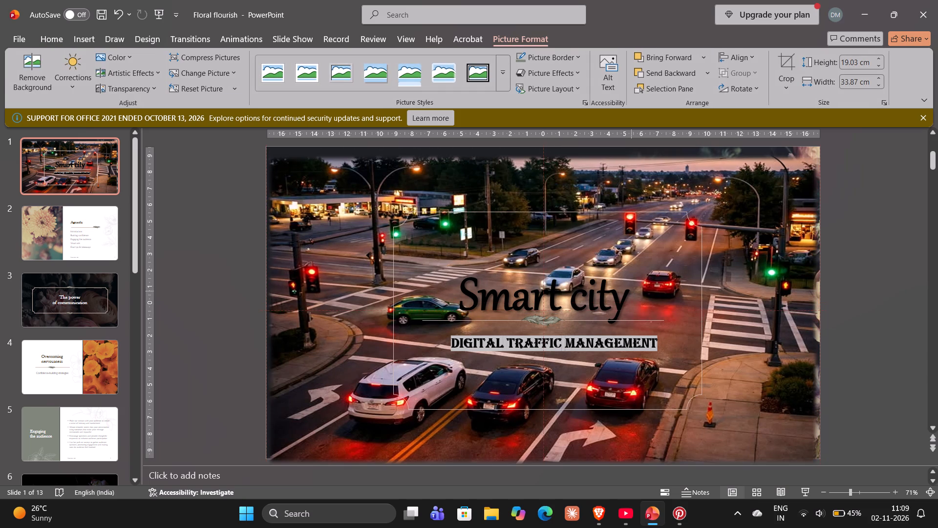
Move the "Smart city" title box slightly down and to the right, closer above the "Digital Traffic Management" subtitle.
{"action": "triple_click", "coordinate": [602, 297]}
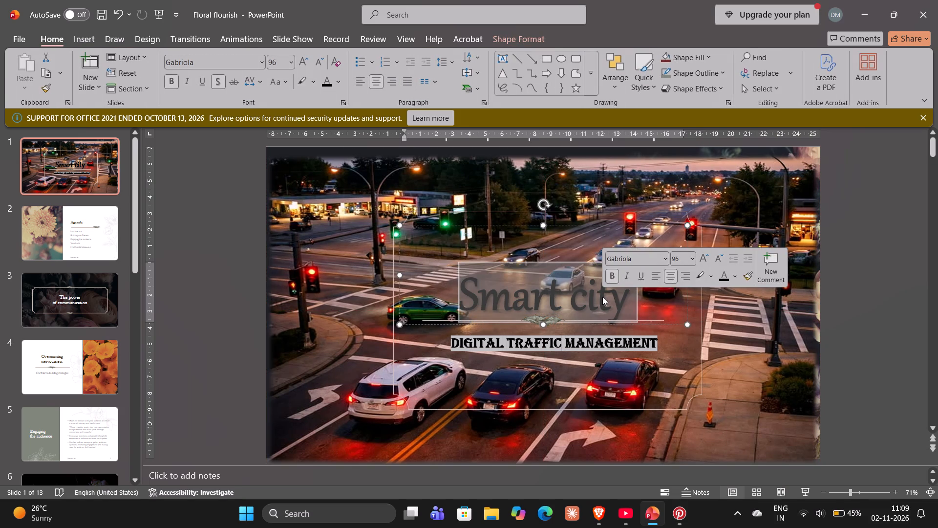
{"action": "left_click", "coordinate": [549, 270]}
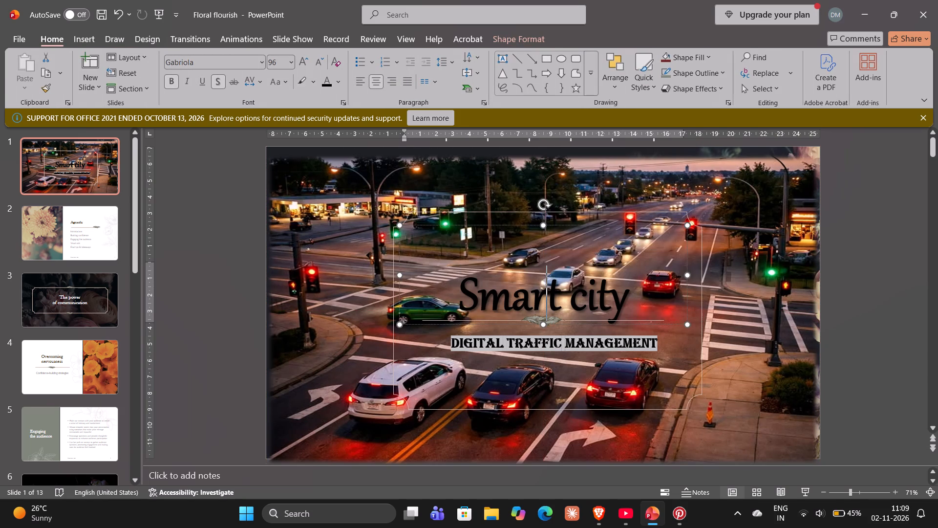
{"action": "left_click_drag", "start_coordinate": [551, 225], "coordinate": [549, 221]}
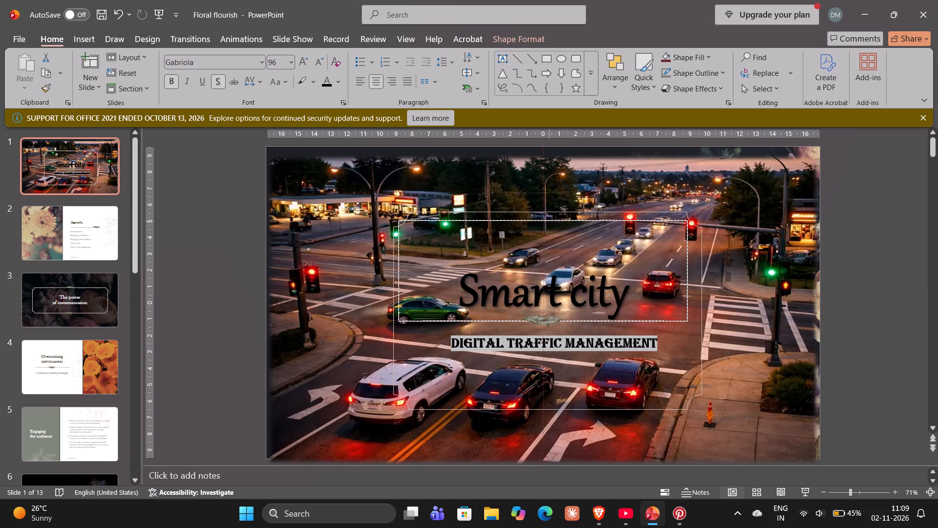
{"action": "left_click_drag", "start_coordinate": [549, 221], "coordinate": [556, 230]}
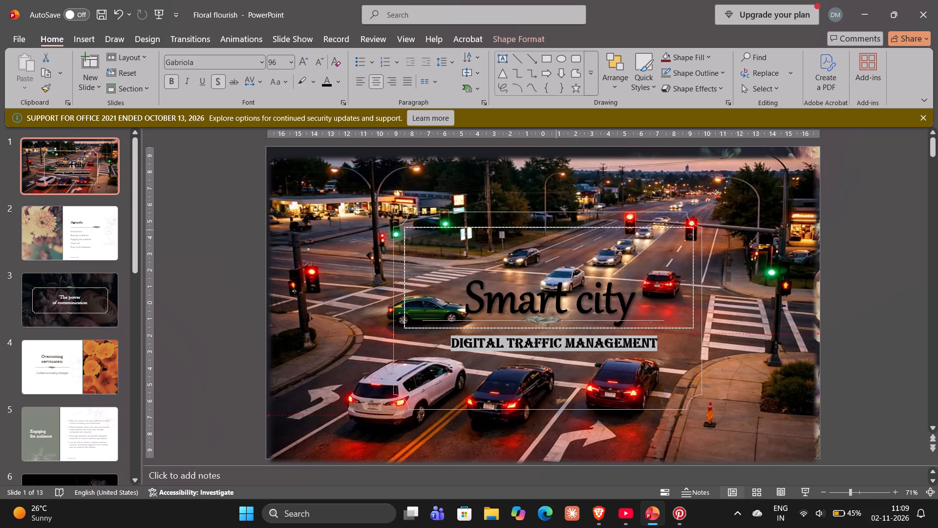
{"action": "left_click_drag", "start_coordinate": [556, 230], "coordinate": [550, 231]}
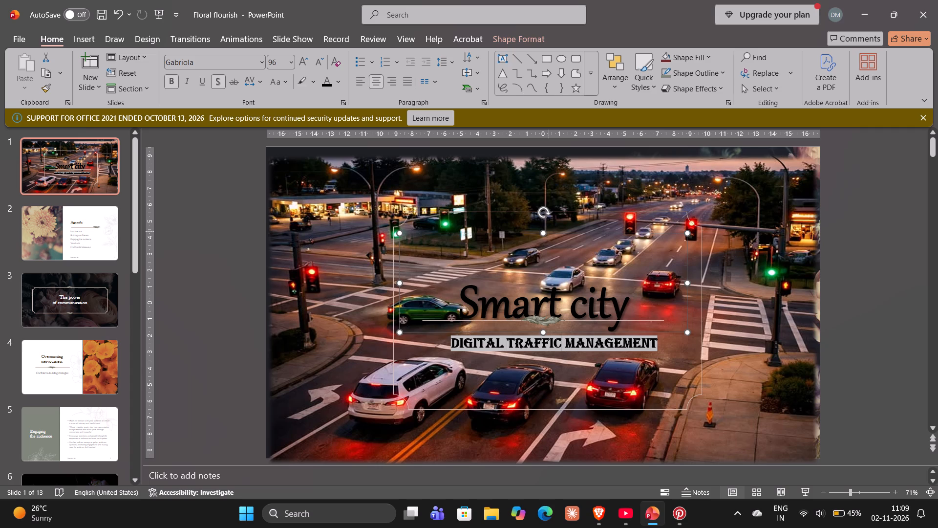
{"action": "left_click_drag", "start_coordinate": [549, 231], "coordinate": [567, 232]}
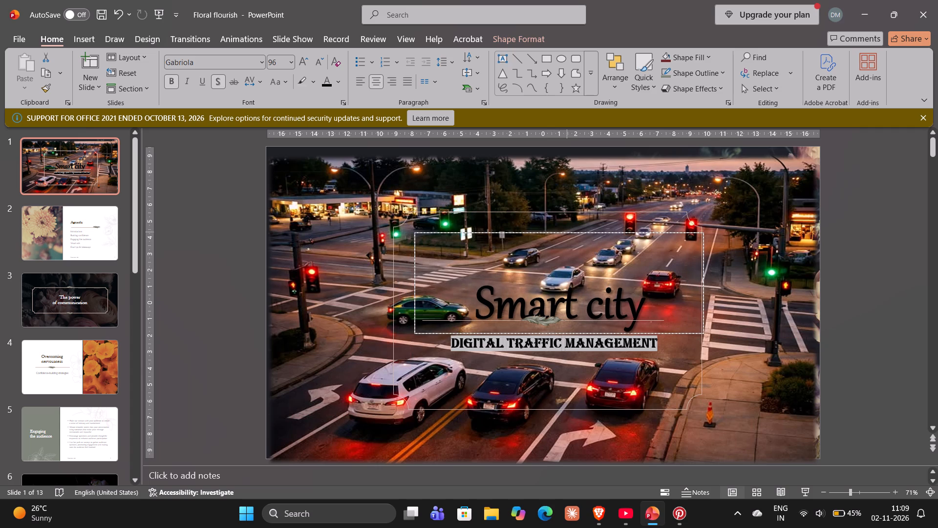
{"action": "left_click_drag", "start_coordinate": [567, 232], "coordinate": [566, 232]}
{"action": "left_click_drag", "start_coordinate": [566, 232], "coordinate": [562, 233]}
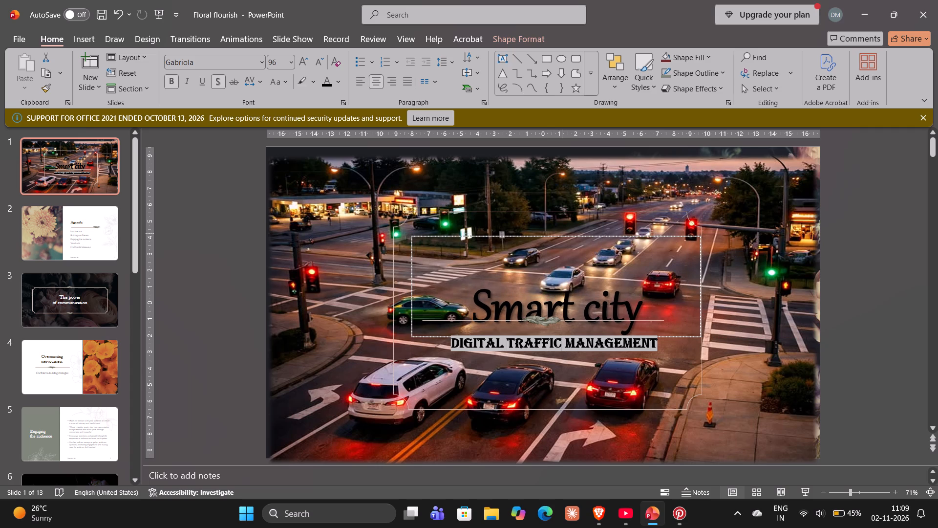
{"action": "left_click_drag", "start_coordinate": [562, 233], "coordinate": [561, 231]}
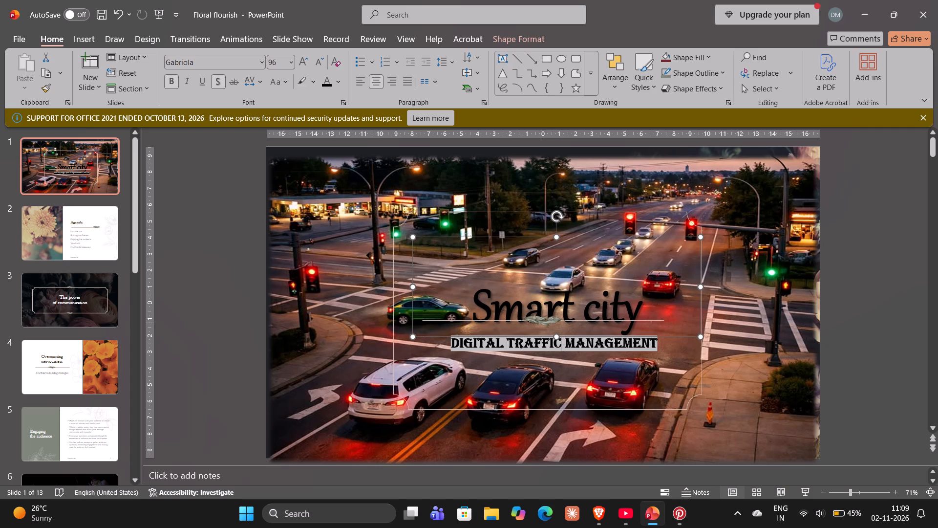
Shift the small leaf ornament beneath the "Smart city" title slightly down.
{"action": "left_click_drag", "start_coordinate": [543, 323], "coordinate": [543, 329]}
{"action": "left_click", "coordinate": [543, 329]}
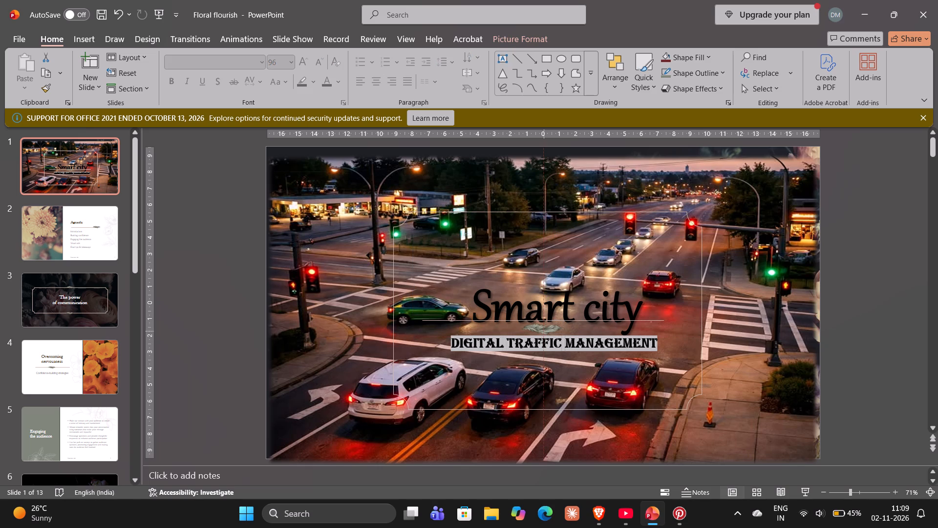
Lower the divider line beneath the "Smart city" title to just above the "Digital Traffic Management" subtitle.
{"action": "left_click_drag", "start_coordinate": [586, 321], "coordinate": [587, 325]}
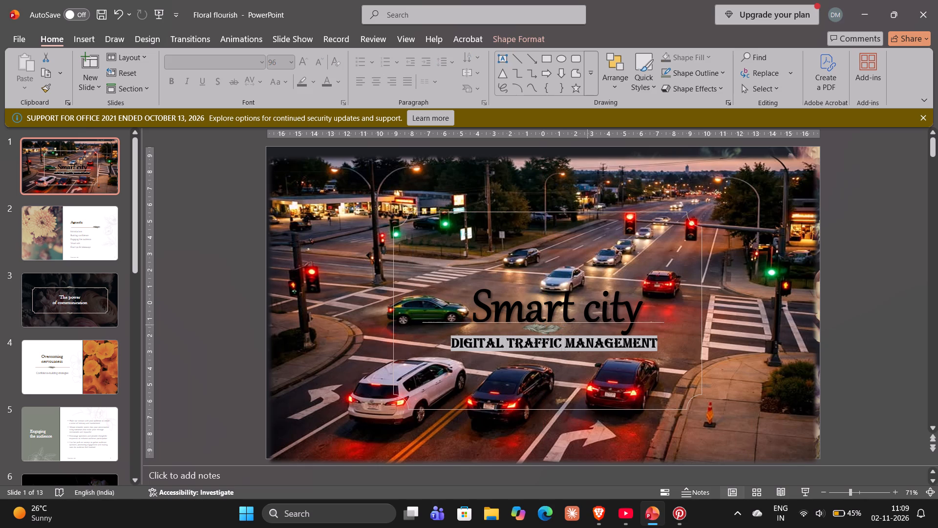
{"action": "left_click_drag", "start_coordinate": [587, 325], "coordinate": [587, 329]}
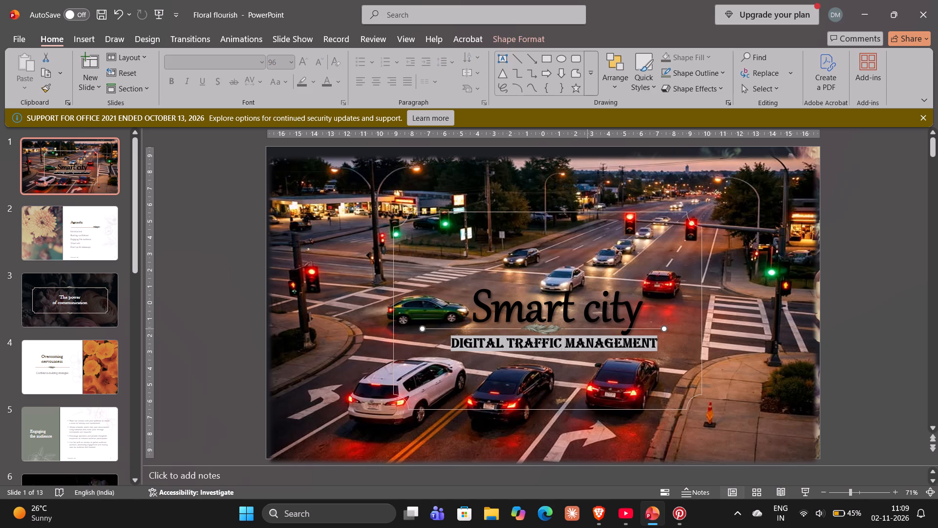
{"action": "left_click", "coordinate": [587, 329]}
Nudge the leaf ornament right and slightly down onto the divider line, centred above the subtitle, and deselect it.
{"action": "left_click_drag", "start_coordinate": [547, 331], "coordinate": [556, 334]}
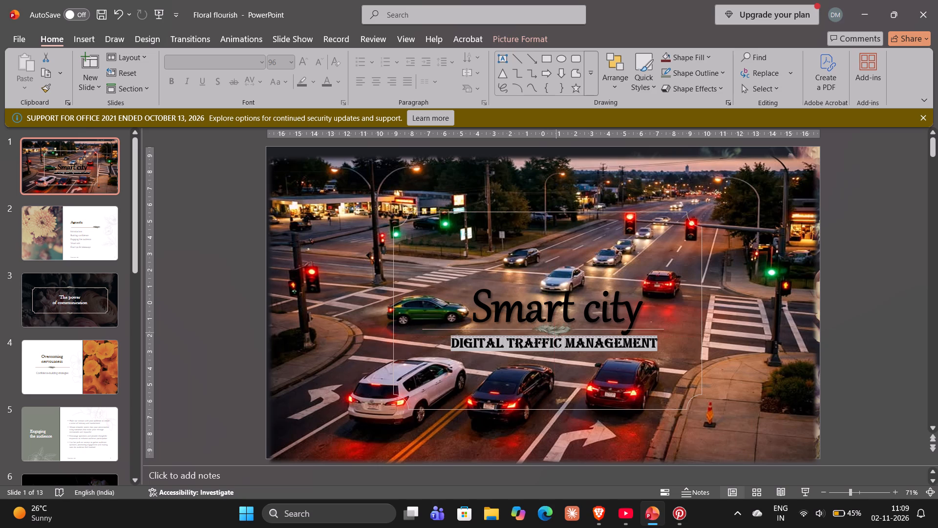
{"action": "left_click_drag", "start_coordinate": [556, 334], "coordinate": [555, 332]}
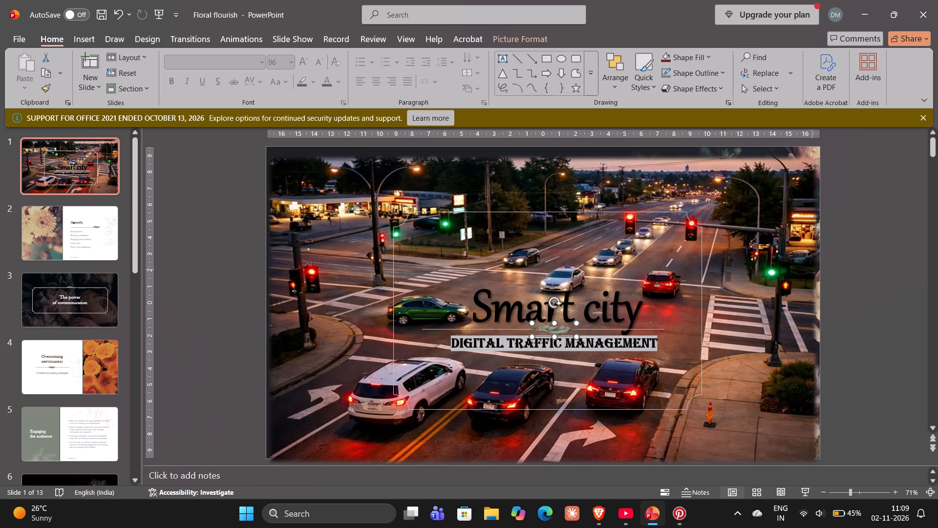
{"action": "left_click", "coordinate": [849, 256]}
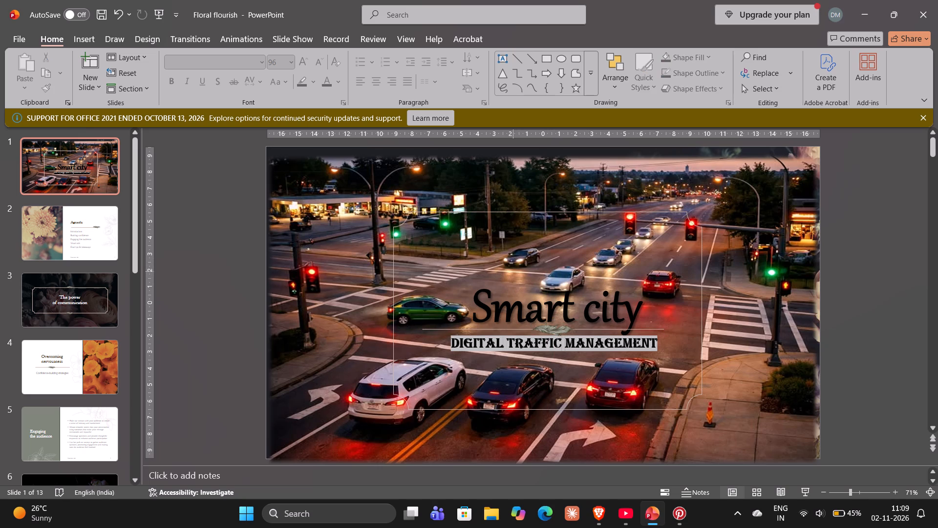
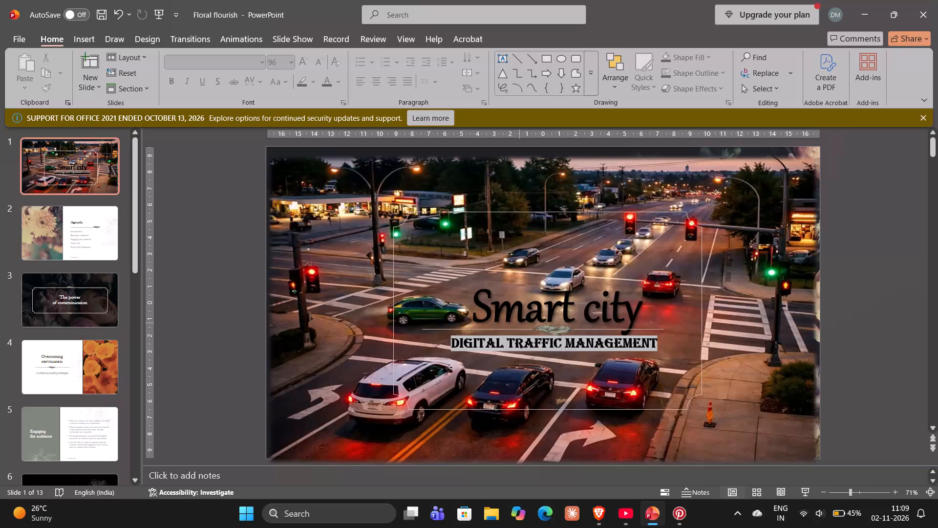
Enlarge the "Digital Traffic Management" subtitle box sideways in both directions and extend its lower edge slightly downward.
{"action": "left_click", "coordinate": [577, 347]}
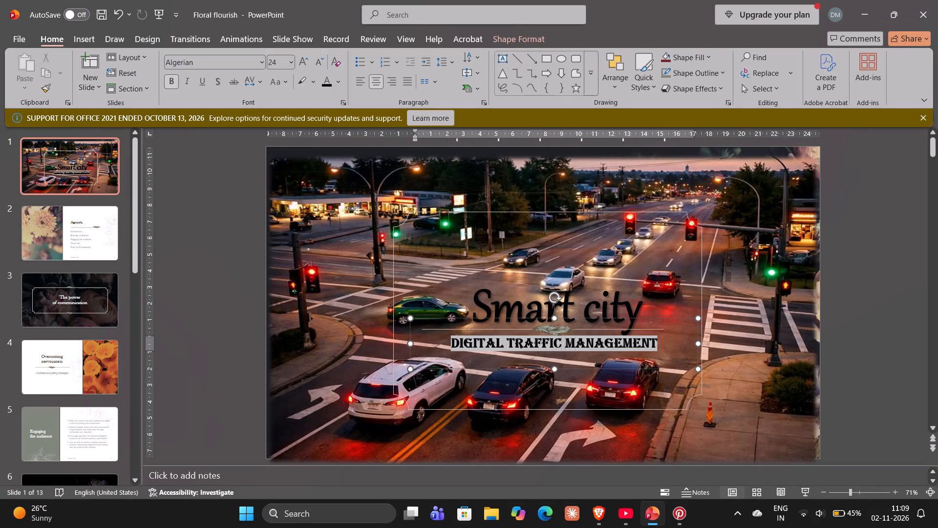
{"action": "left_click_drag", "start_coordinate": [410, 345], "coordinate": [398, 348]}
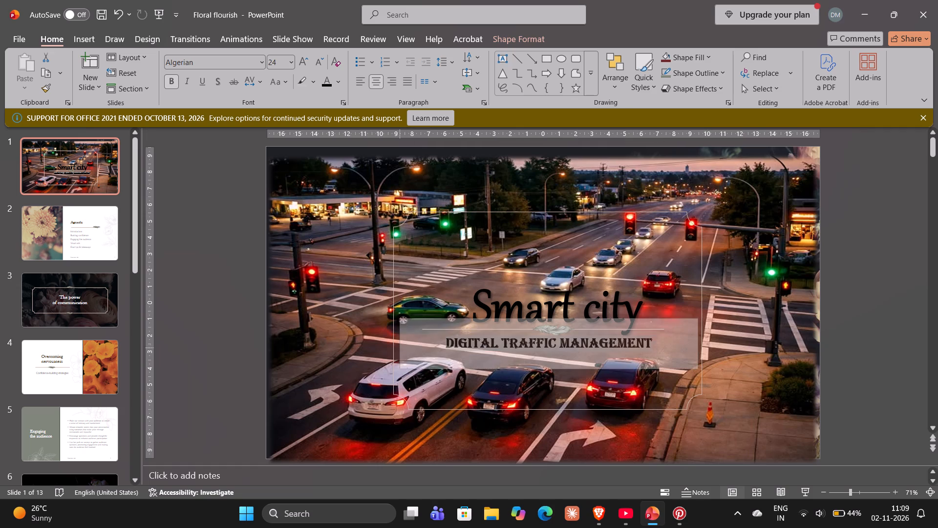
{"action": "left_click_drag", "start_coordinate": [398, 348], "coordinate": [324, 359]}
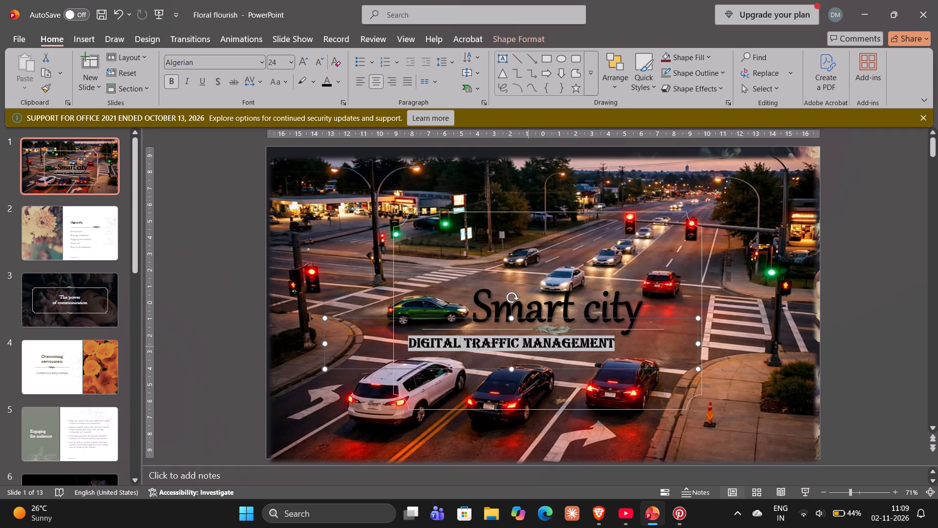
{"action": "left_click_drag", "start_coordinate": [700, 345], "coordinate": [805, 341]}
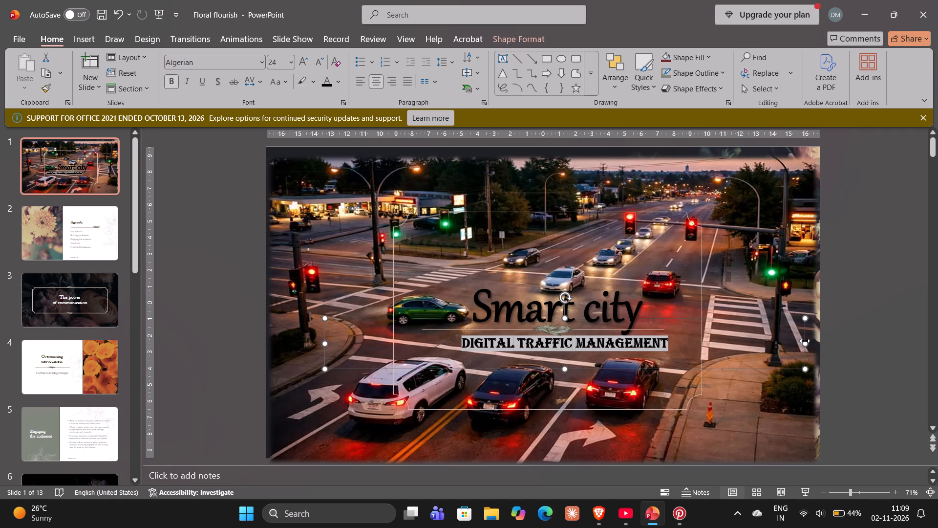
{"action": "left_click_drag", "start_coordinate": [565, 369], "coordinate": [565, 385]}
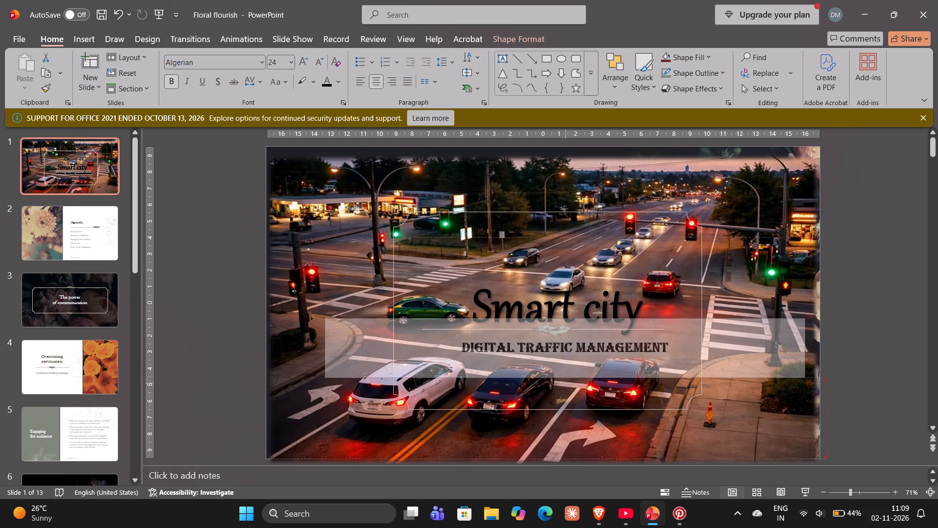
{"action": "left_click_drag", "start_coordinate": [565, 385], "coordinate": [567, 387]}
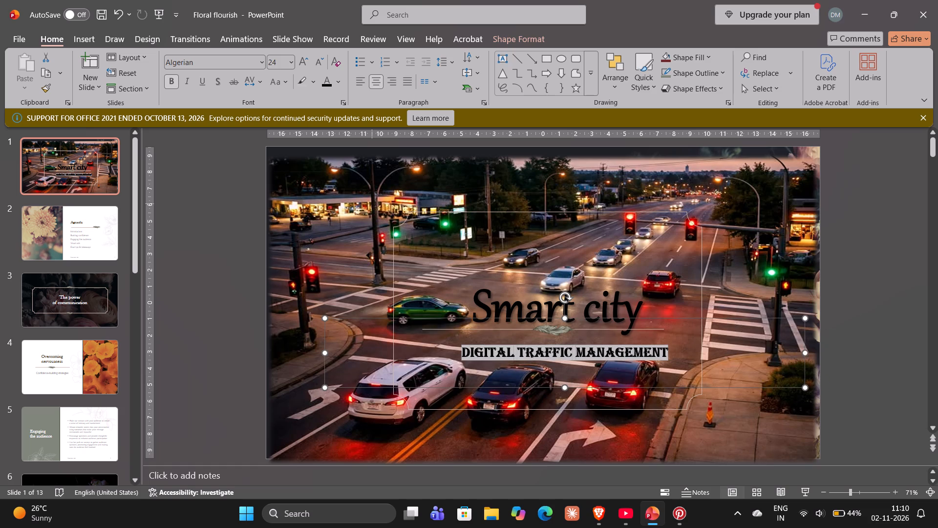
Set the whole "Digital Traffic Management" subtitle text to font size 36.
{"action": "left_click_drag", "start_coordinate": [463, 355], "coordinate": [482, 355]}
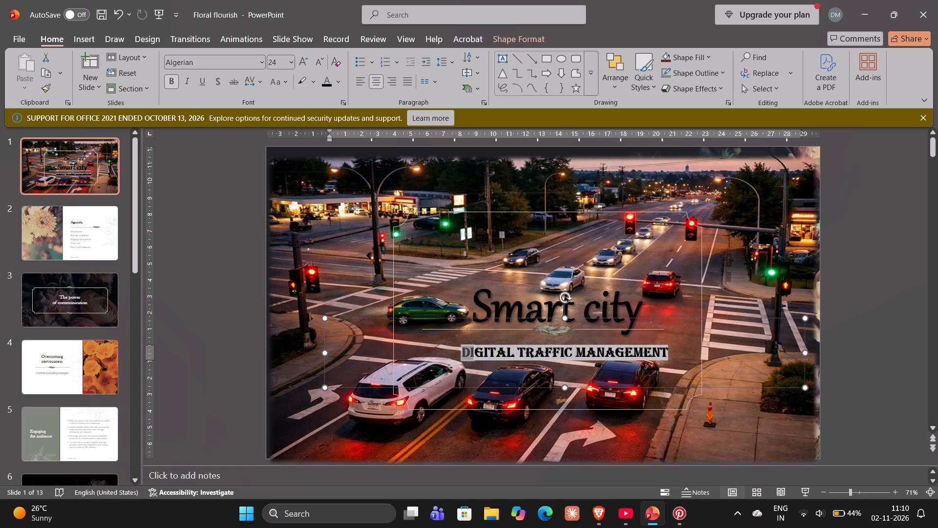
{"action": "left_click_drag", "start_coordinate": [482, 355], "coordinate": [713, 359]}
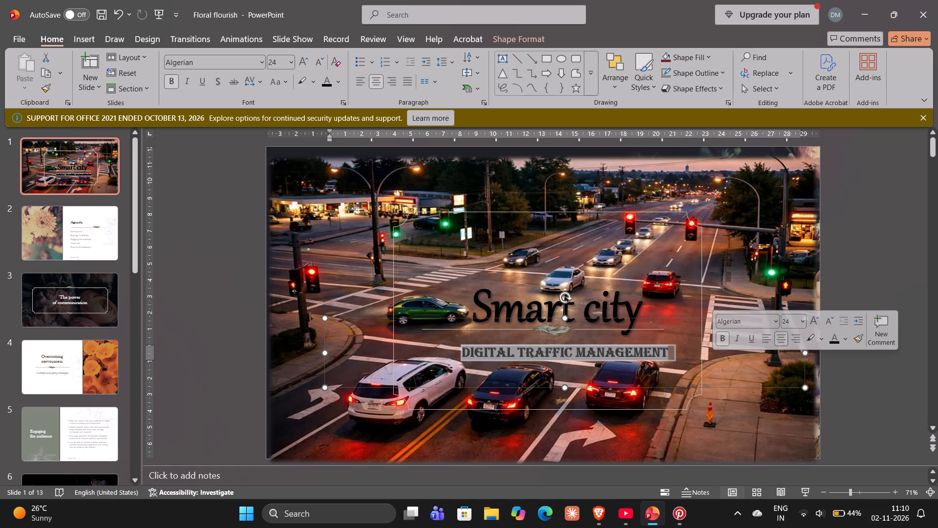
{"action": "left_click", "coordinate": [803, 322]}
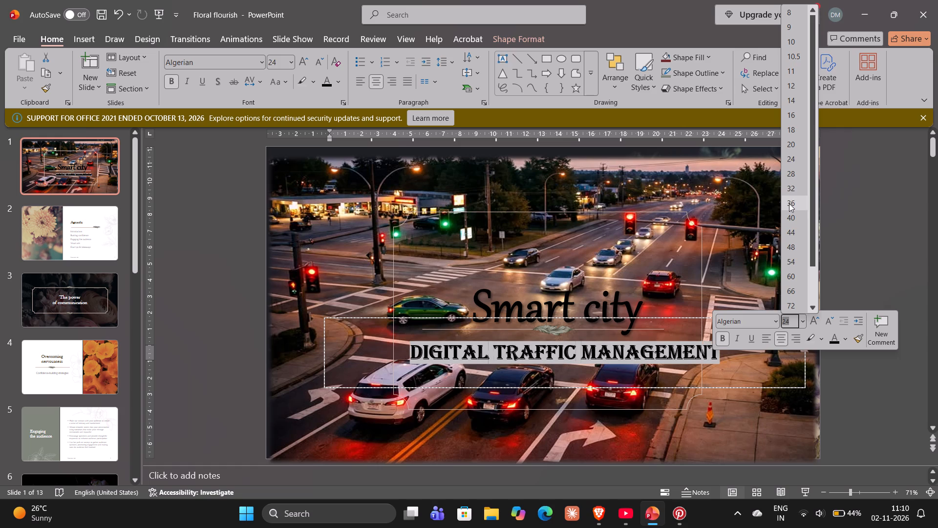
{"action": "left_click", "coordinate": [789, 203]}
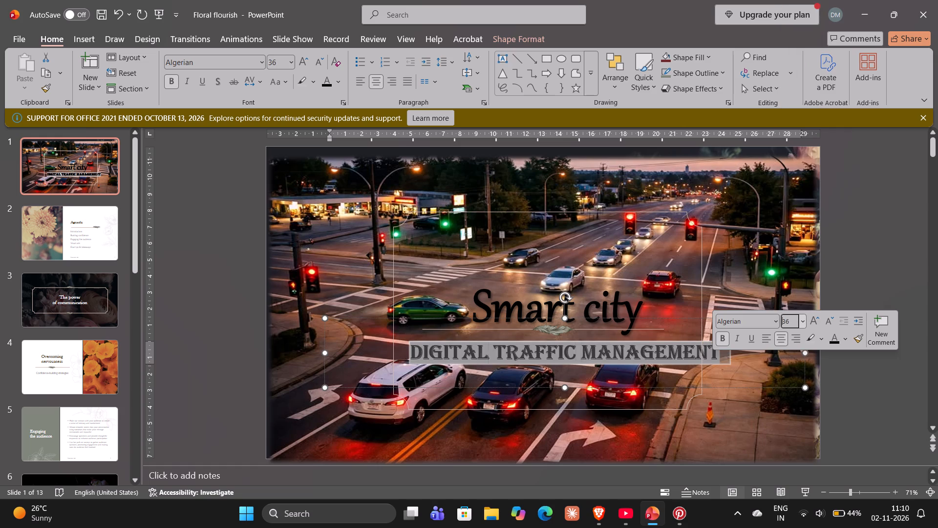
Shift the thin title frame slightly right and down, widen it on both sides and extend its bottom so it encloses the enlarged subtitle.
{"action": "left_click", "coordinate": [702, 279]}
{"action": "left_click_drag", "start_coordinate": [702, 279], "coordinate": [703, 279]}
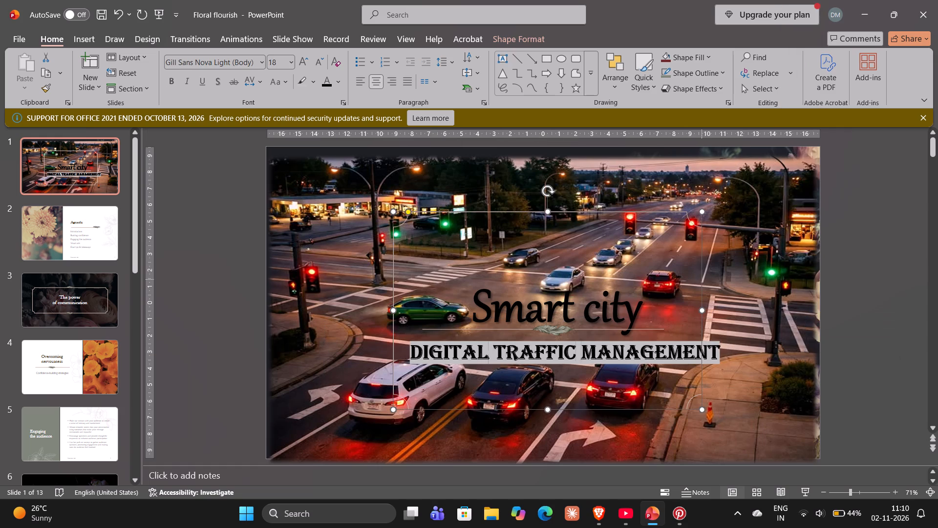
{"action": "left_click_drag", "start_coordinate": [703, 279], "coordinate": [714, 283]}
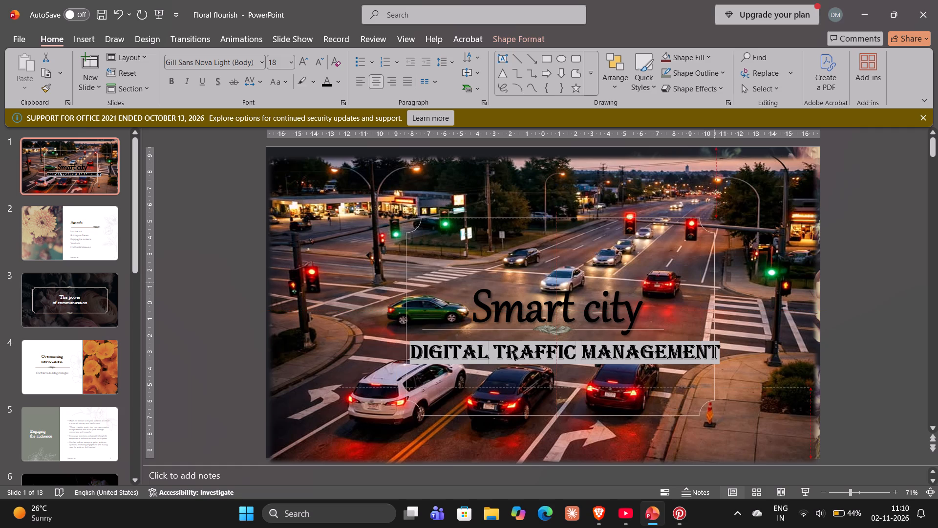
{"action": "left_click_drag", "start_coordinate": [714, 283], "coordinate": [714, 284]}
{"action": "left_click_drag", "start_coordinate": [716, 319], "coordinate": [723, 317]}
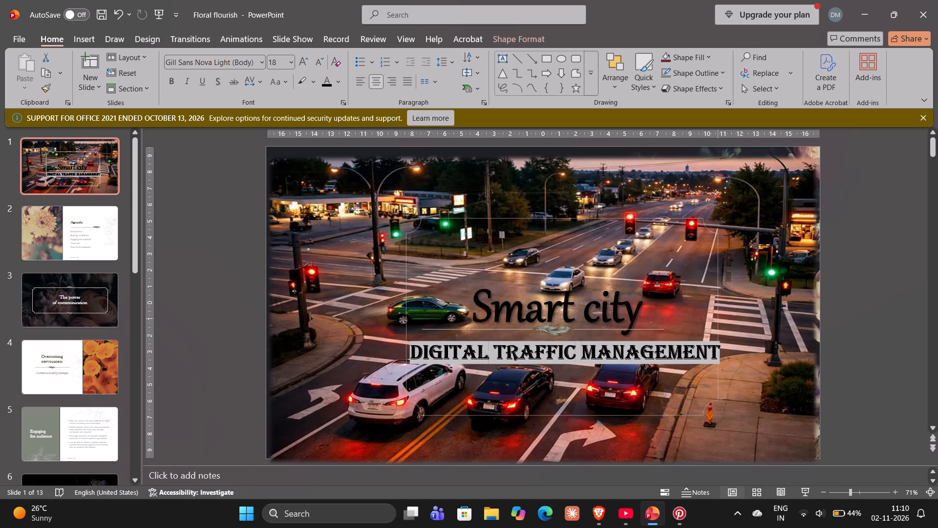
{"action": "left_click_drag", "start_coordinate": [723, 317], "coordinate": [731, 319]}
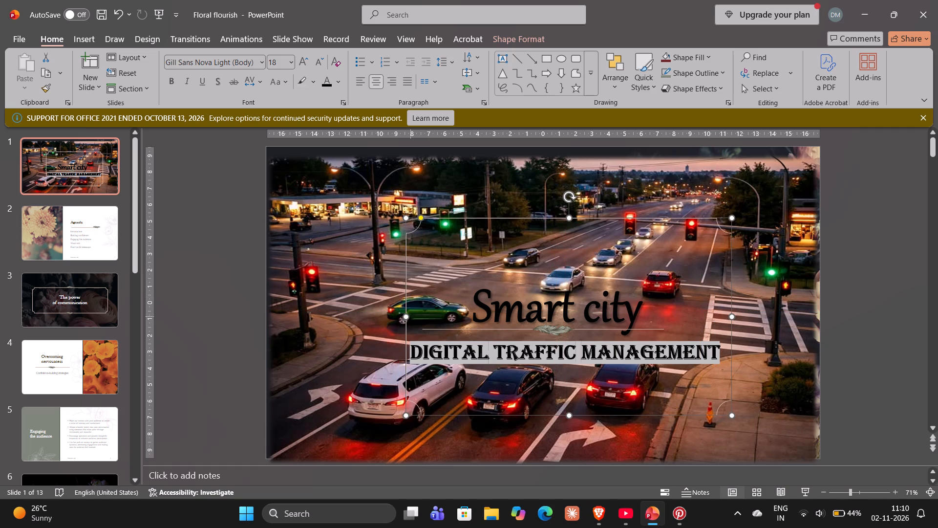
{"action": "left_click_drag", "start_coordinate": [405, 317], "coordinate": [398, 317]}
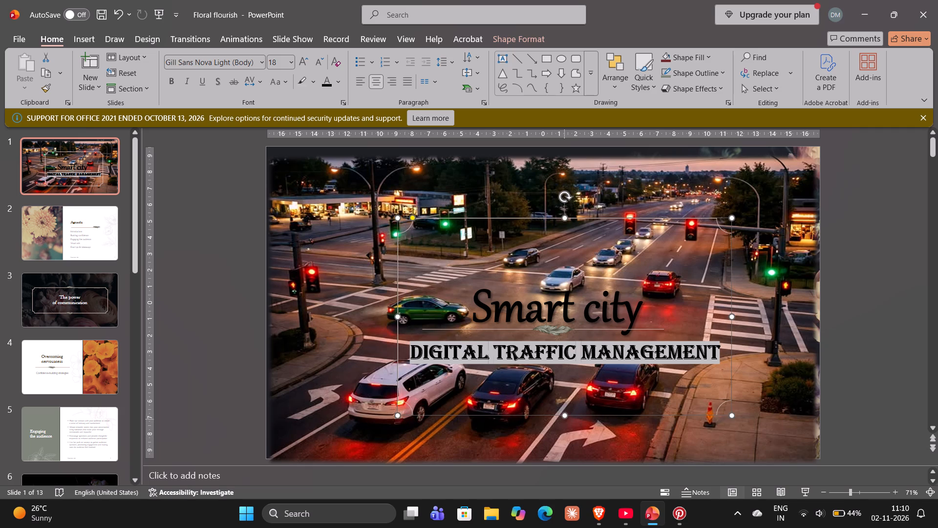
{"action": "left_click_drag", "start_coordinate": [565, 416], "coordinate": [565, 428]}
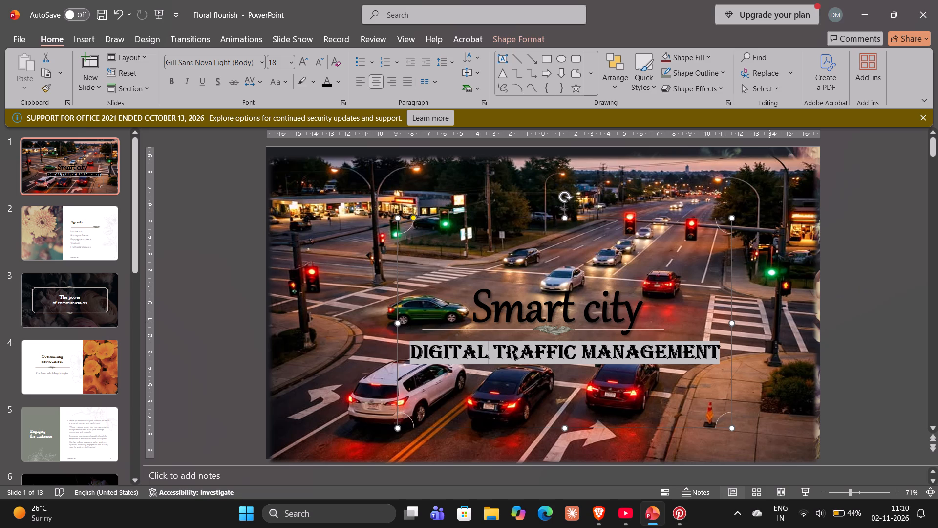
{"action": "left_click", "coordinate": [732, 370]}
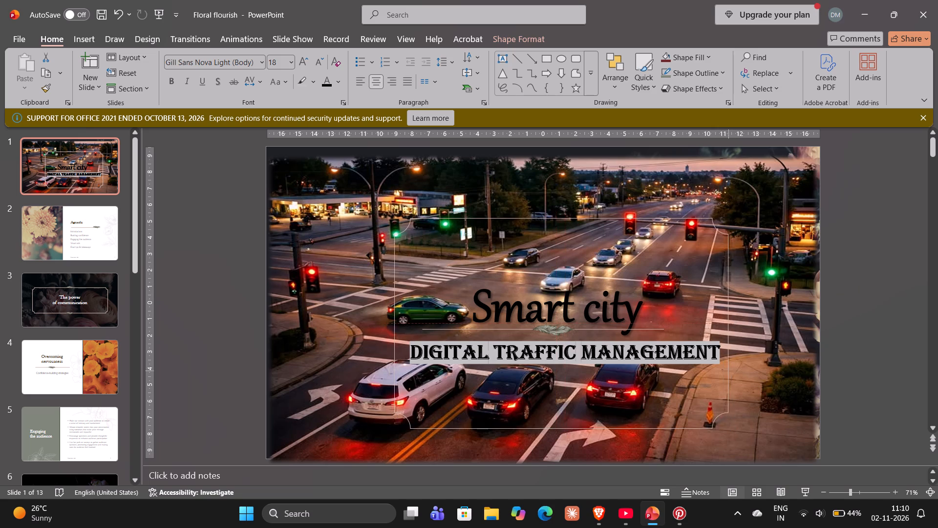
{"action": "left_click", "coordinate": [890, 284]}
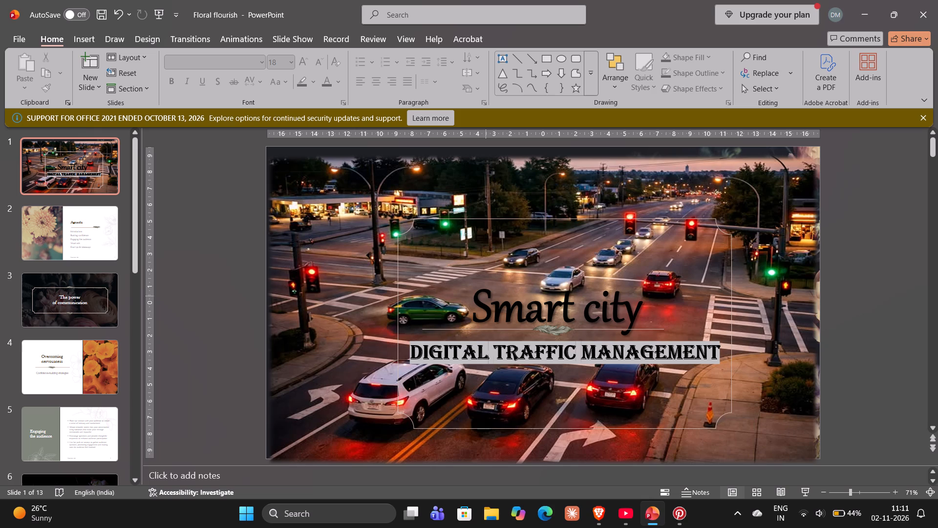
Apply the third outer shadow preset as a shape effect to the "Smart city" title.
{"action": "left_click_drag", "start_coordinate": [477, 303], "coordinate": [617, 299]}
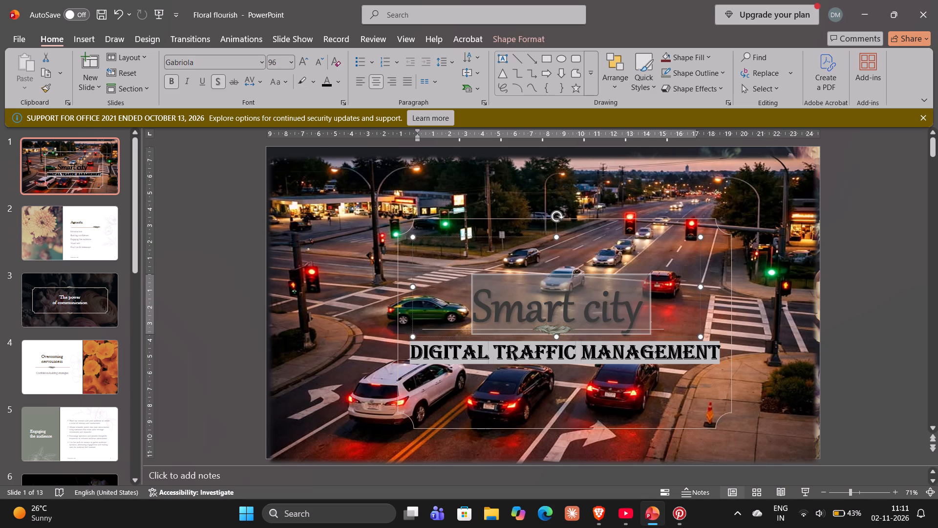
{"action": "left_click_drag", "start_coordinate": [617, 299], "coordinate": [628, 299]}
{"action": "left_click", "coordinate": [683, 71]}
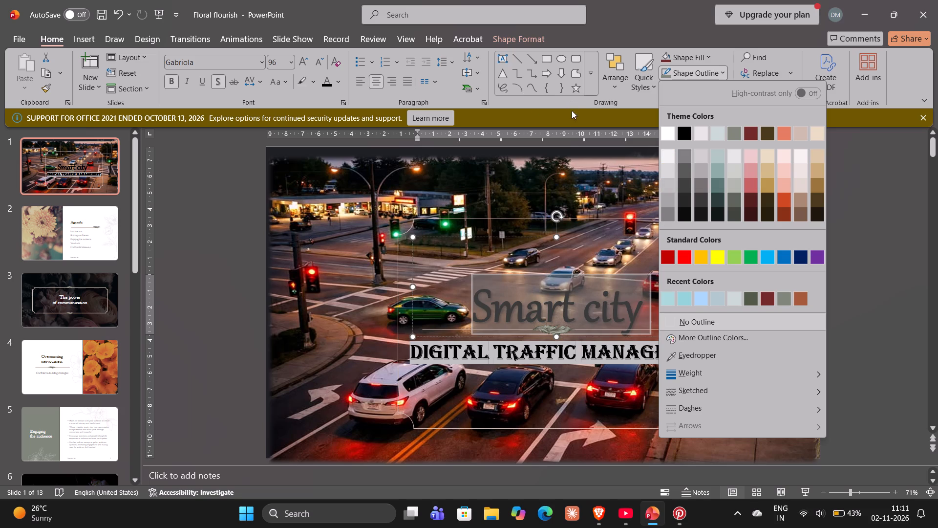
{"action": "left_click", "coordinate": [685, 55]}
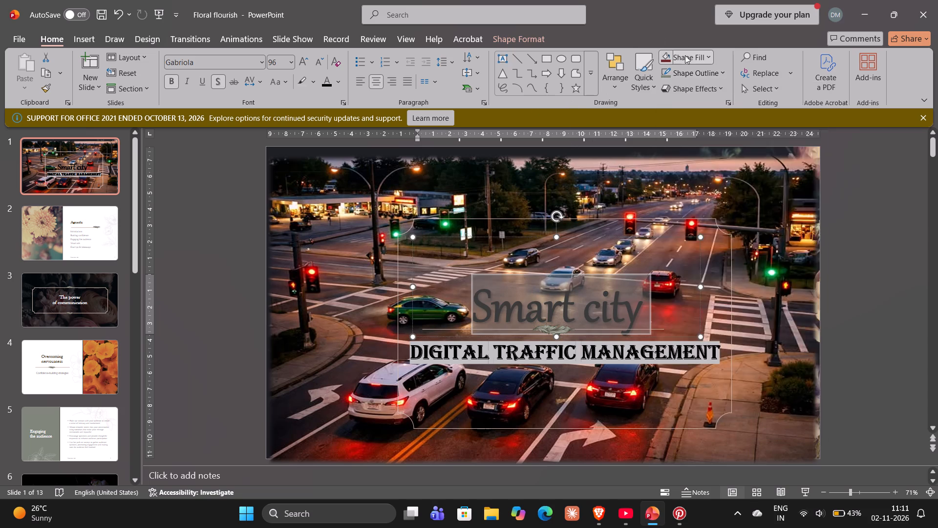
{"action": "double_click", "coordinate": [685, 55]}
{"action": "left_click", "coordinate": [685, 56]}
{"action": "left_click", "coordinate": [691, 89]}
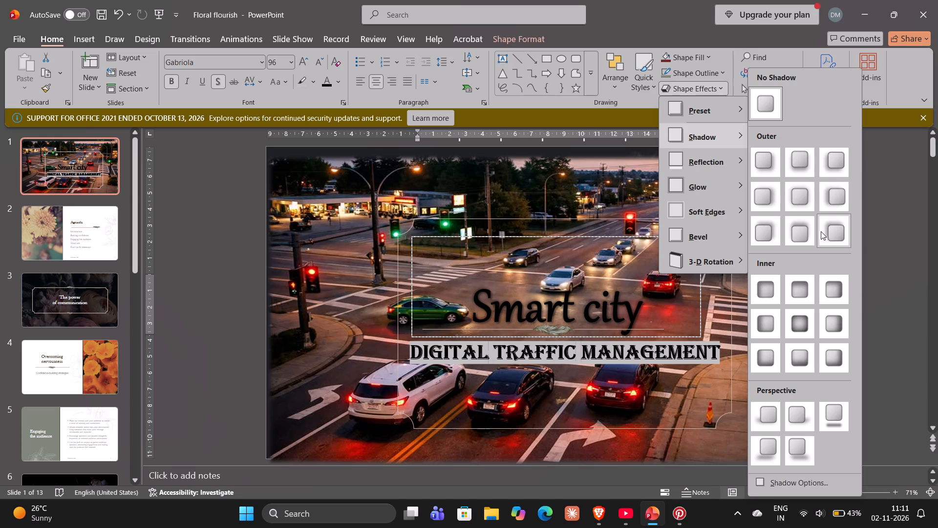
{"action": "left_click", "coordinate": [829, 160]}
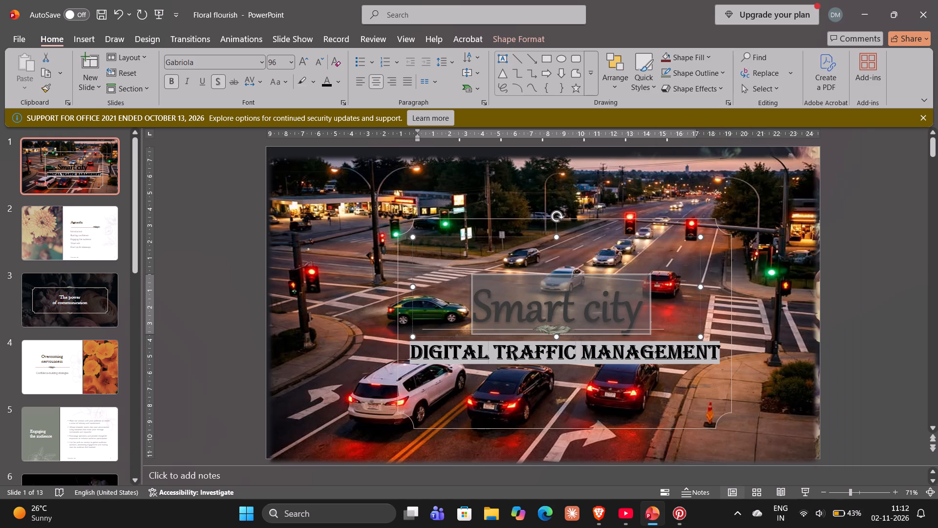
Move the "Digital Traffic Management" subtitle box slightly down, leaving more space beneath the "Smart city" title.
{"action": "left_click", "coordinate": [618, 359]}
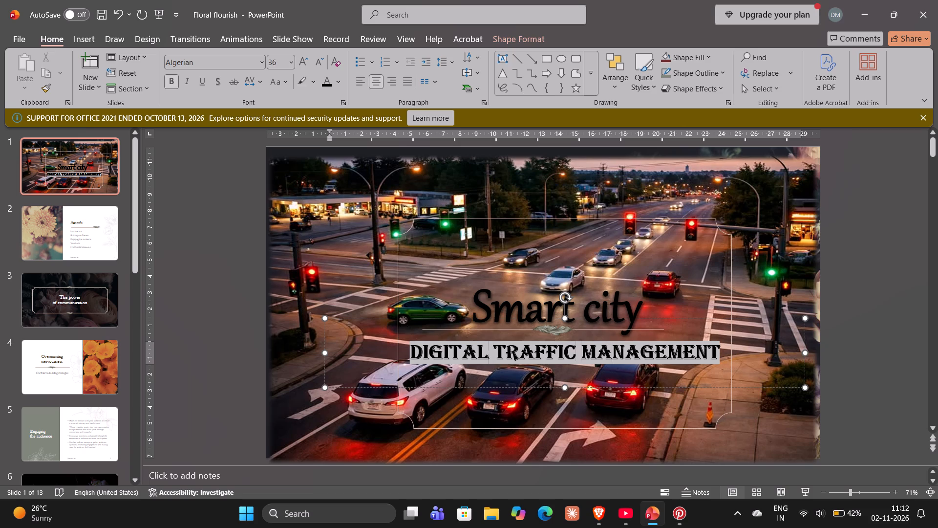
{"action": "left_click_drag", "start_coordinate": [554, 387], "coordinate": [554, 396]}
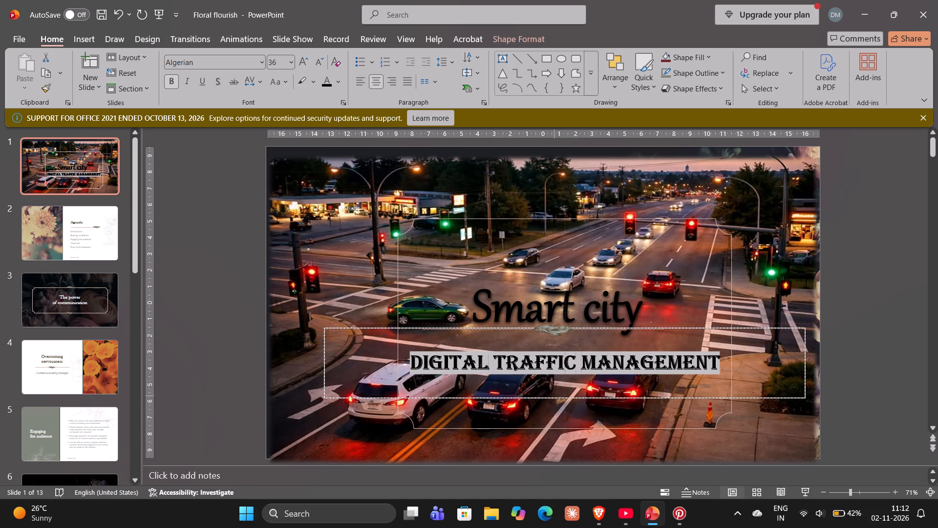
{"action": "left_click_drag", "start_coordinate": [554, 396], "coordinate": [554, 393]}
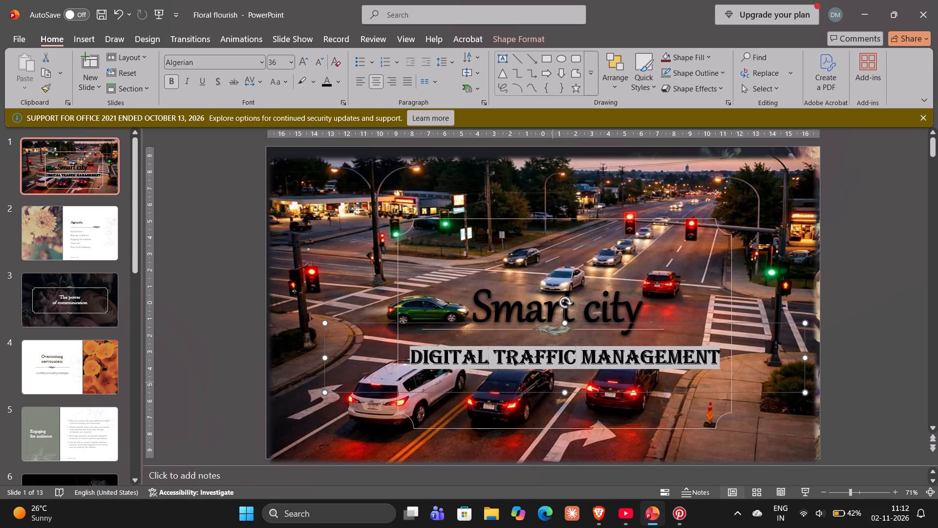
Reposition the traffic intersection background picture so its edges line up with the title slide.
{"action": "left_click_drag", "start_coordinate": [553, 390], "coordinate": [551, 388]}
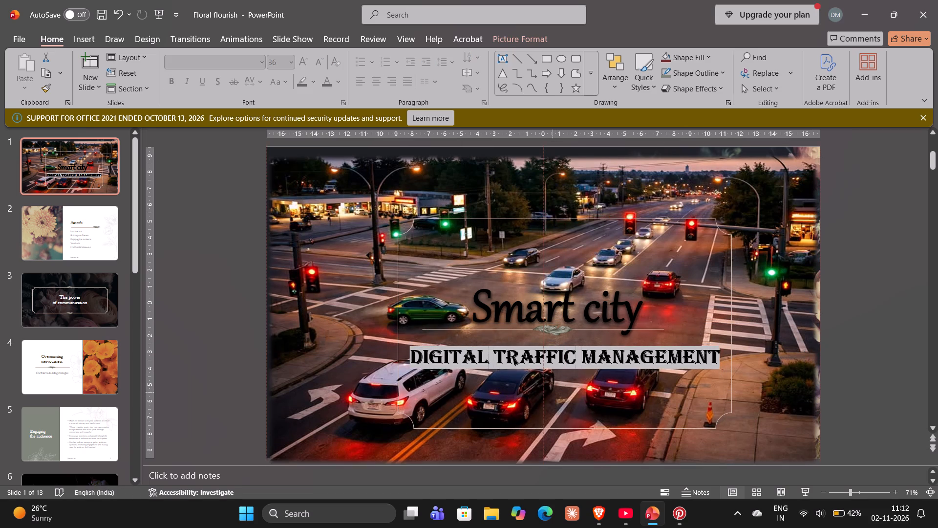
{"action": "left_click_drag", "start_coordinate": [551, 388], "coordinate": [553, 385]}
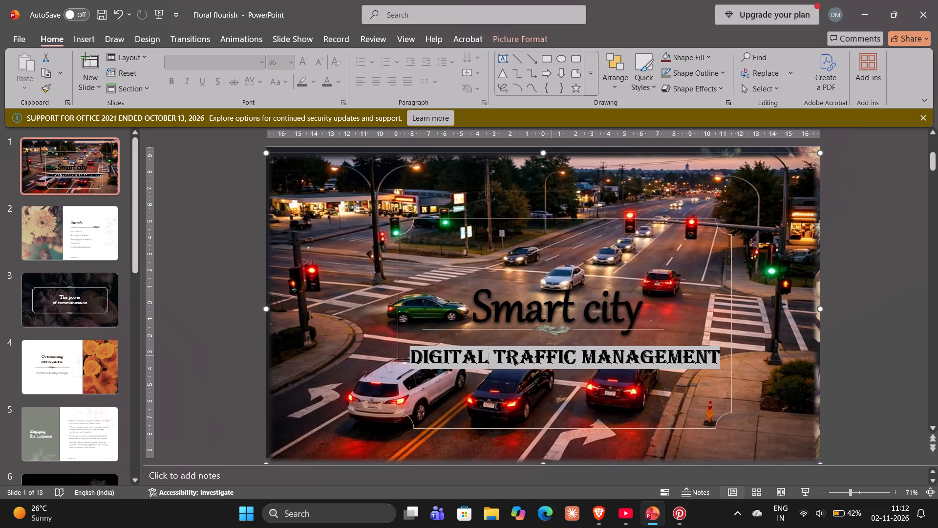
{"action": "left_click", "coordinate": [509, 441]}
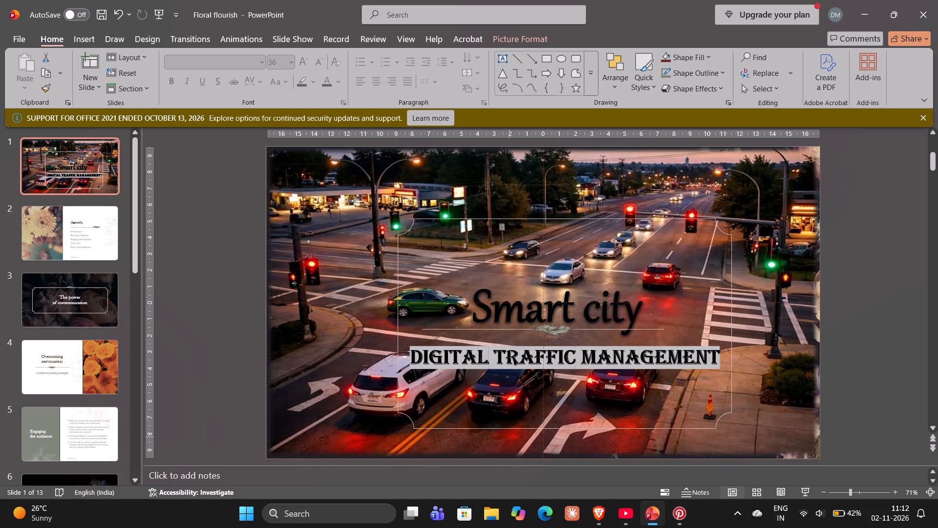
Nudge the "Digital Traffic Management" subtitle box very slightly down.
{"action": "left_click", "coordinate": [542, 363]}
{"action": "left_click", "coordinate": [549, 393]}
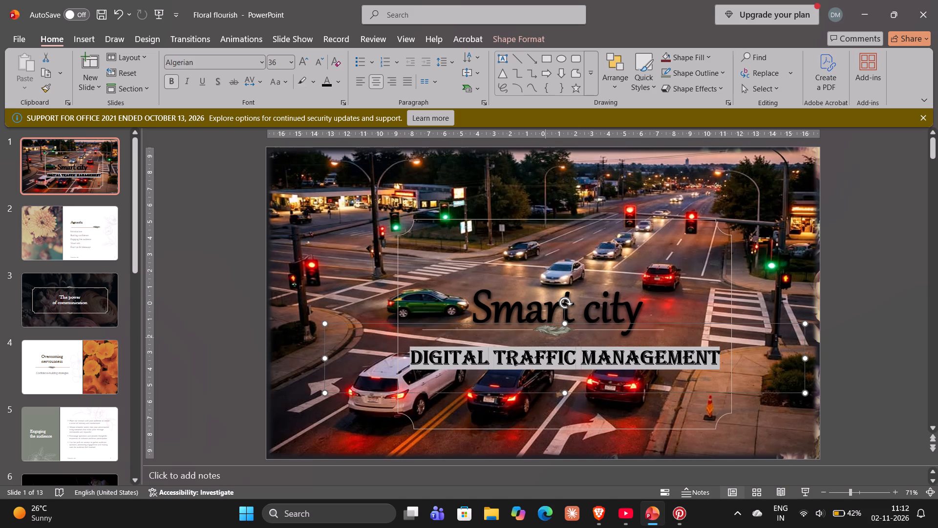
Lower the leaf ornament and the divider line slightly so both sit together between the "Smart city" title and the subtitle.
{"action": "left_click_drag", "start_coordinate": [549, 330], "coordinate": [549, 335]}
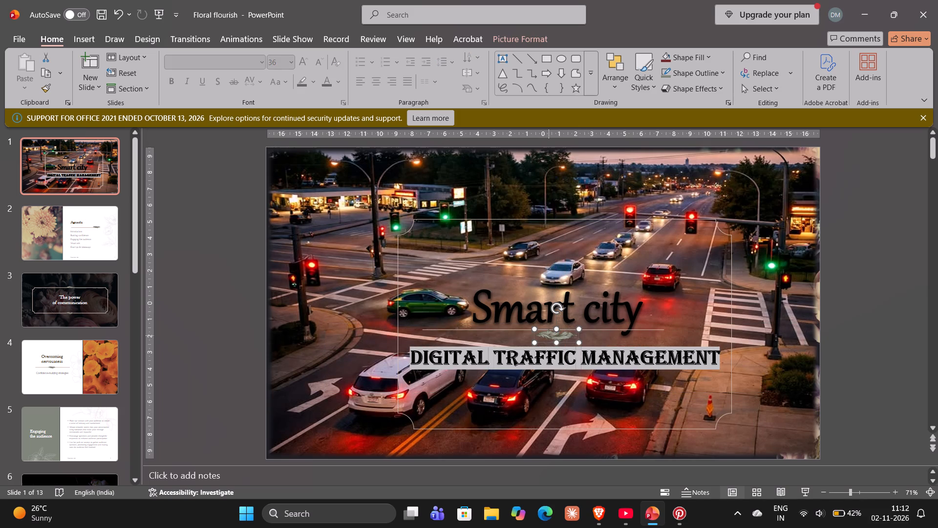
{"action": "left_click", "coordinate": [644, 331]}
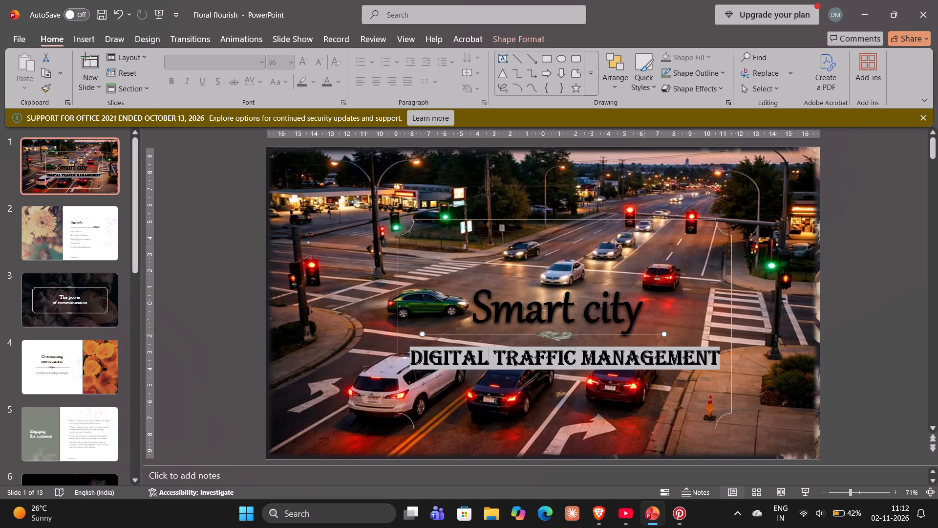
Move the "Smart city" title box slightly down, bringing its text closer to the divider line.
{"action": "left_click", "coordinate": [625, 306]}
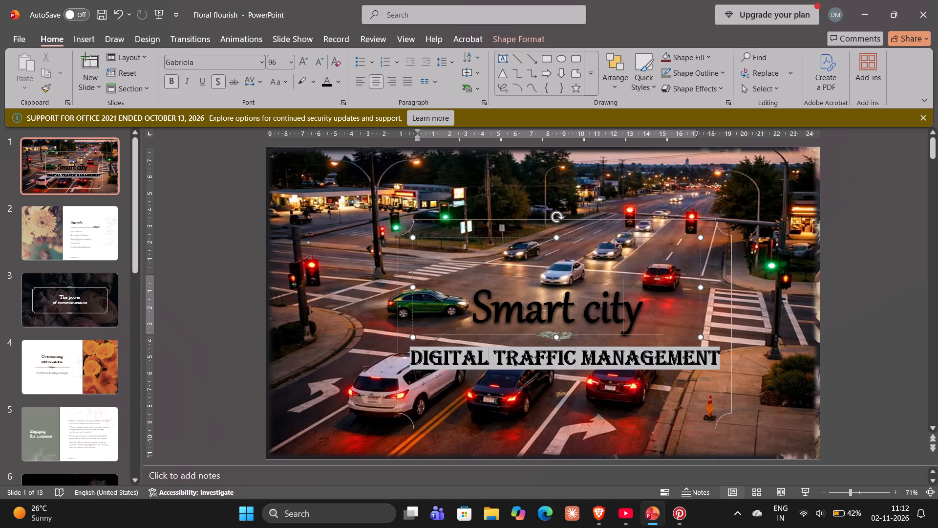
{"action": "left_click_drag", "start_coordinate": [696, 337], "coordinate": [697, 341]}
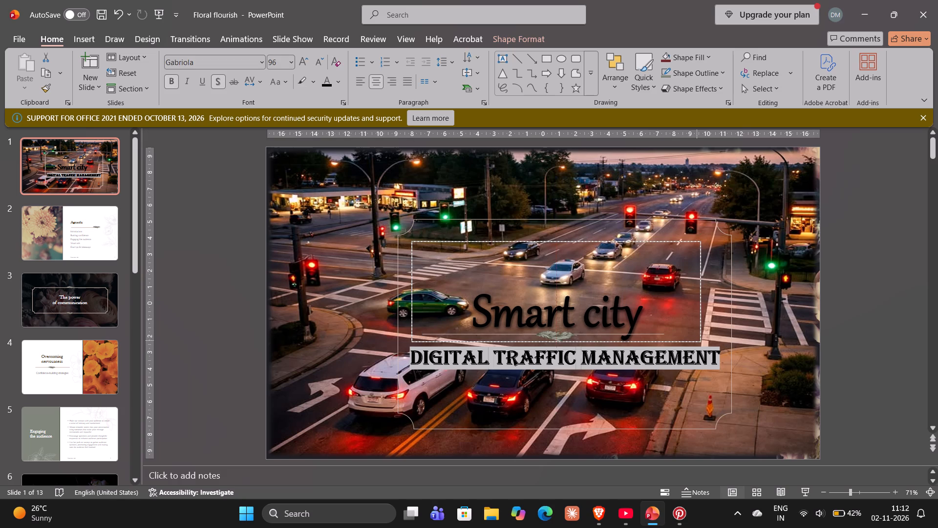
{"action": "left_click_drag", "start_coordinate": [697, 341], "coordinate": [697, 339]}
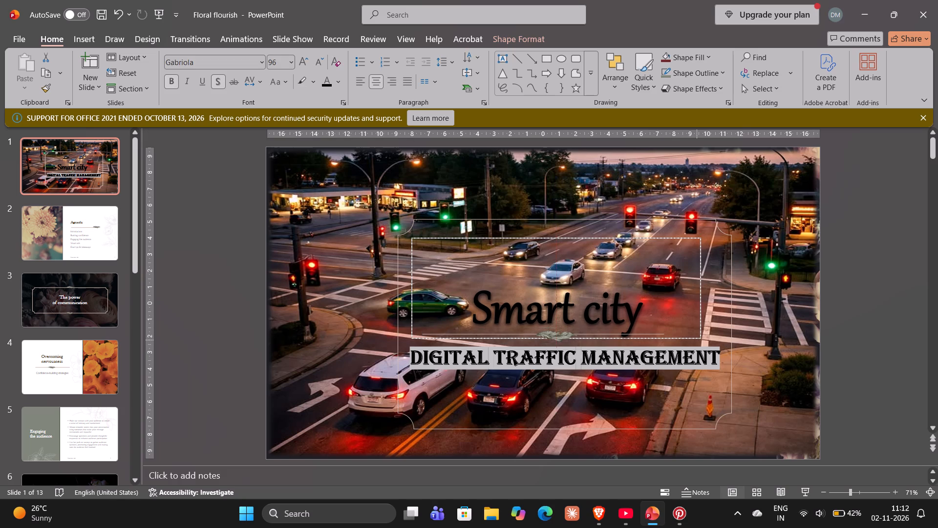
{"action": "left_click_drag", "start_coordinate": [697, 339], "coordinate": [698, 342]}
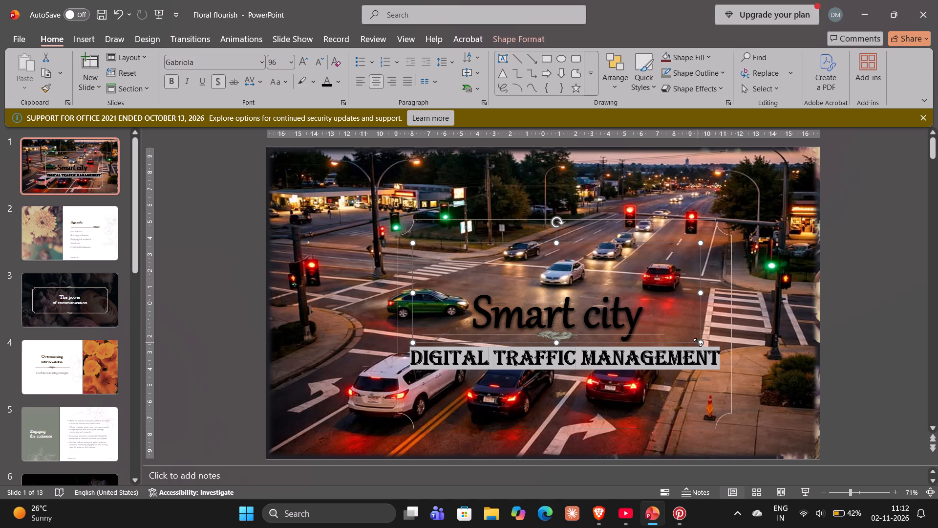
Lower the "Digital Traffic Management" subtitle box slightly, leaving a wider gap beneath the divider line and leaf ornament.
{"action": "left_click", "coordinate": [661, 368]}
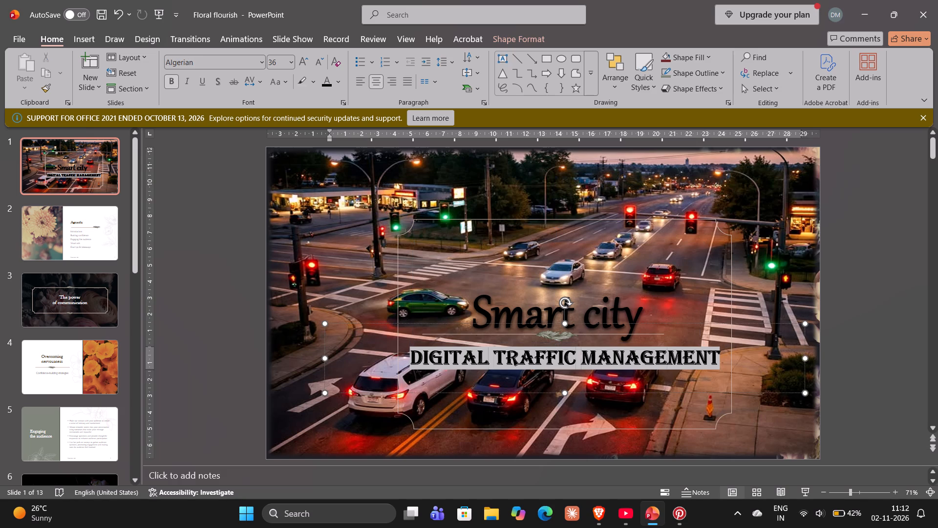
{"action": "left_click_drag", "start_coordinate": [577, 392], "coordinate": [579, 401]}
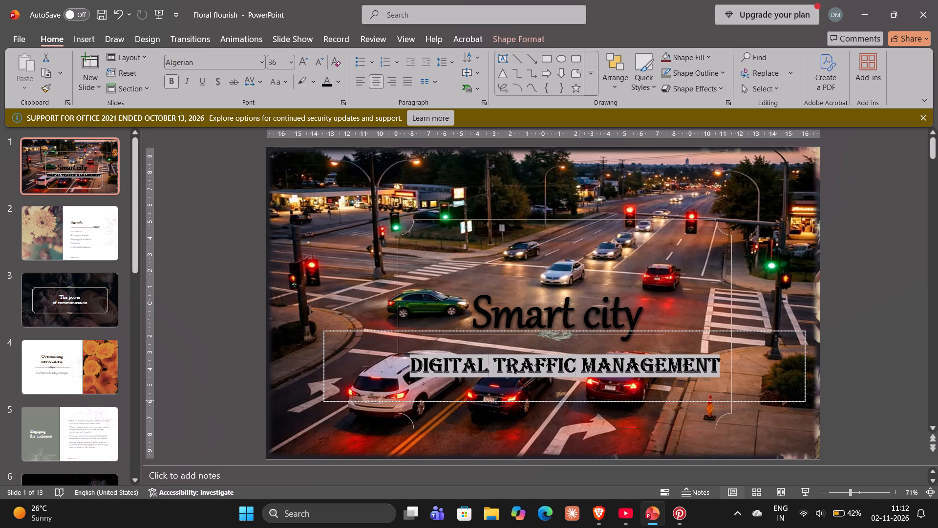
{"action": "left_click_drag", "start_coordinate": [579, 401], "coordinate": [578, 402]}
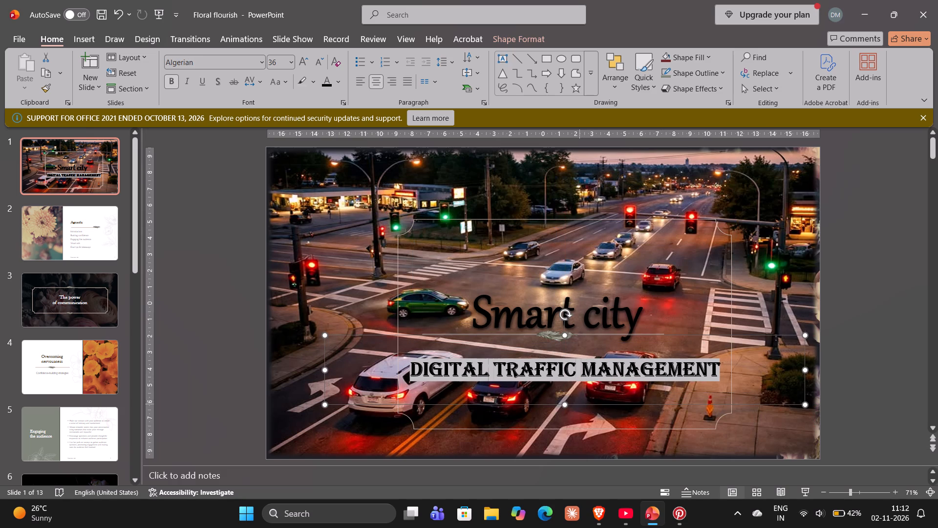
{"action": "left_click", "coordinate": [894, 275]}
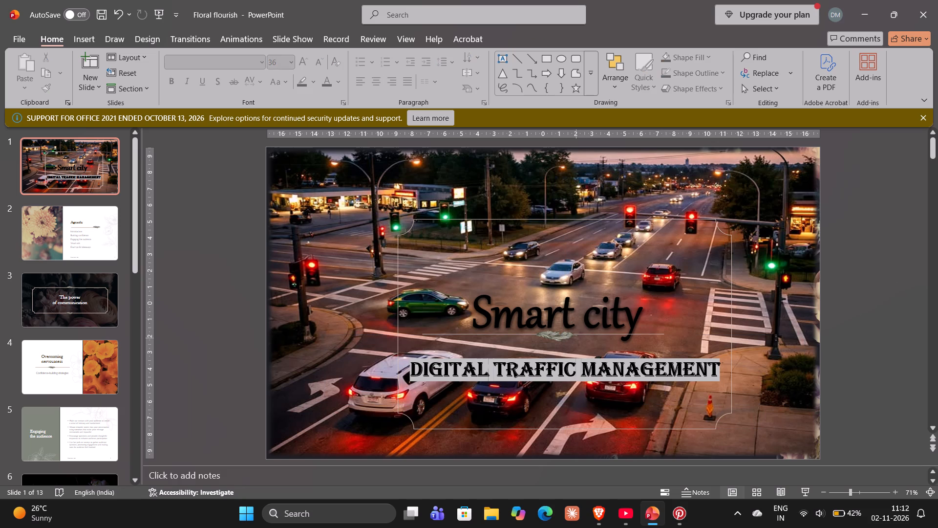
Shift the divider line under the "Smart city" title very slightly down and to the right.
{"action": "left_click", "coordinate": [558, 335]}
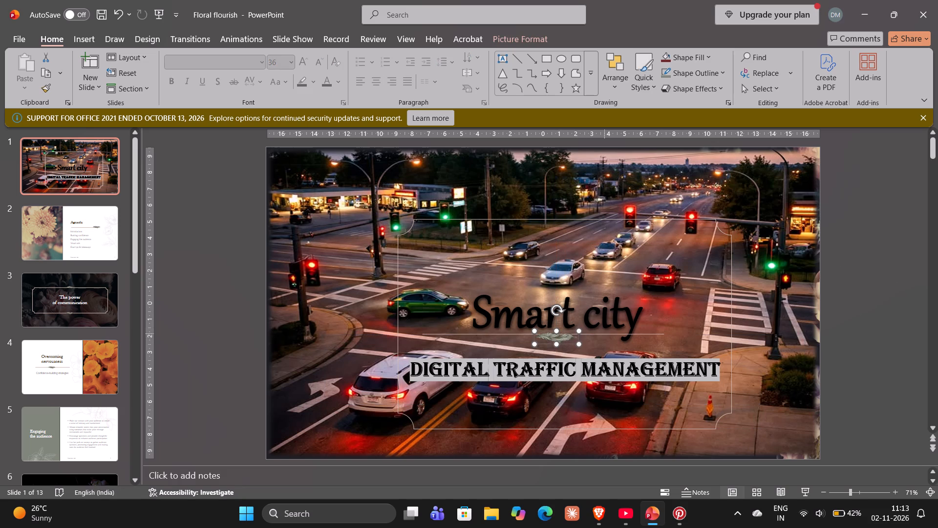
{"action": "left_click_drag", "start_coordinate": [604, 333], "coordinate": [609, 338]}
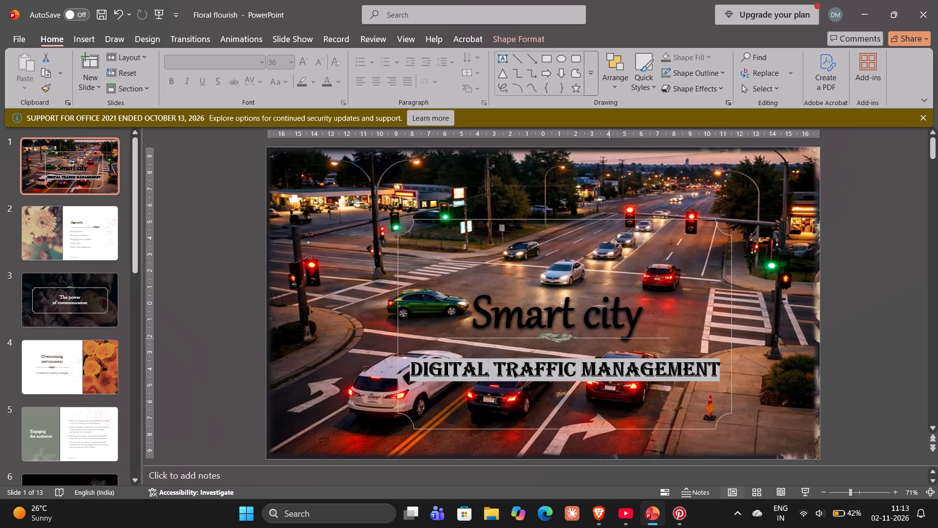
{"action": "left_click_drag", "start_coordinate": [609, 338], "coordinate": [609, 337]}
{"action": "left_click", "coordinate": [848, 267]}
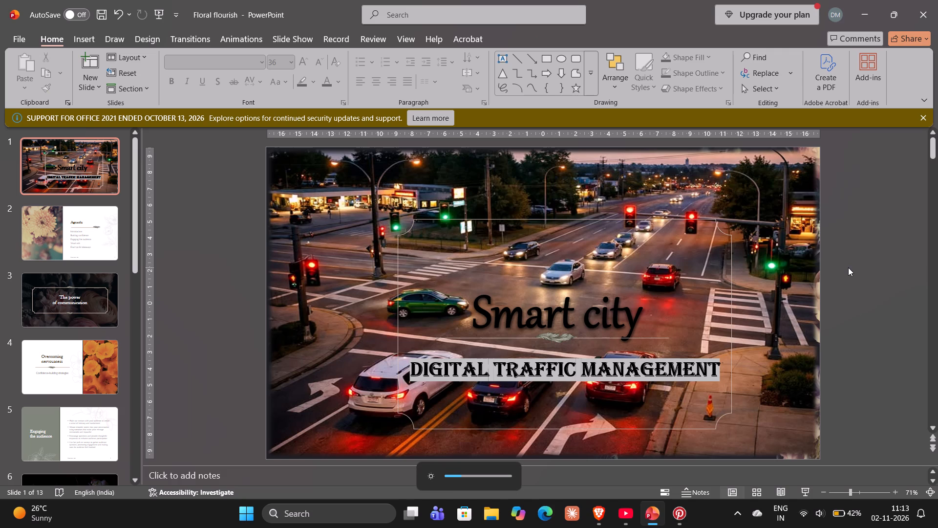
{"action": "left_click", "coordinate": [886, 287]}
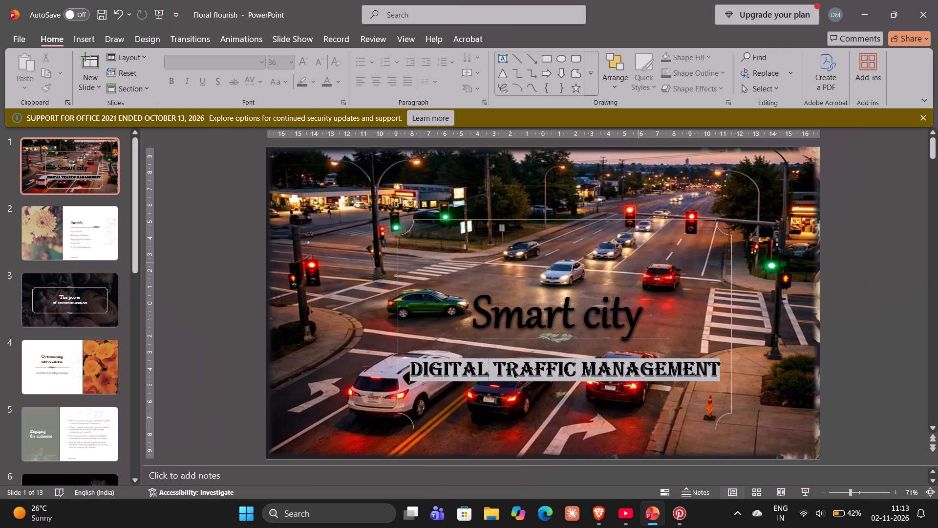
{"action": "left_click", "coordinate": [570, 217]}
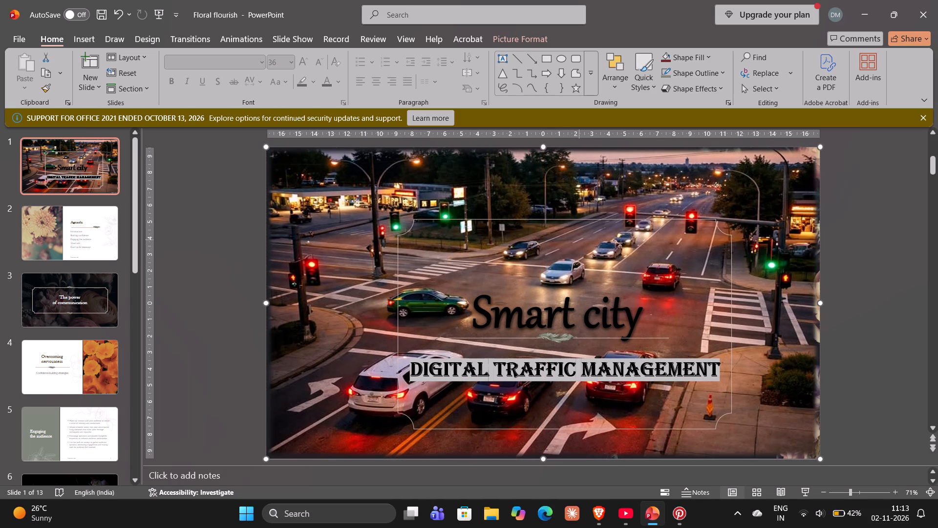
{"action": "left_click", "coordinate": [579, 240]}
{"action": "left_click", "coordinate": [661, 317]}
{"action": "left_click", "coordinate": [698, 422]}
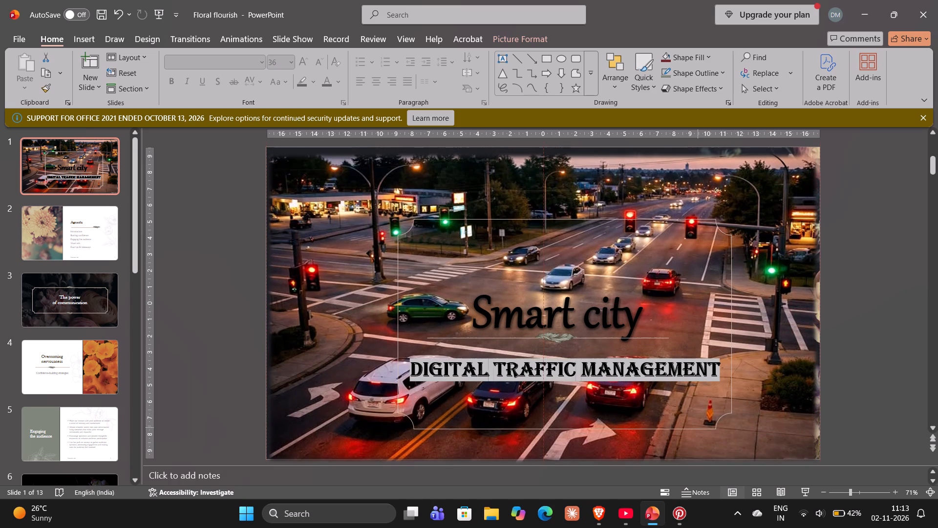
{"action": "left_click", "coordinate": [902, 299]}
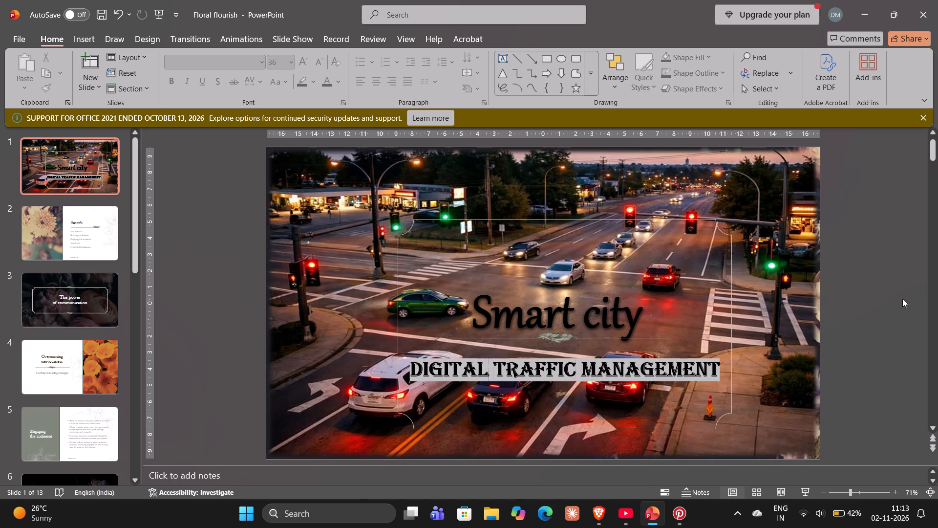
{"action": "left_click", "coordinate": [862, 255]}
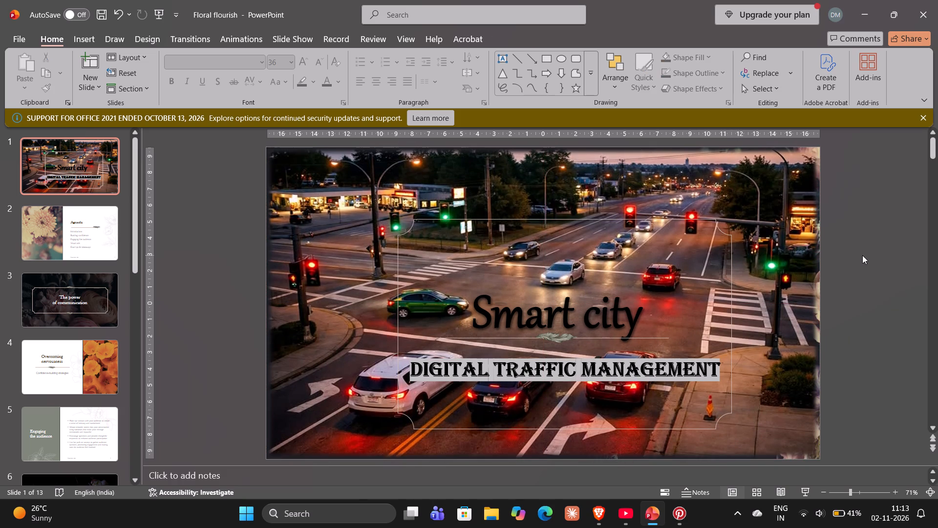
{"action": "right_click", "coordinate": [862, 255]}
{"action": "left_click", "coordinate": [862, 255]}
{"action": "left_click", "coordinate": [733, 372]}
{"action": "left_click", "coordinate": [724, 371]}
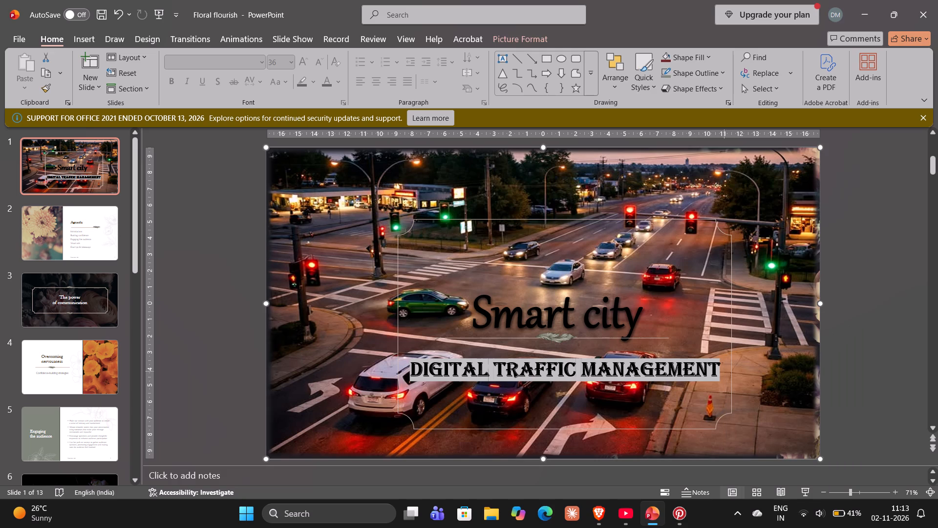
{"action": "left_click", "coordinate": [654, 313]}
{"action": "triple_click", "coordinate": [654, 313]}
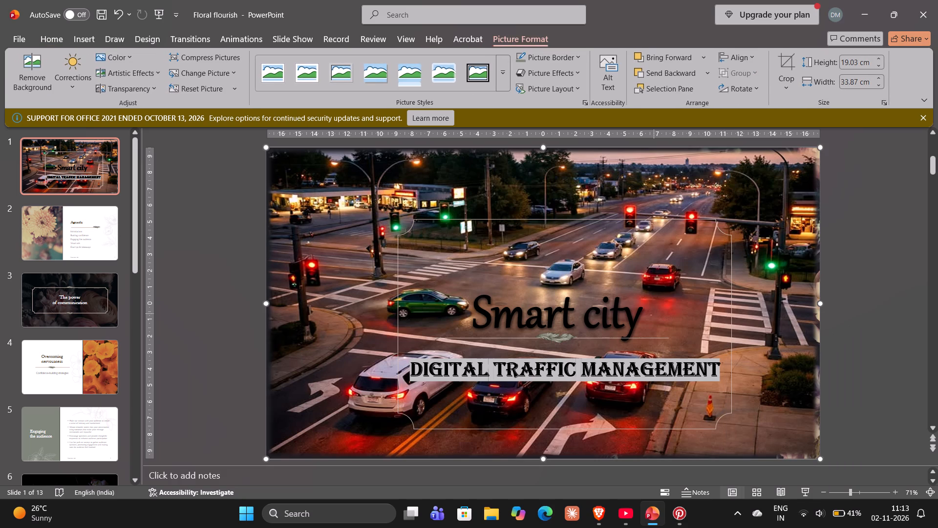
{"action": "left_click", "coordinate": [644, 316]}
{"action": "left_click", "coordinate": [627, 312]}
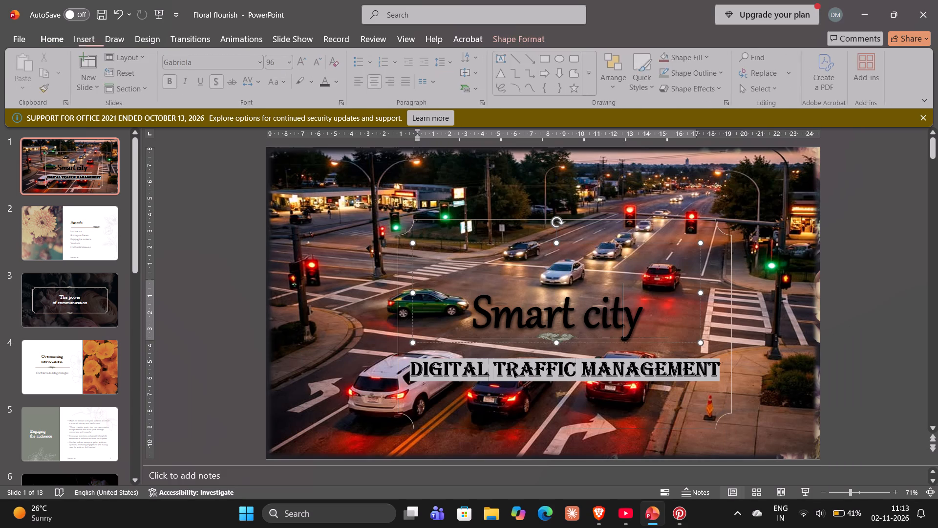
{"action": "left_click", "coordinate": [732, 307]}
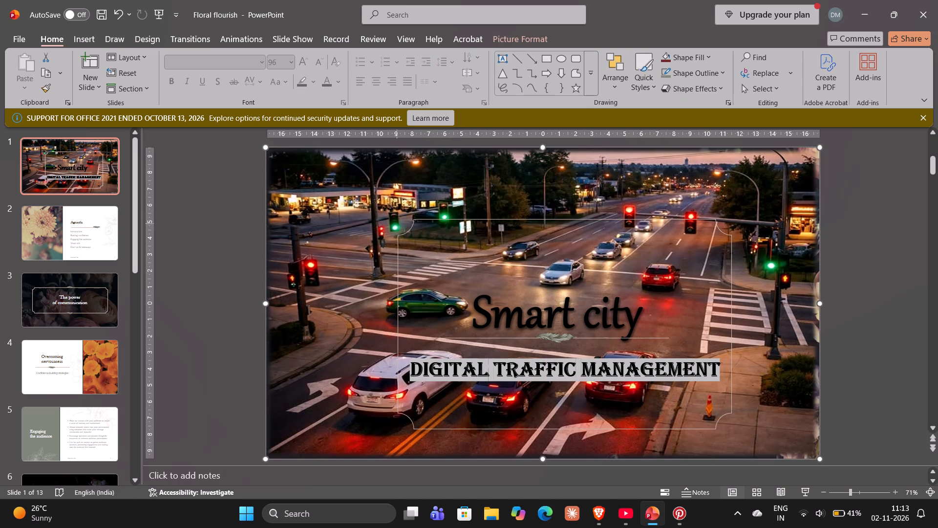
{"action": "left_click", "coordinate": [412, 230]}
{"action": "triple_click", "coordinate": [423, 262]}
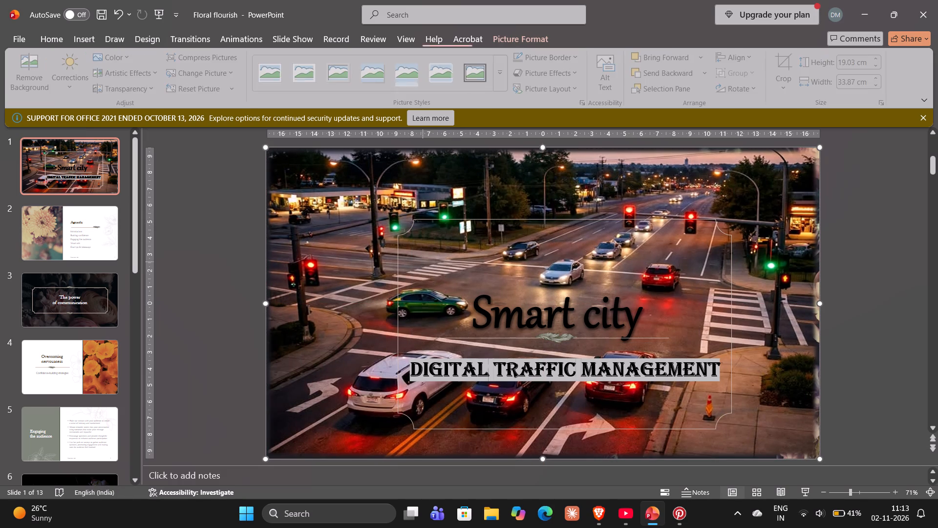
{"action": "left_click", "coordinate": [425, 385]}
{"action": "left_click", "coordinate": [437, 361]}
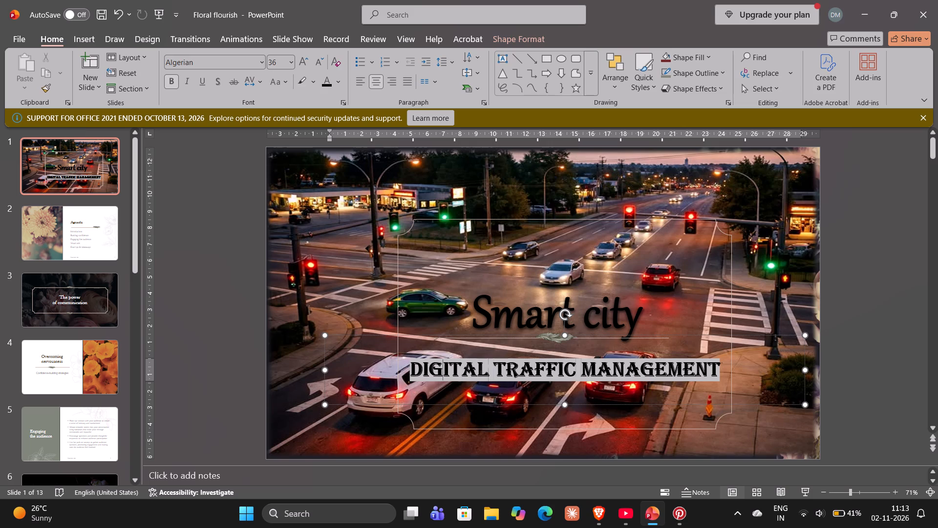
Move the "Smart city" title box up and slightly left, into the upper part of the rounded frame.
{"action": "left_click", "coordinate": [483, 325]}
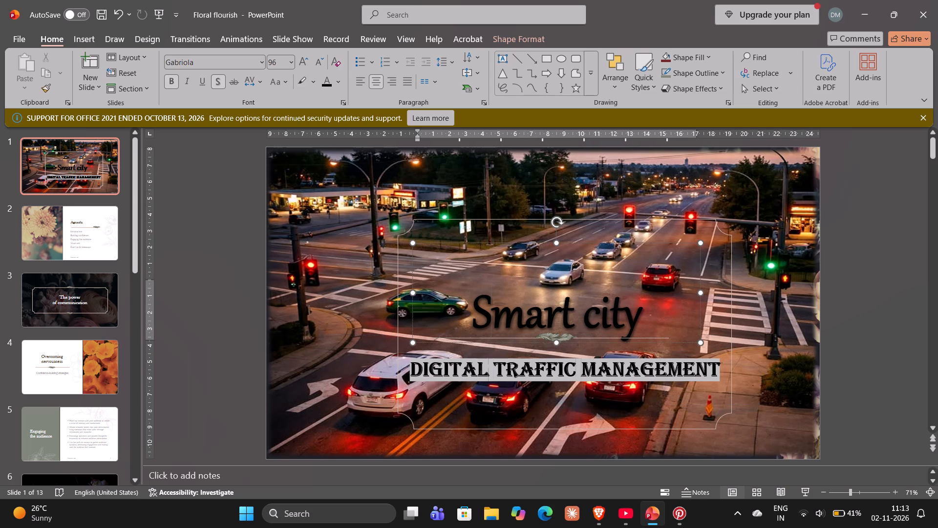
{"action": "left_click_drag", "start_coordinate": [608, 344], "coordinate": [585, 281]}
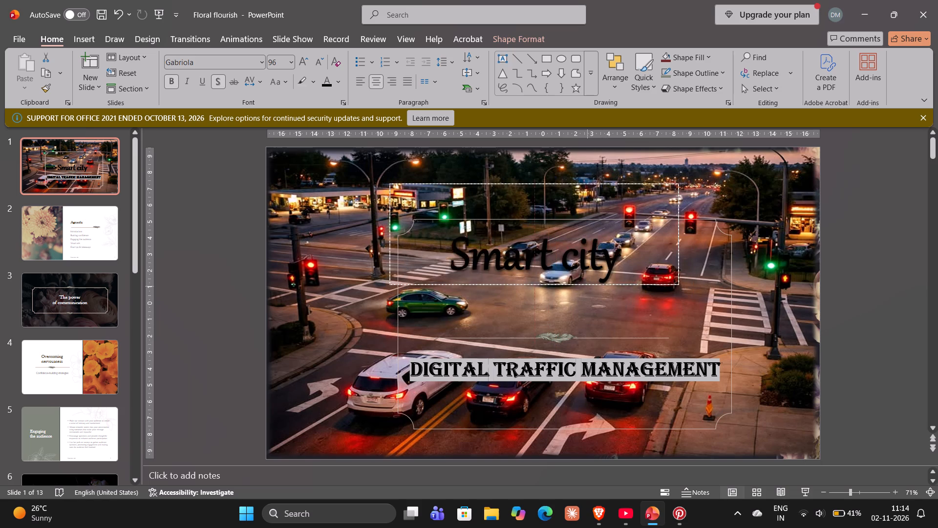
{"action": "left_click_drag", "start_coordinate": [585, 281], "coordinate": [586, 312]}
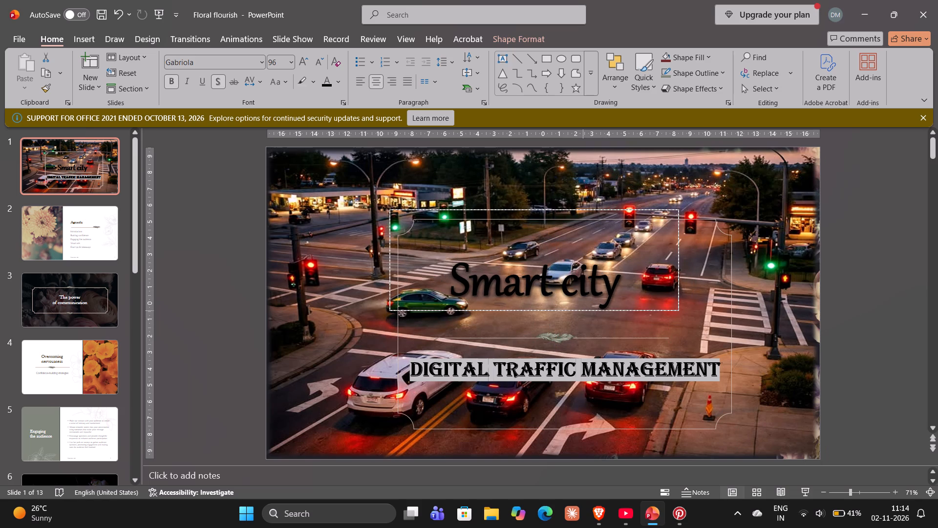
{"action": "left_click_drag", "start_coordinate": [586, 312], "coordinate": [585, 286]}
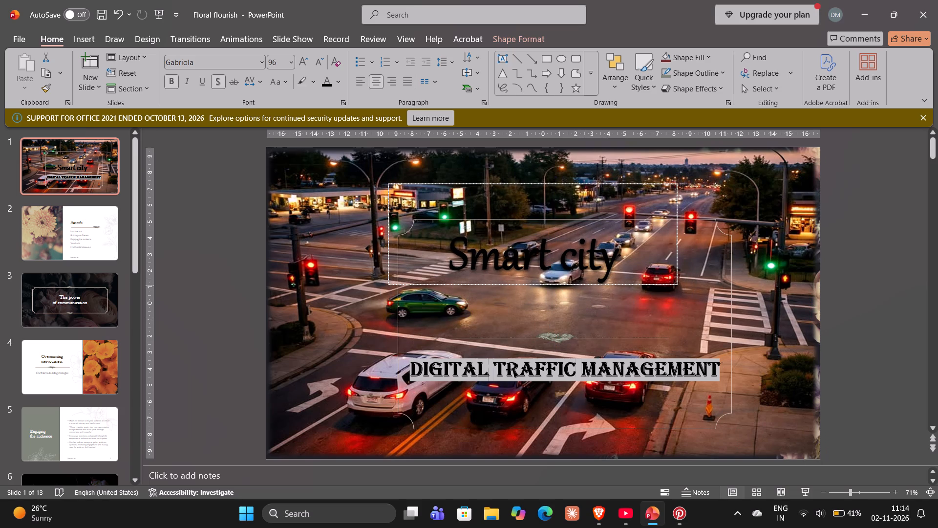
{"action": "left_click_drag", "start_coordinate": [585, 286], "coordinate": [576, 288]}
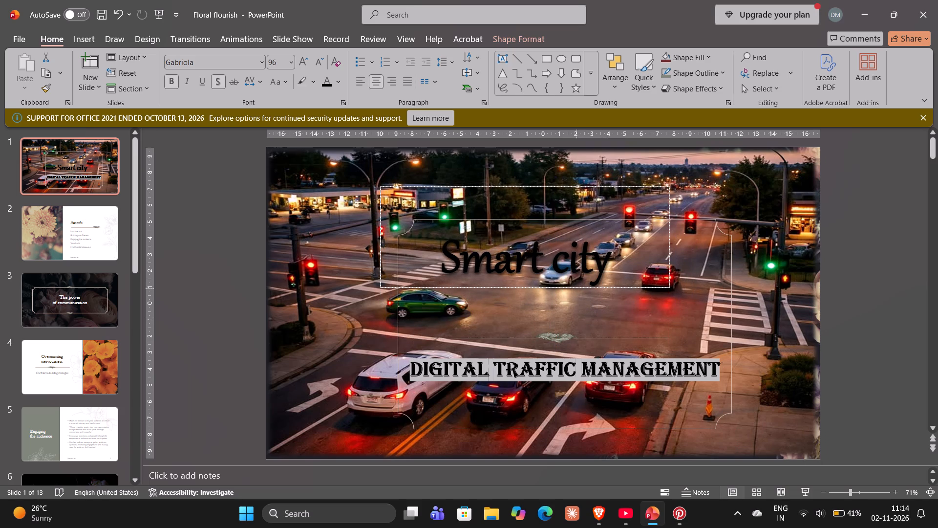
{"action": "left_click_drag", "start_coordinate": [576, 288], "coordinate": [576, 297]}
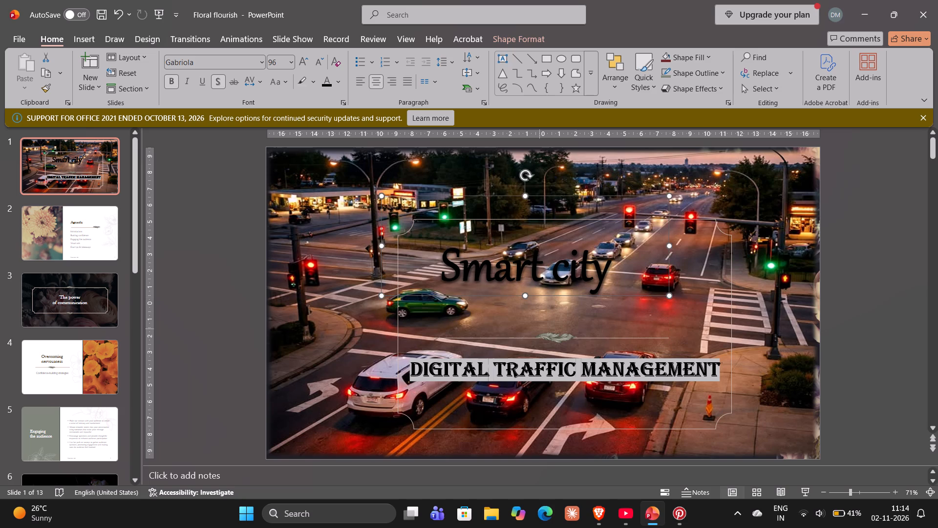
Raise the divider line and the leaf ornament together to sit just beneath the "Smart city" title, with the ornament centred on the line.
{"action": "left_click_drag", "start_coordinate": [467, 339], "coordinate": [440, 321]}
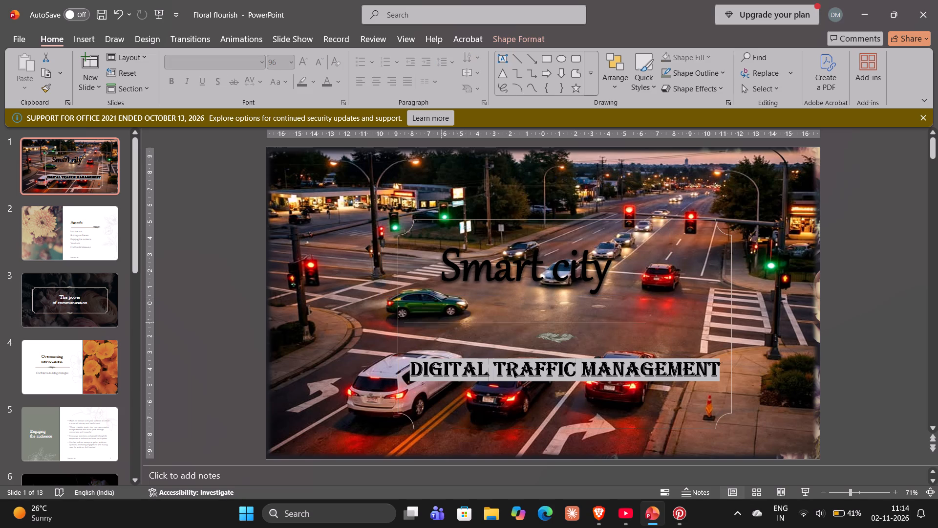
{"action": "left_click_drag", "start_coordinate": [440, 321], "coordinate": [448, 303]}
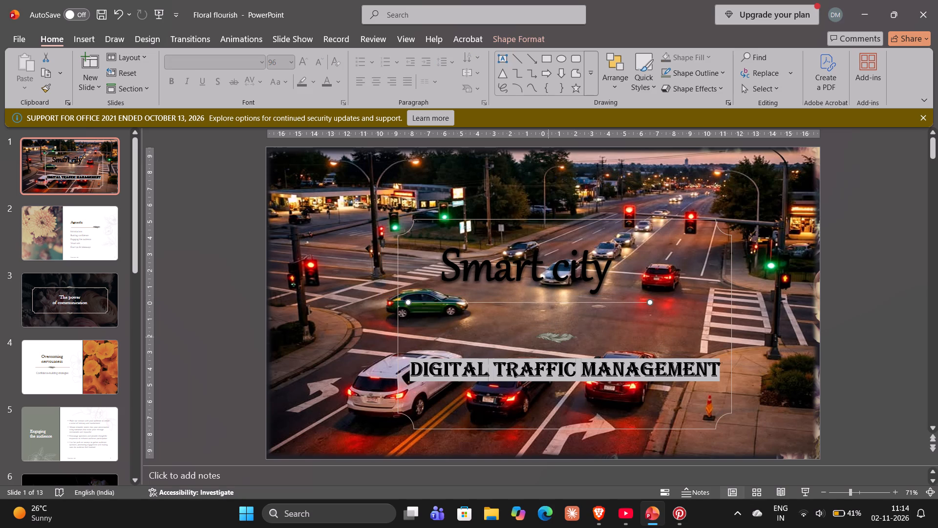
{"action": "left_click_drag", "start_coordinate": [549, 337], "coordinate": [531, 303]}
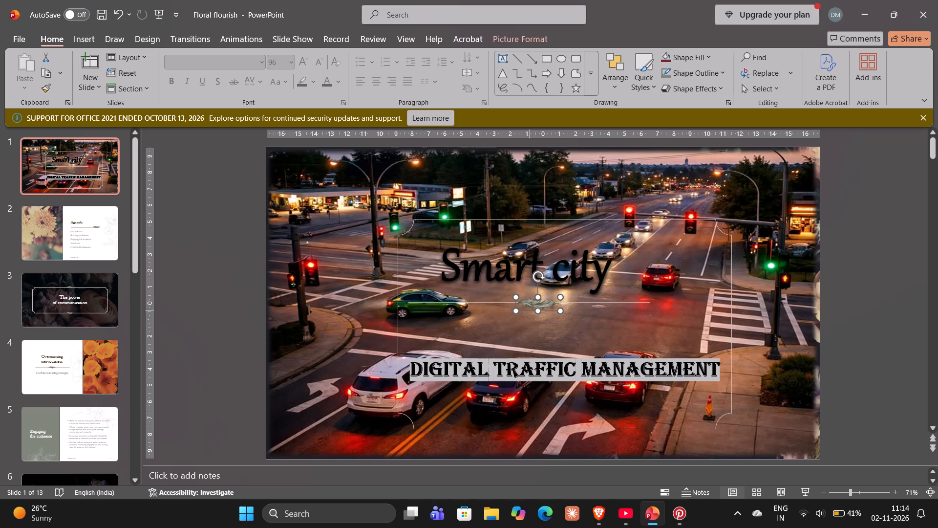
Move the "Digital Traffic Management" subtitle box up to just beneath the divider line and leaf ornament, centred horizontally on the slide.
{"action": "left_click", "coordinate": [528, 365]}
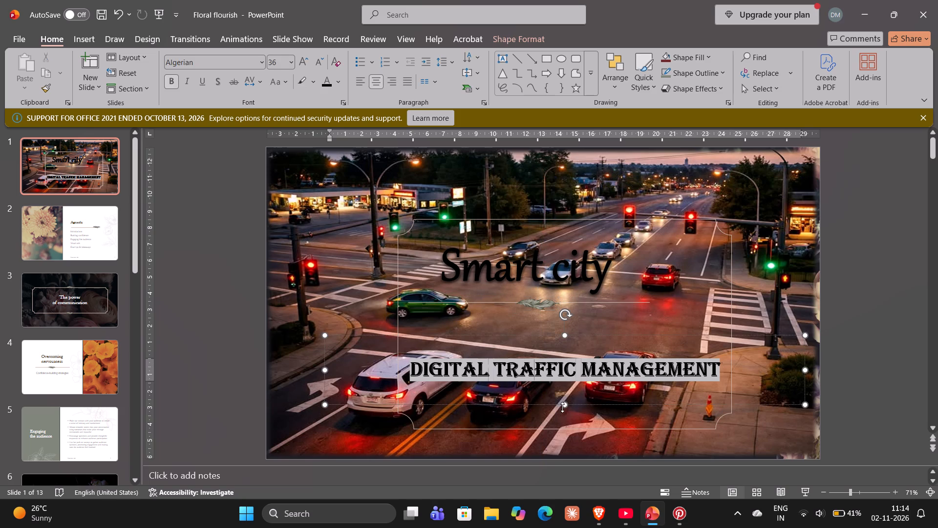
{"action": "left_click_drag", "start_coordinate": [575, 403], "coordinate": [572, 372]}
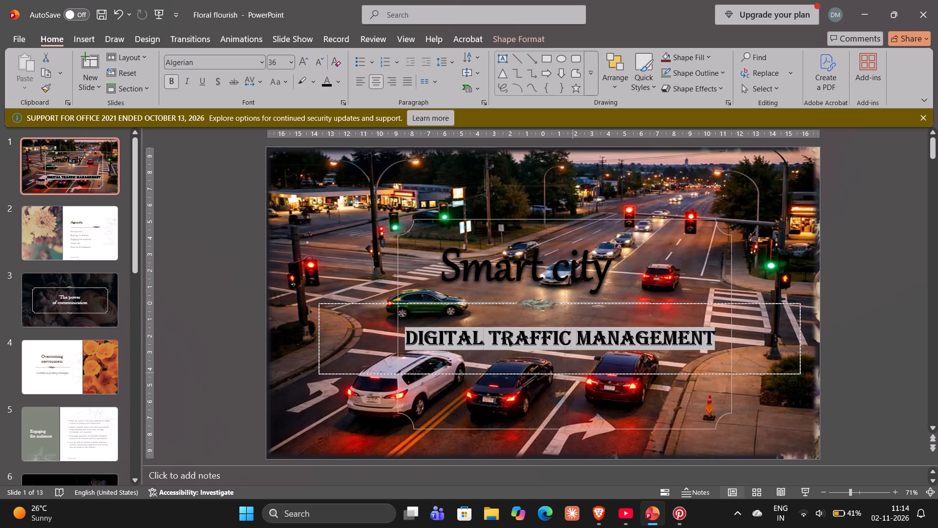
{"action": "left_click_drag", "start_coordinate": [572, 372], "coordinate": [563, 371]}
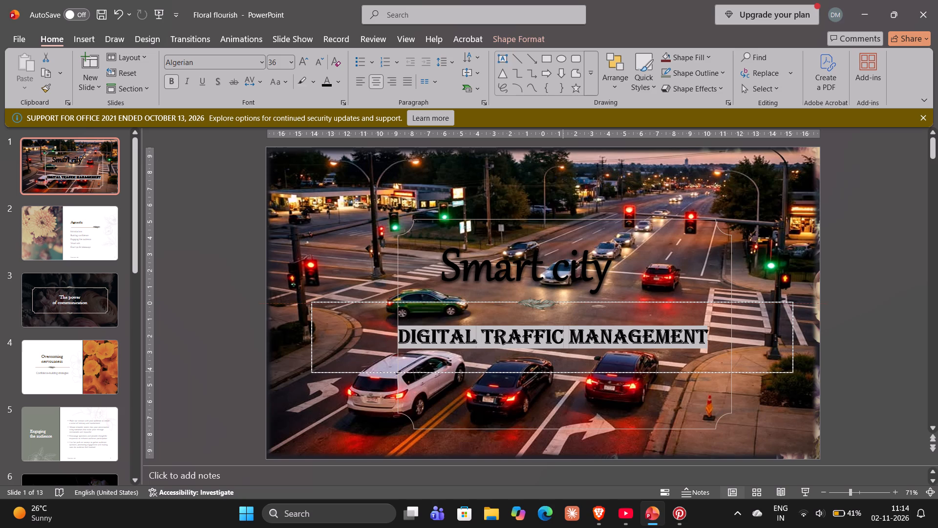
{"action": "left_click_drag", "start_coordinate": [563, 371], "coordinate": [547, 363]}
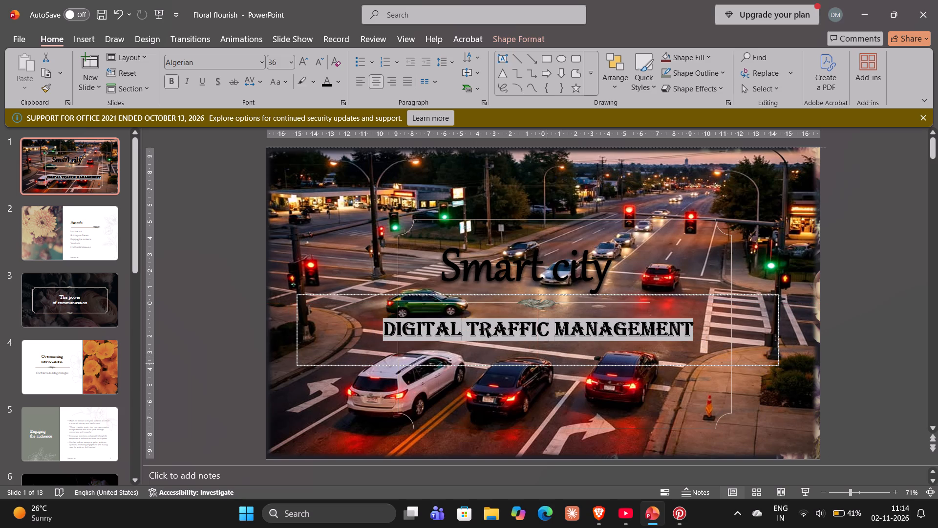
{"action": "left_click_drag", "start_coordinate": [547, 363], "coordinate": [551, 365]}
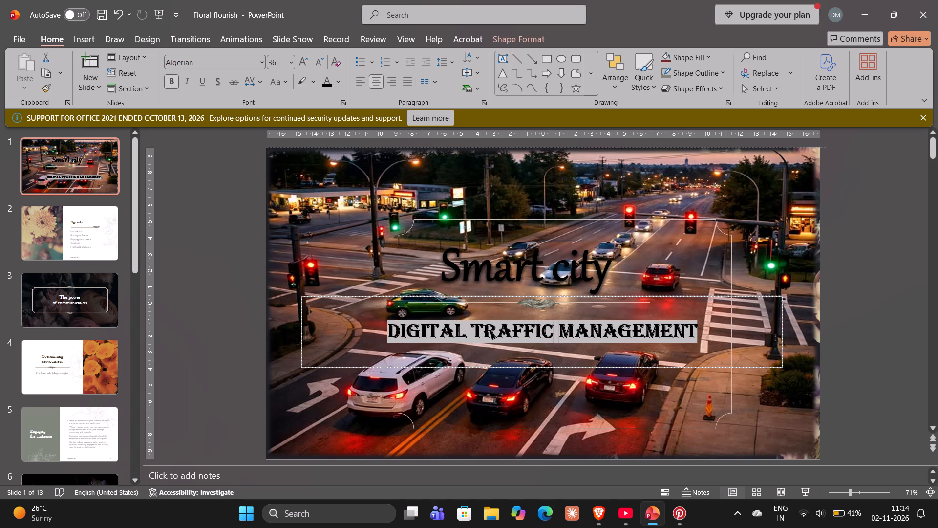
{"action": "left_click_drag", "start_coordinate": [551, 365], "coordinate": [553, 364]}
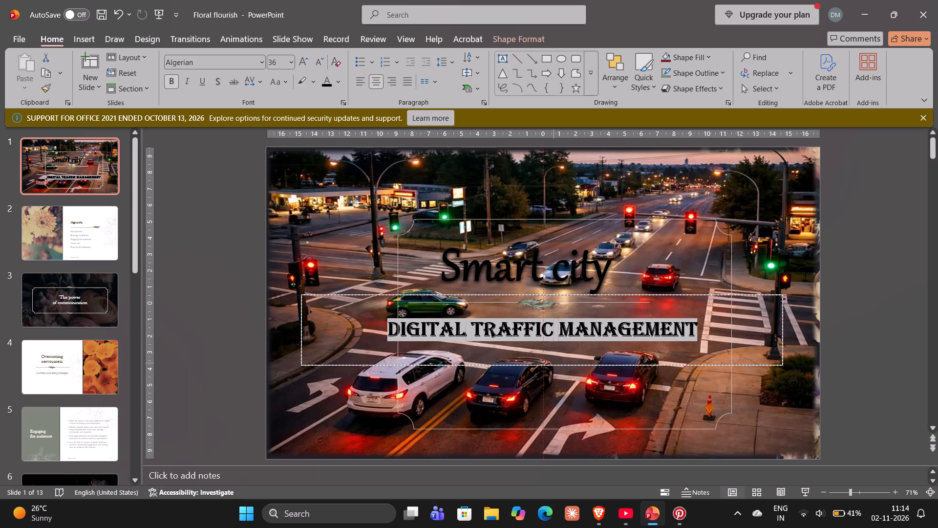
{"action": "left_click_drag", "start_coordinate": [553, 364], "coordinate": [552, 365]}
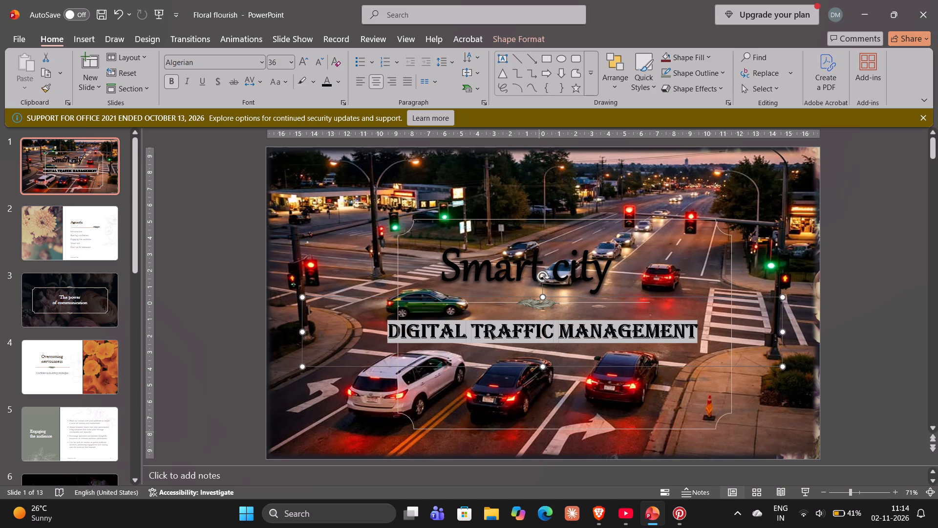
Move the rounded frame up and to the left so it surrounds the title and subtitle evenly.
{"action": "left_click", "coordinate": [537, 426]}
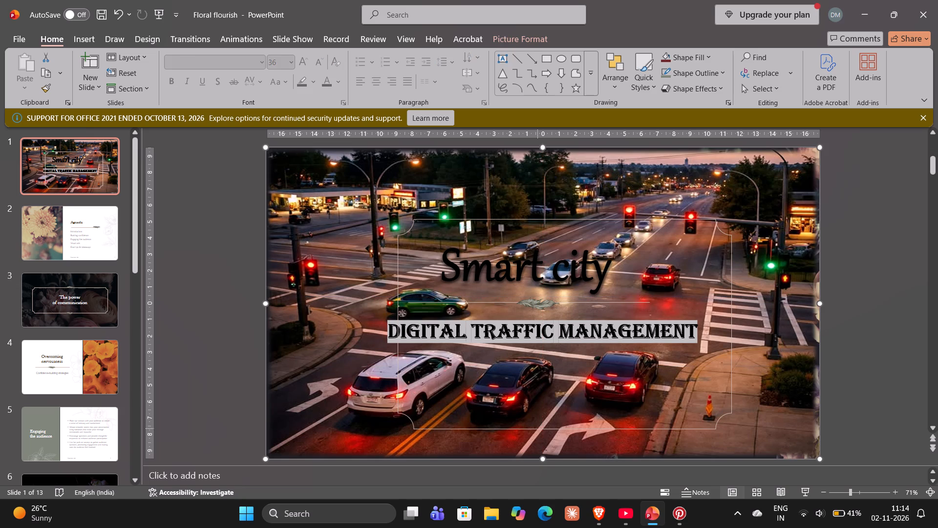
{"action": "left_click_drag", "start_coordinate": [538, 428], "coordinate": [502, 418]}
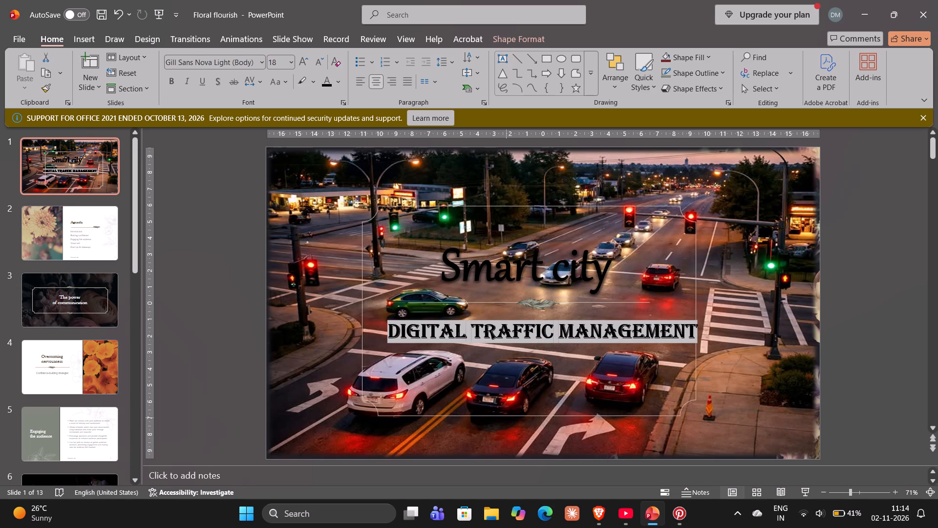
{"action": "left_click_drag", "start_coordinate": [502, 418], "coordinate": [509, 418]}
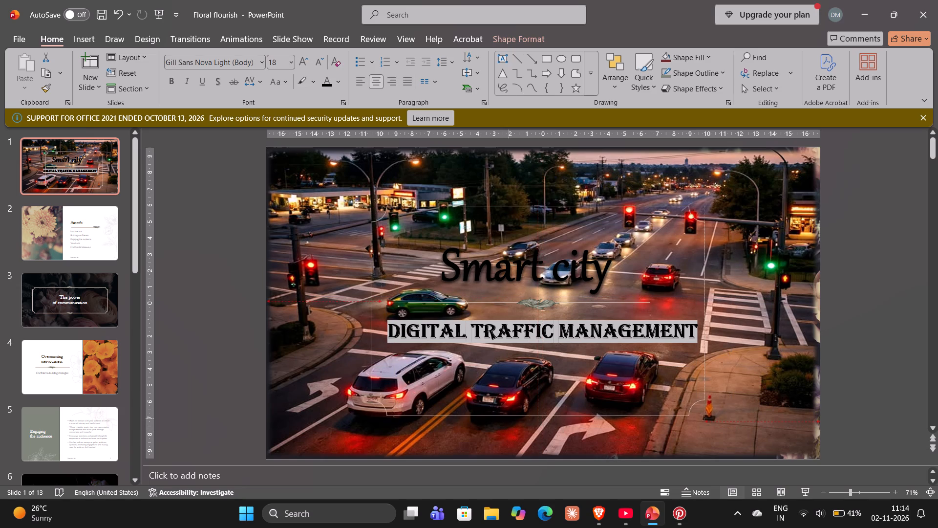
{"action": "left_click_drag", "start_coordinate": [509, 418], "coordinate": [506, 416]}
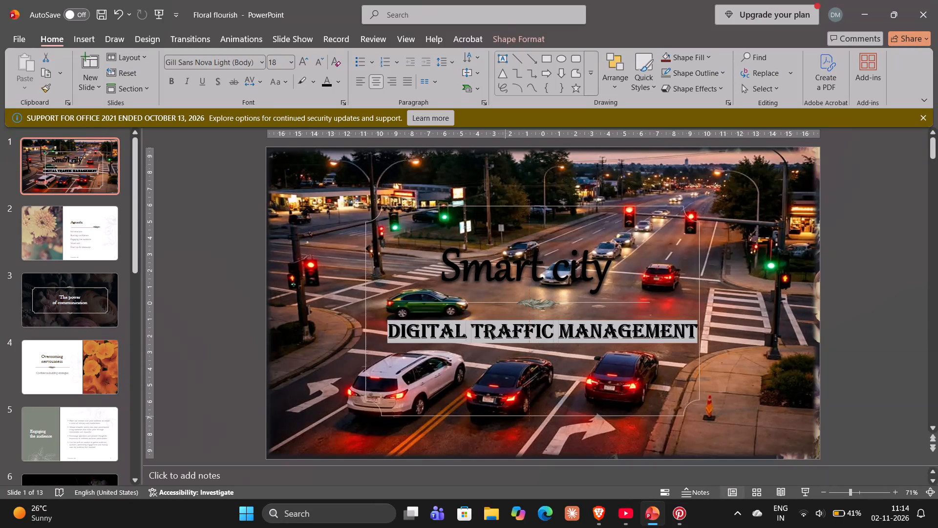
{"action": "left_click_drag", "start_coordinate": [506, 416], "coordinate": [509, 411]}
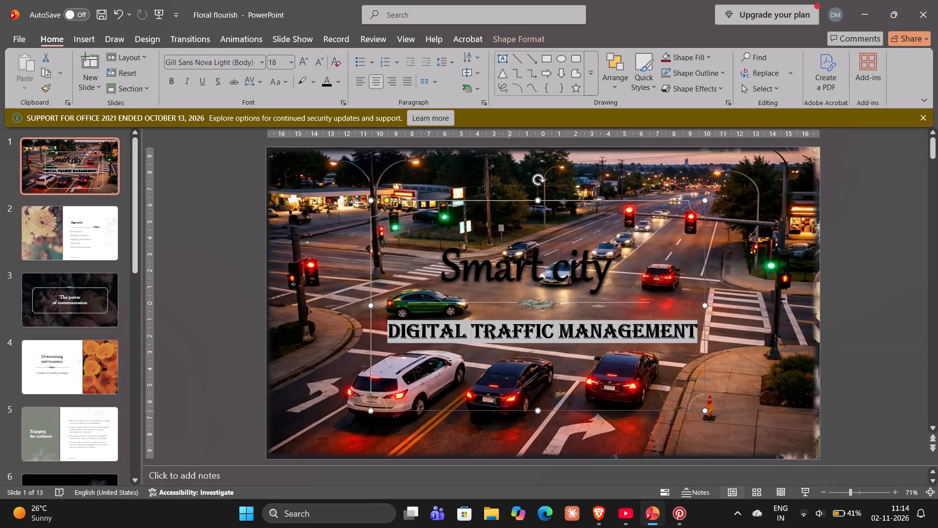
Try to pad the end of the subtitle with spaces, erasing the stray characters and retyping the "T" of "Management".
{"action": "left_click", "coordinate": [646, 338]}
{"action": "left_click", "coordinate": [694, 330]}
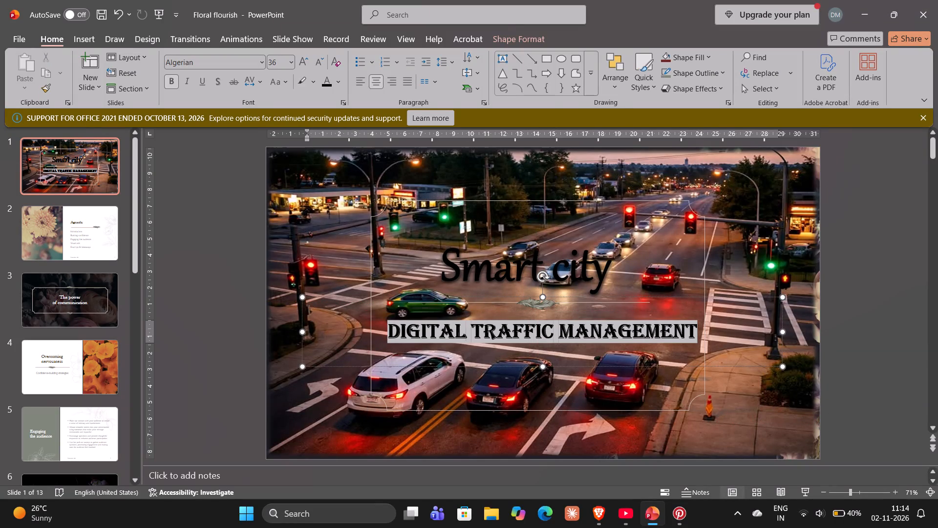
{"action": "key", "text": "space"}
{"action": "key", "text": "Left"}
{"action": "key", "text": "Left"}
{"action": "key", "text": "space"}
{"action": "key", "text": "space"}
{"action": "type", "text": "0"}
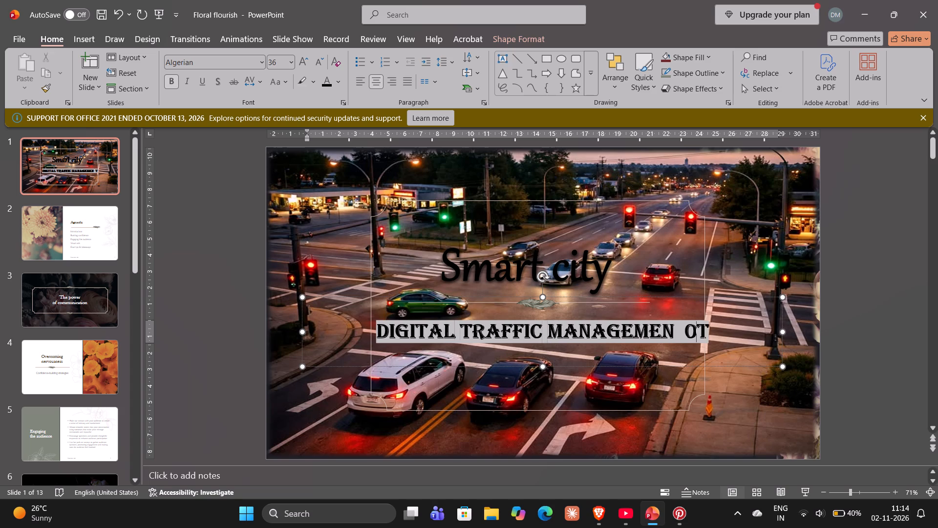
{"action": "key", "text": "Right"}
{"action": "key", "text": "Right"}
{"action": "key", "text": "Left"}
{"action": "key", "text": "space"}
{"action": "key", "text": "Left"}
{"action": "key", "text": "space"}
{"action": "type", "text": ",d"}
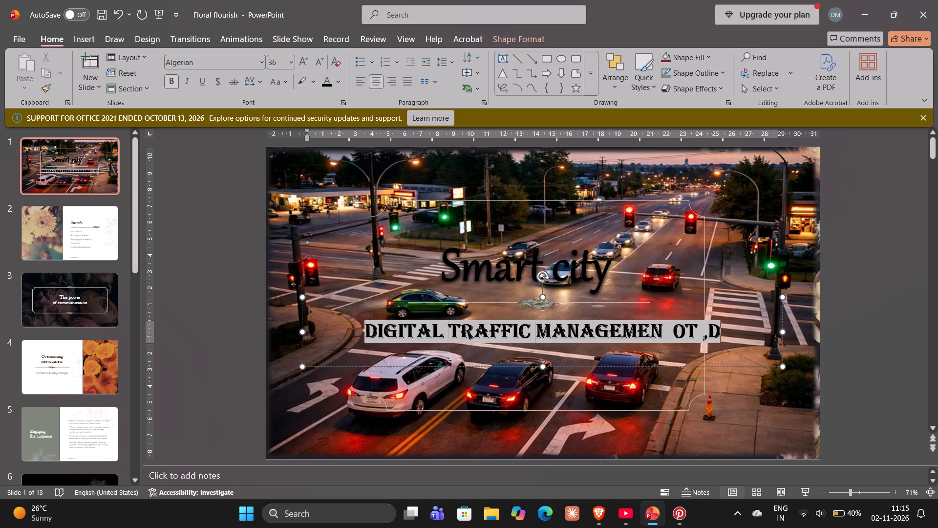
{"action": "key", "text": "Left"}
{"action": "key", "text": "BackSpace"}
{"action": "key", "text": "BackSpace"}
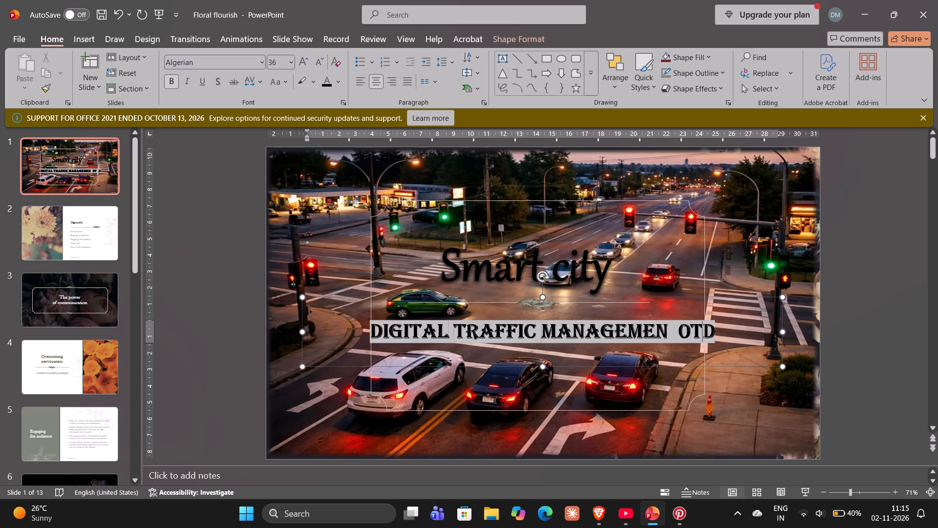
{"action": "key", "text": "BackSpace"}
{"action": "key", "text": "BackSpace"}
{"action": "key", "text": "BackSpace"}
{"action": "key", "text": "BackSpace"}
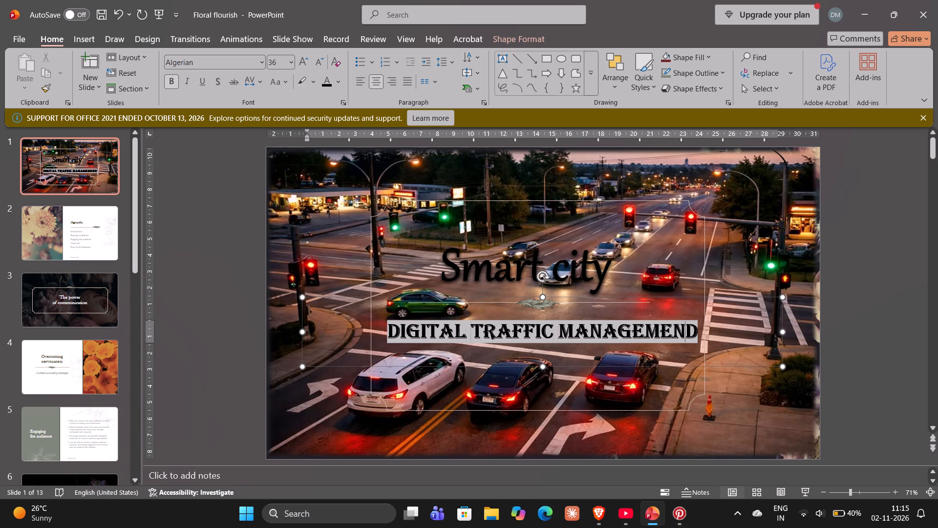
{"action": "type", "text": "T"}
Pad the "Digital Traffic Management" subtitle with a space before and after the text, and delete the stray final "D".
{"action": "key", "text": "space"}
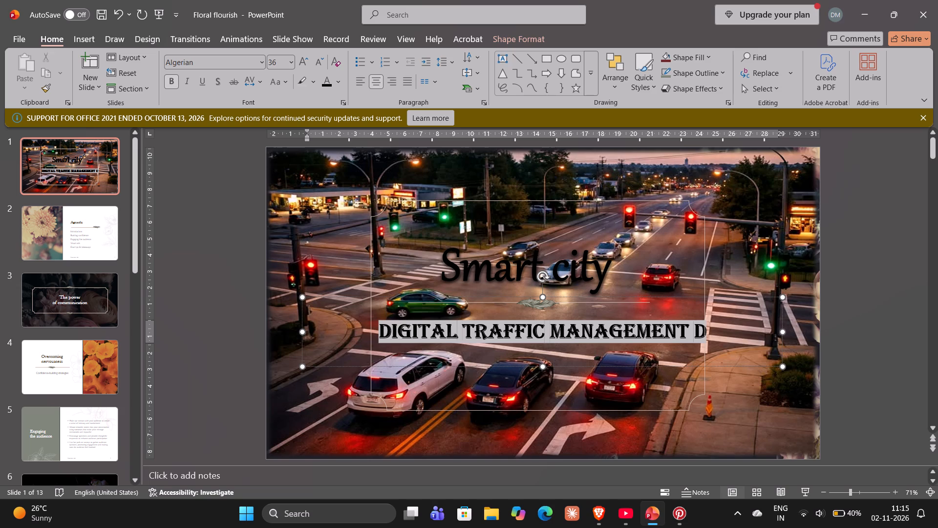
{"action": "left_click", "coordinate": [381, 328]}
{"action": "key", "text": "space"}
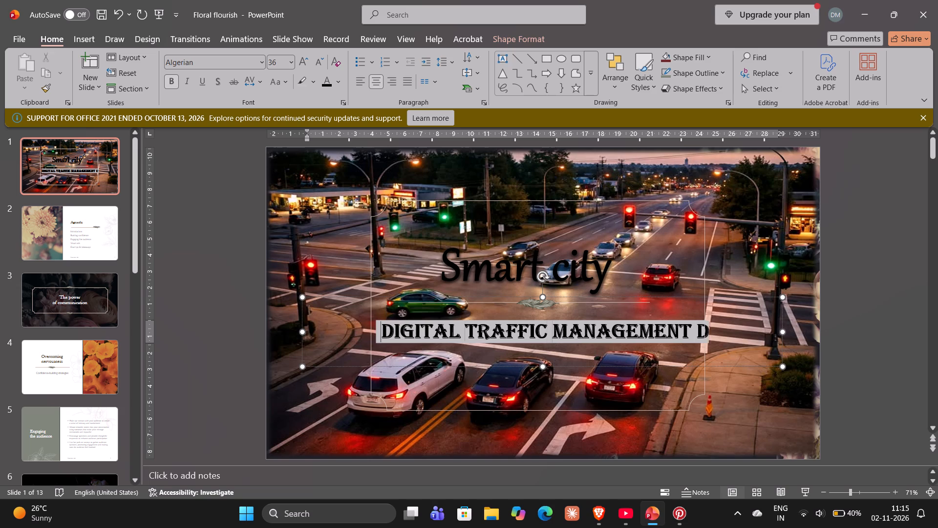
{"action": "left_click", "coordinate": [708, 329]}
{"action": "key", "text": "BackSpace"}
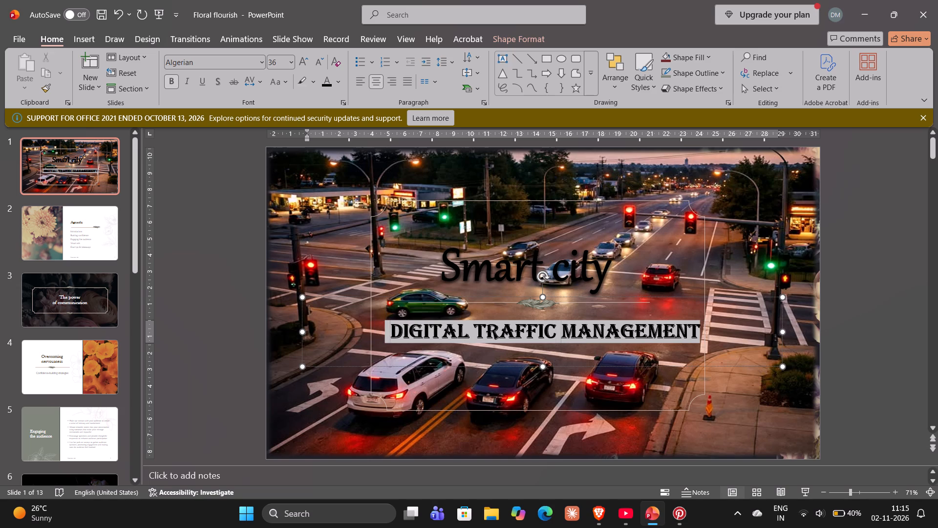
{"action": "left_click", "coordinate": [697, 334]}
{"action": "key", "text": "space"}
{"action": "left_click", "coordinate": [887, 322]}
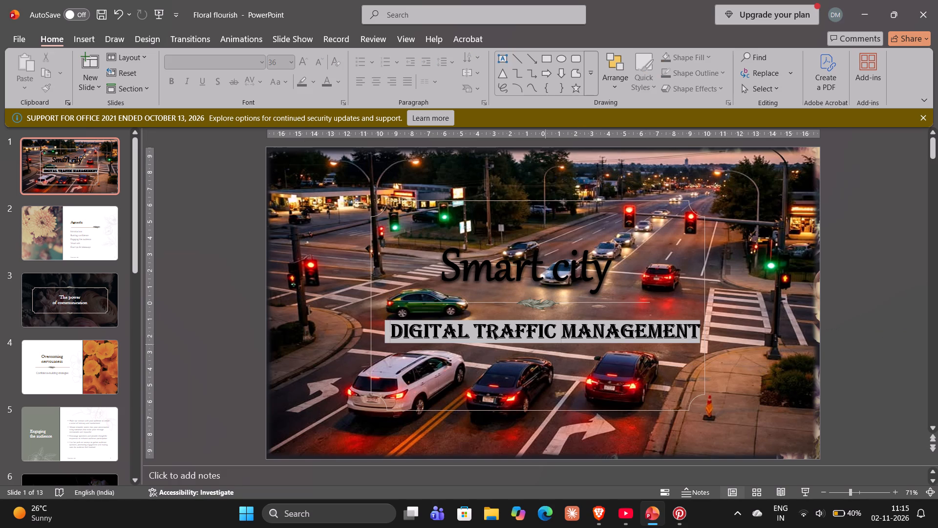
Recolour the "Smart city" title text to Tan, Accent 5, Lighter 60%.
{"action": "left_click", "coordinate": [524, 273]}
{"action": "left_click_drag", "start_coordinate": [448, 271], "coordinate": [534, 273]}
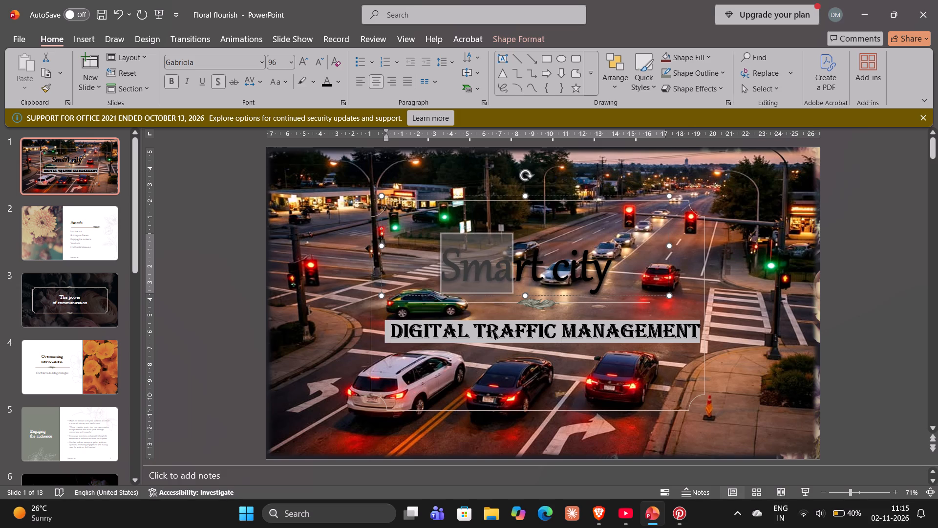
{"action": "left_click_drag", "start_coordinate": [534, 273], "coordinate": [599, 261]}
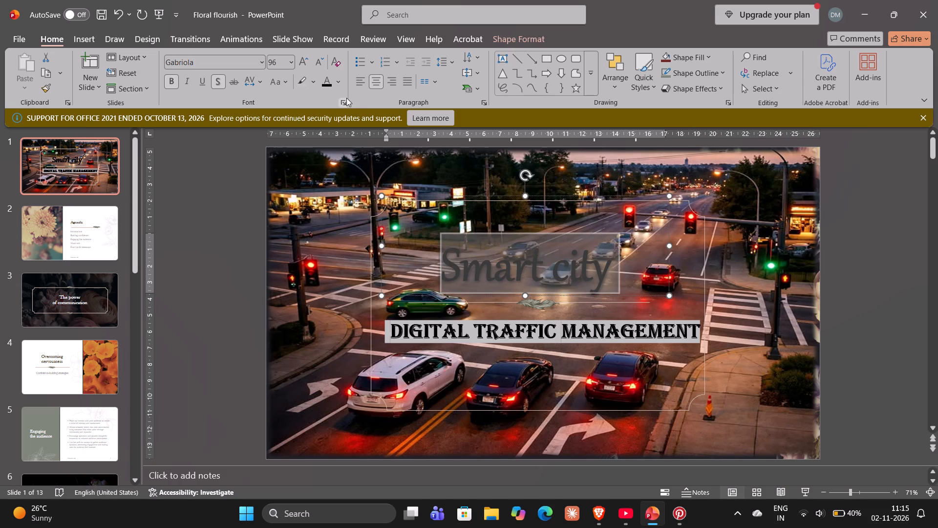
{"action": "left_click", "coordinate": [471, 92]}
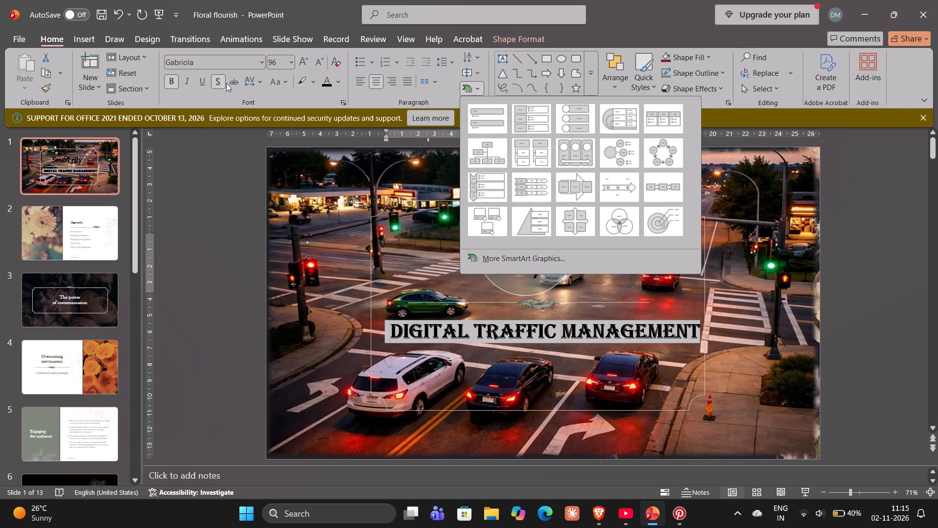
{"action": "left_click", "coordinate": [327, 88]}
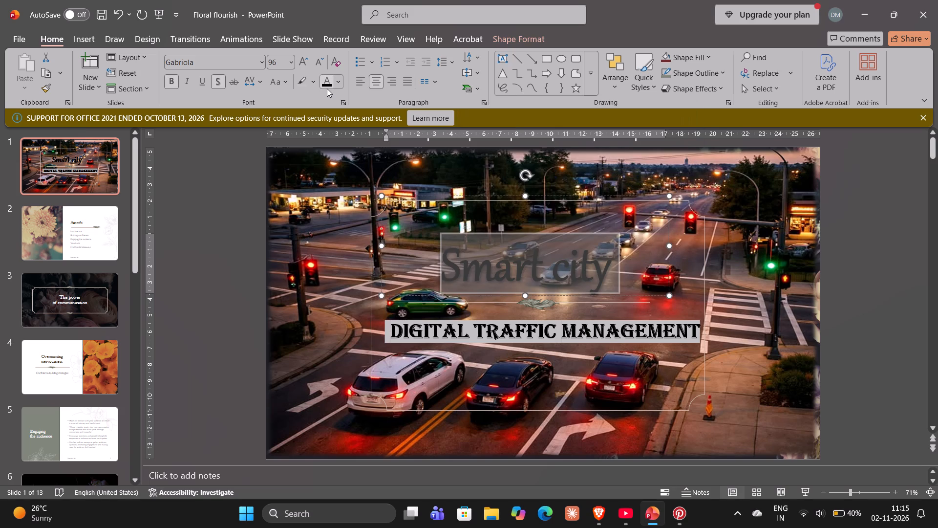
{"action": "left_click", "coordinate": [338, 84]}
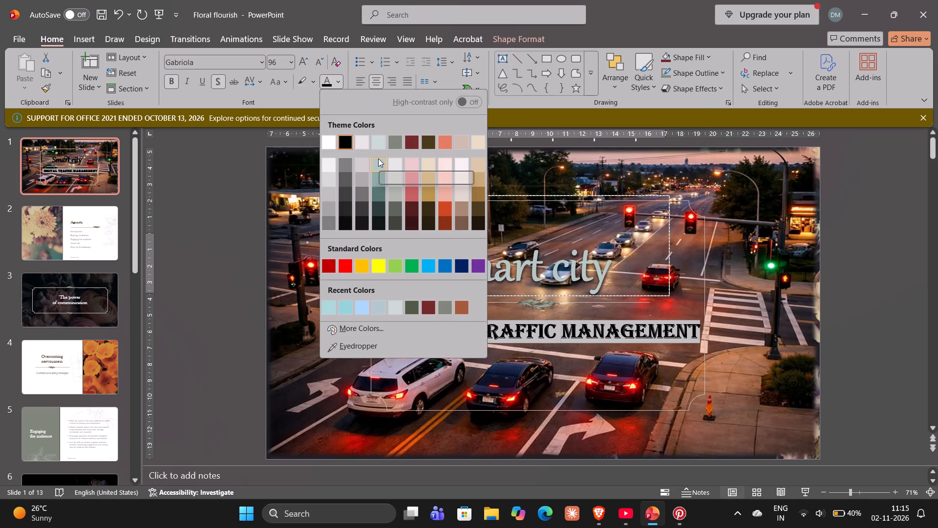
{"action": "left_click", "coordinate": [615, 264]}
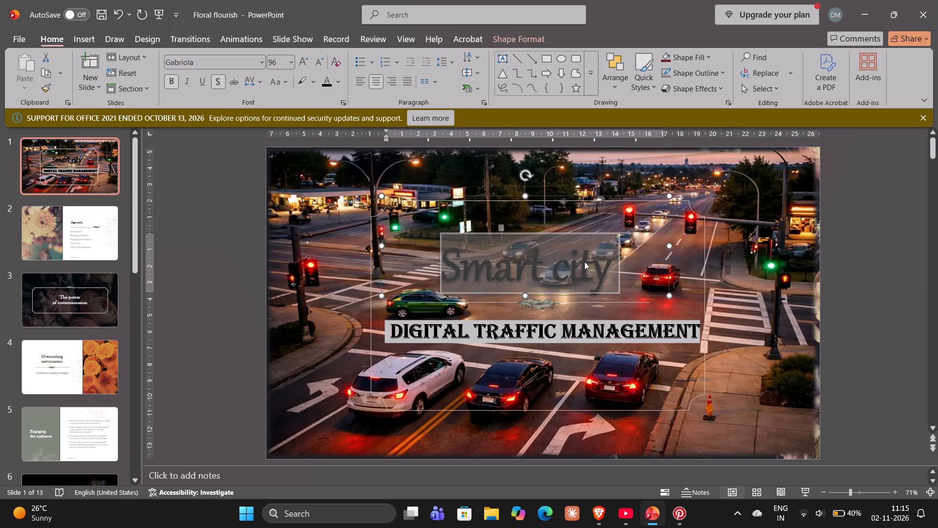
{"action": "right_click", "coordinate": [598, 253]}
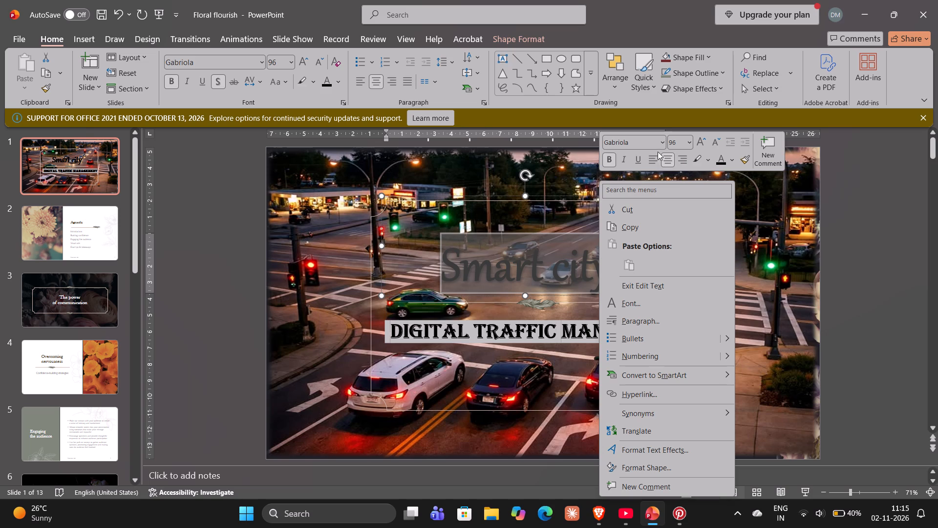
{"action": "left_click", "coordinate": [731, 159]}
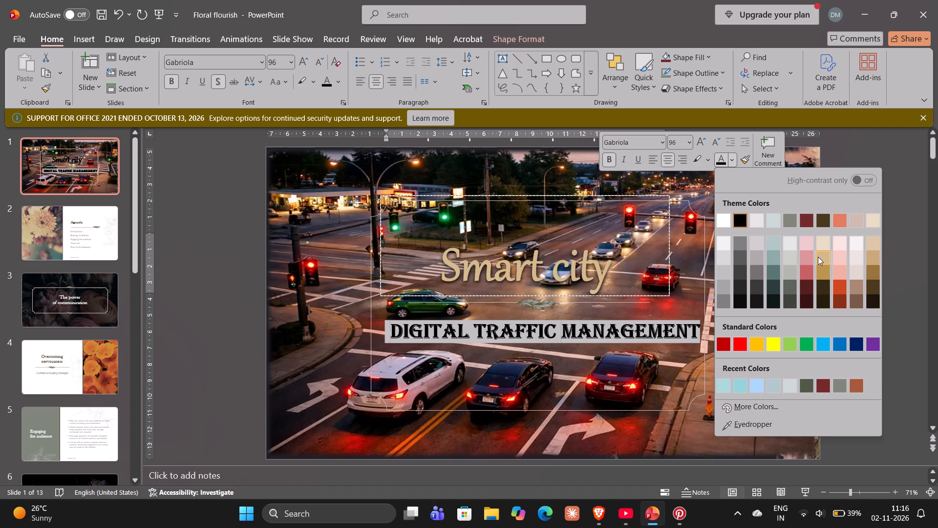
{"action": "left_click", "coordinate": [853, 271]}
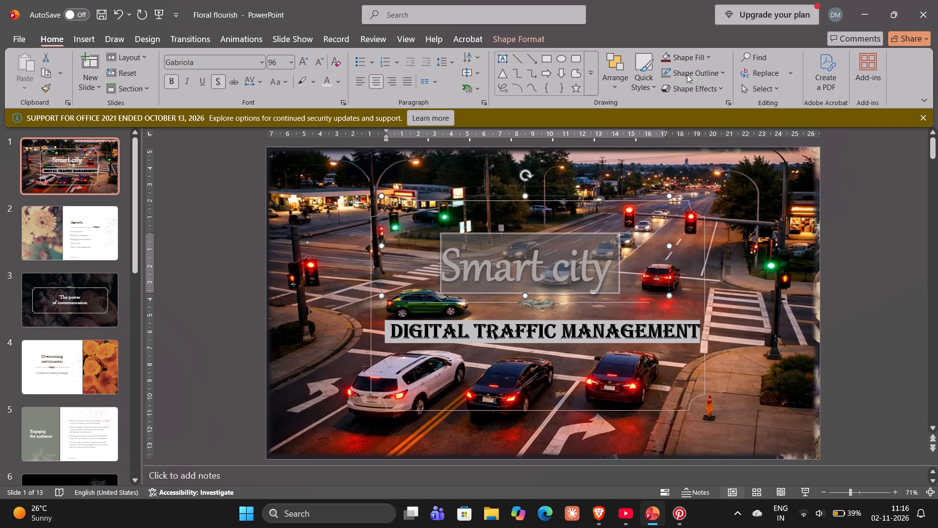
Apply the middle reflection variation of the first row to the "Smart city" title.
{"action": "left_click", "coordinate": [691, 88]}
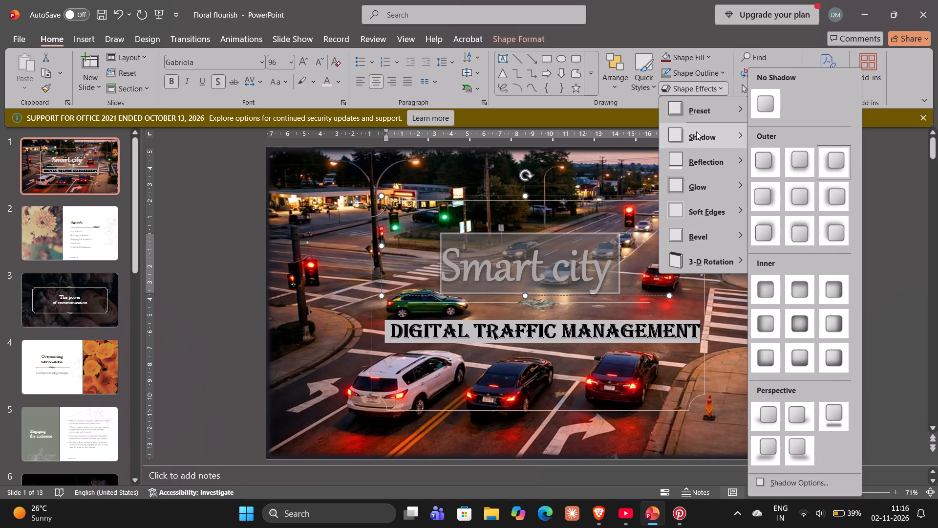
{"action": "left_click", "coordinate": [697, 159]}
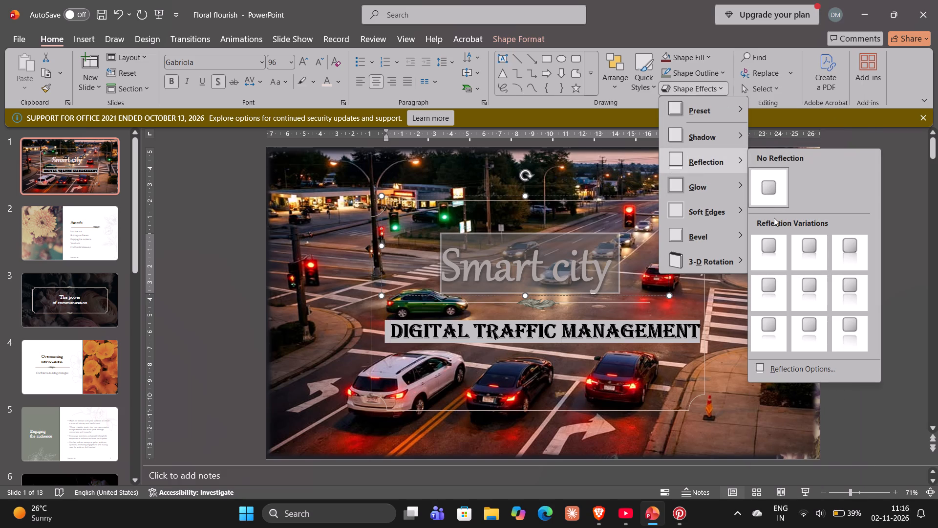
{"action": "left_click", "coordinate": [798, 250]}
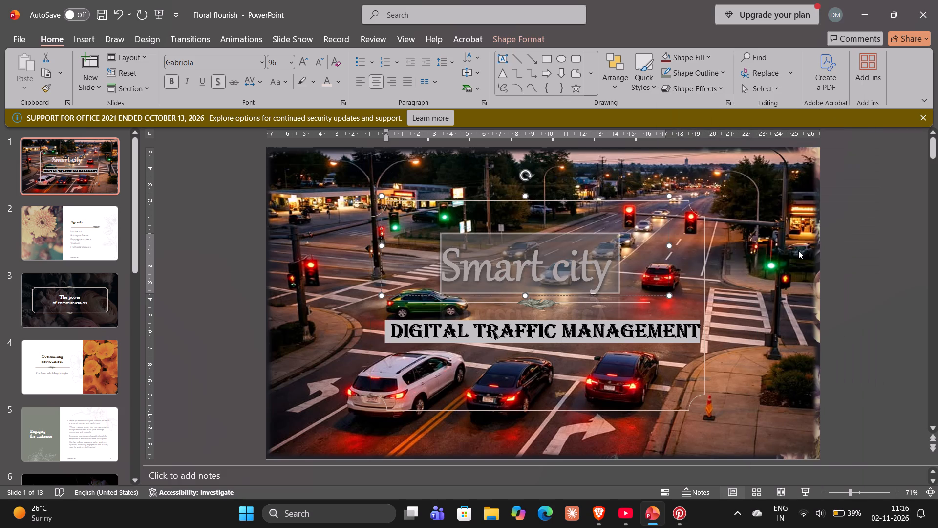
Apply the second soft edge variation of the first row to the "Smart city" title box.
{"action": "left_click", "coordinate": [683, 85]}
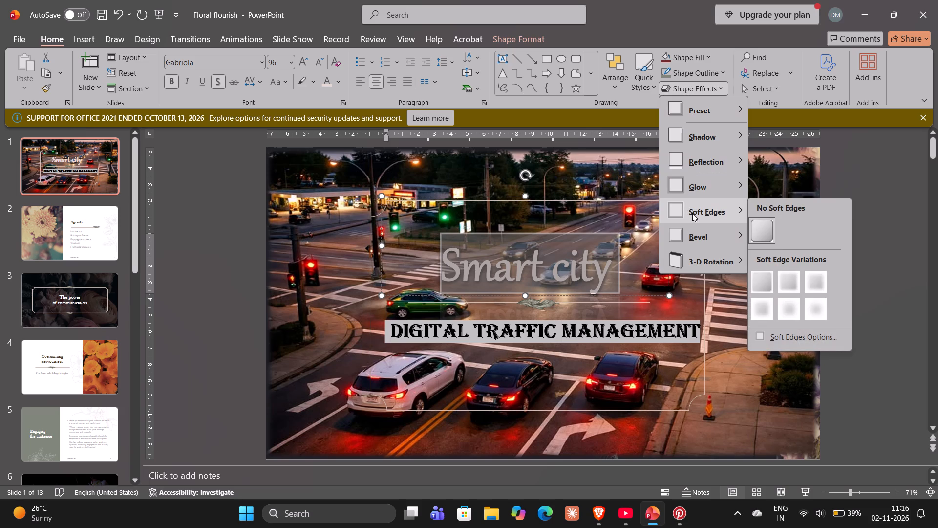
{"action": "left_click", "coordinate": [784, 279]}
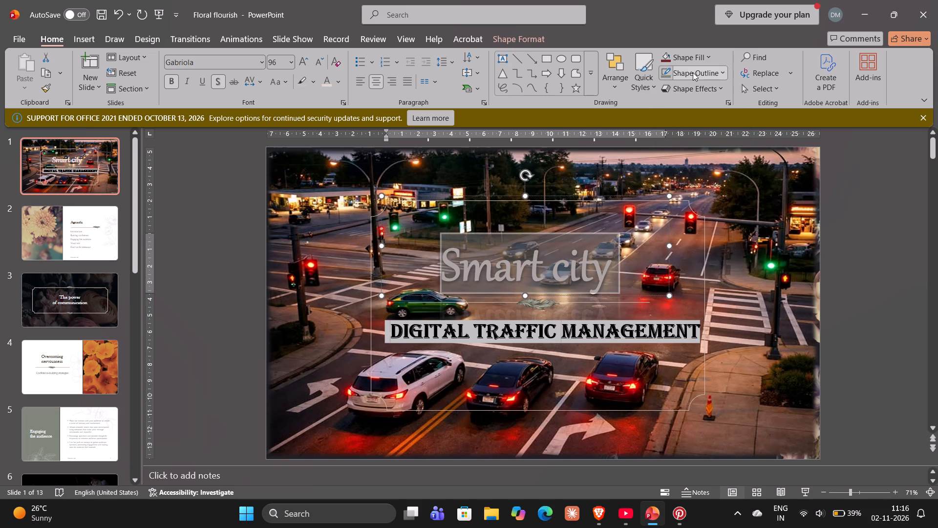
{"action": "left_click", "coordinate": [693, 72]}
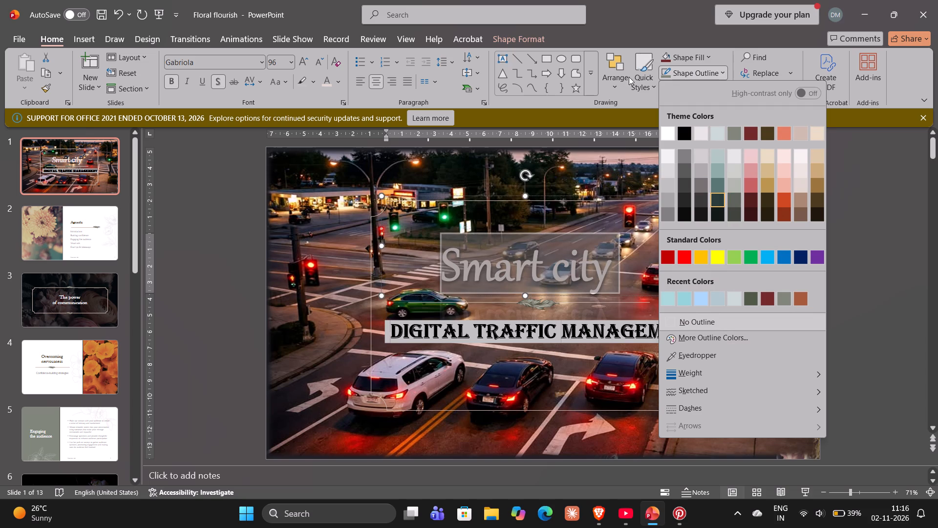
{"action": "left_click", "coordinate": [679, 73]}
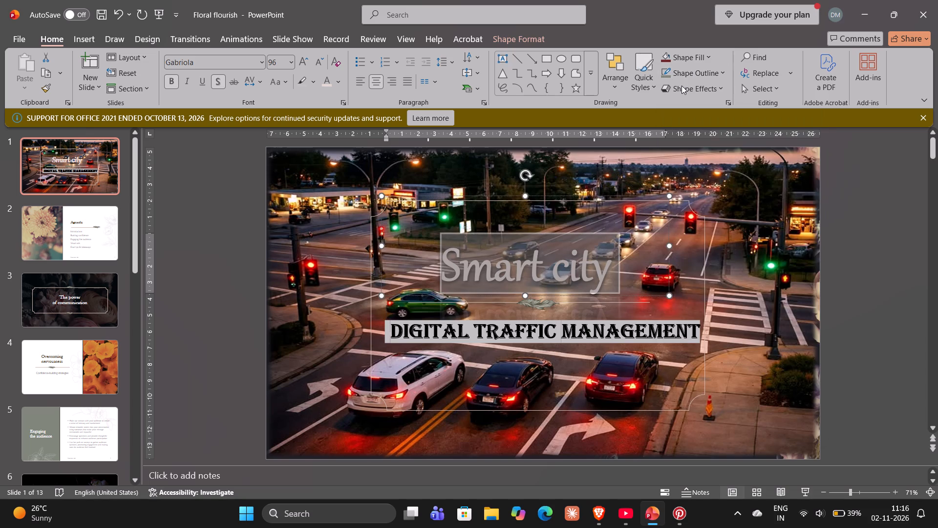
Apply the first glow variation of the first row to the "Smart city" title box.
{"action": "left_click", "coordinate": [682, 86]}
{"action": "left_click", "coordinate": [704, 184]}
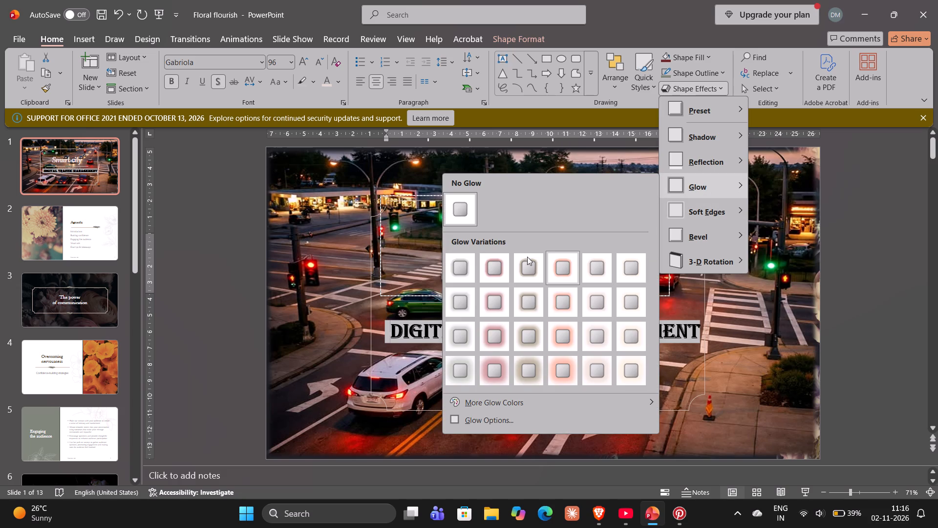
{"action": "left_click", "coordinate": [469, 265]}
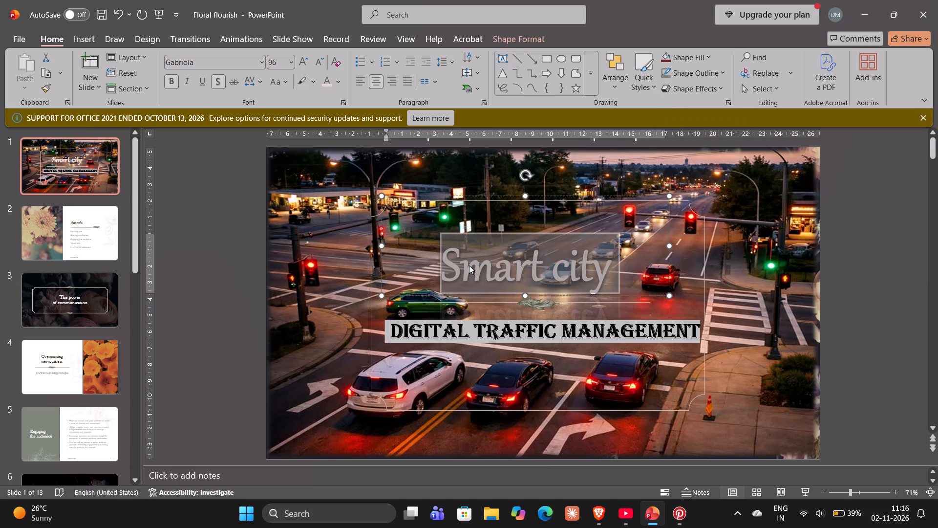
Open the detailed shadow options for the "Smart city" title box and set the shadow transparency to 59%.
{"action": "left_click", "coordinate": [688, 68]}
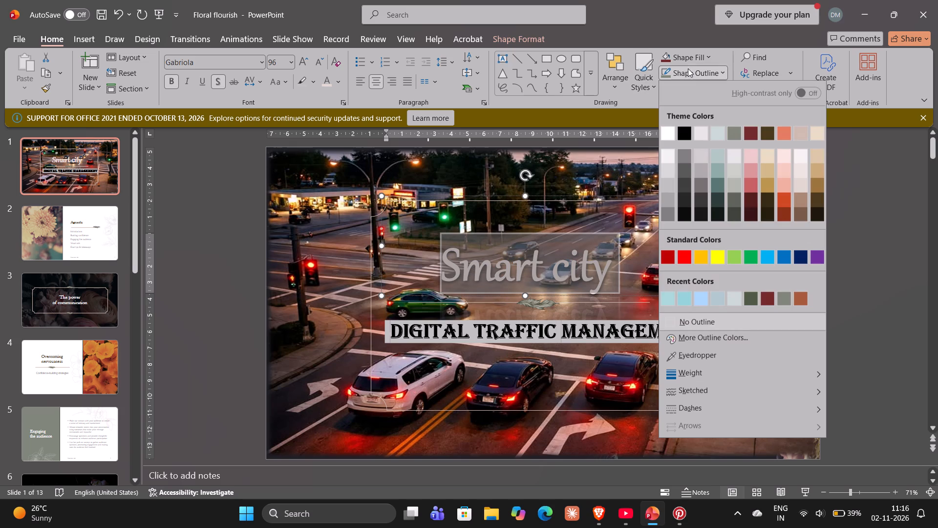
{"action": "left_click", "coordinate": [685, 59]}
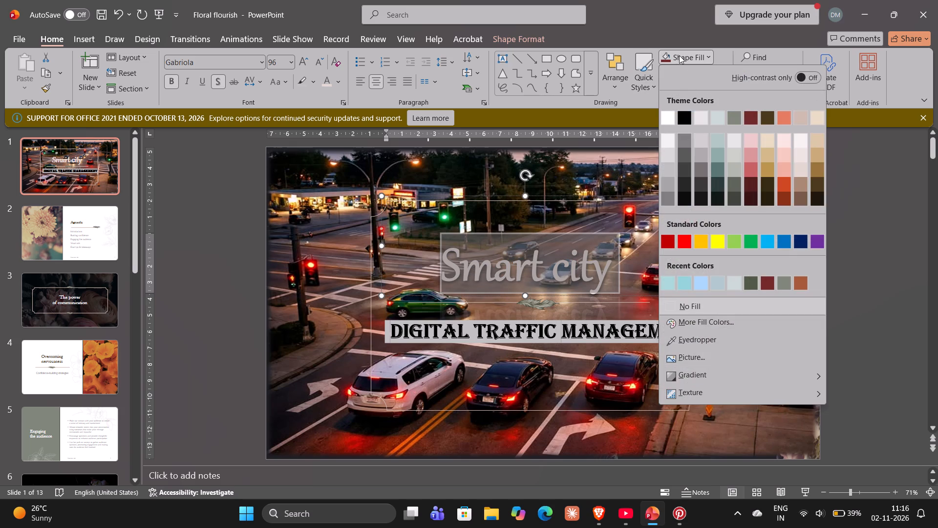
{"action": "left_click_drag", "start_coordinate": [679, 55], "coordinate": [683, 88]}
{"action": "left_click", "coordinate": [683, 88]}
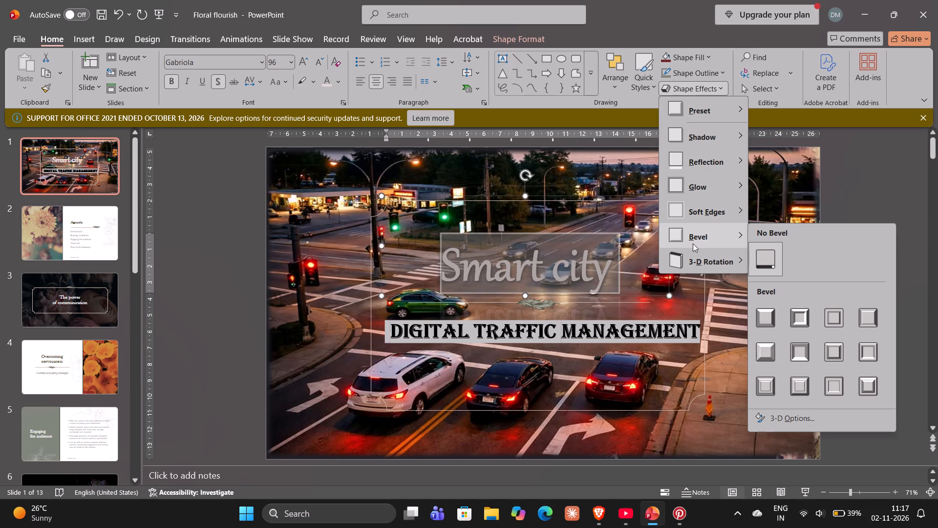
{"action": "left_click", "coordinate": [685, 142]}
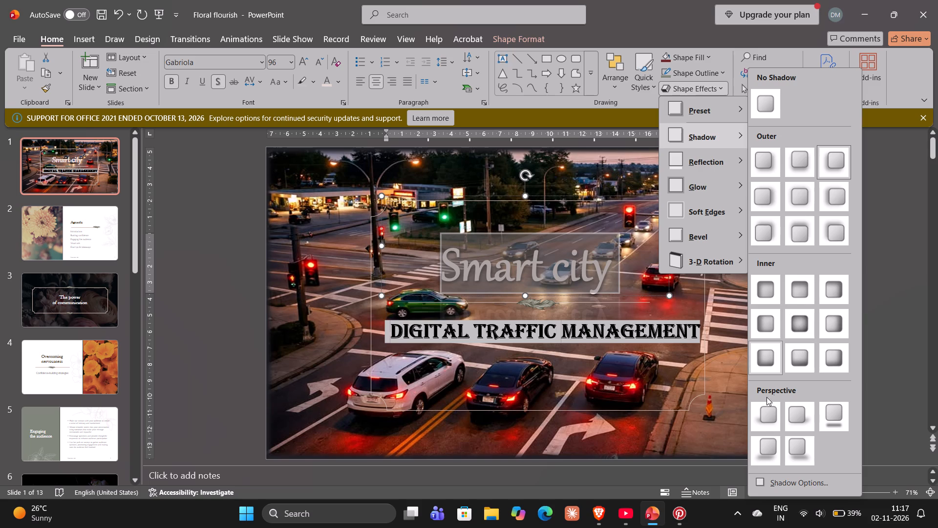
{"action": "left_click", "coordinate": [760, 475]}
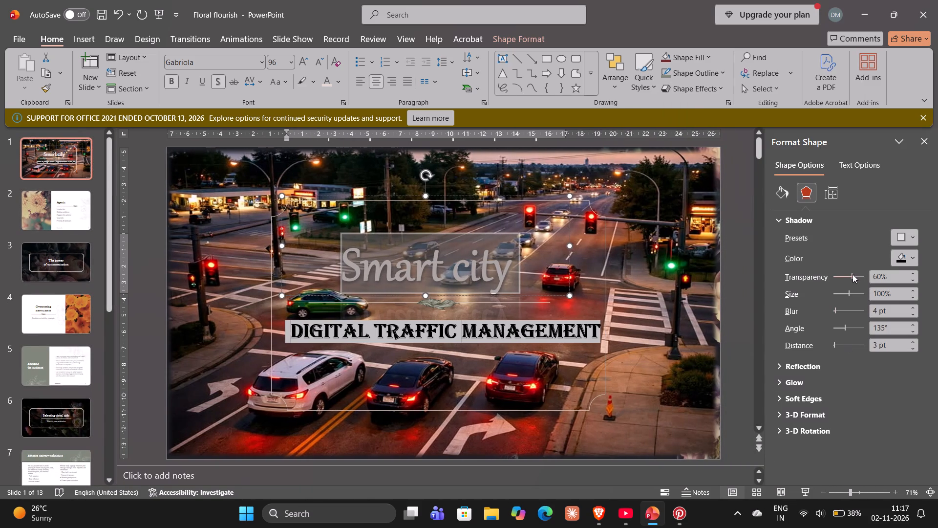
{"action": "left_click_drag", "start_coordinate": [852, 276], "coordinate": [849, 276]}
{"action": "left_click_drag", "start_coordinate": [849, 276], "coordinate": [848, 278]}
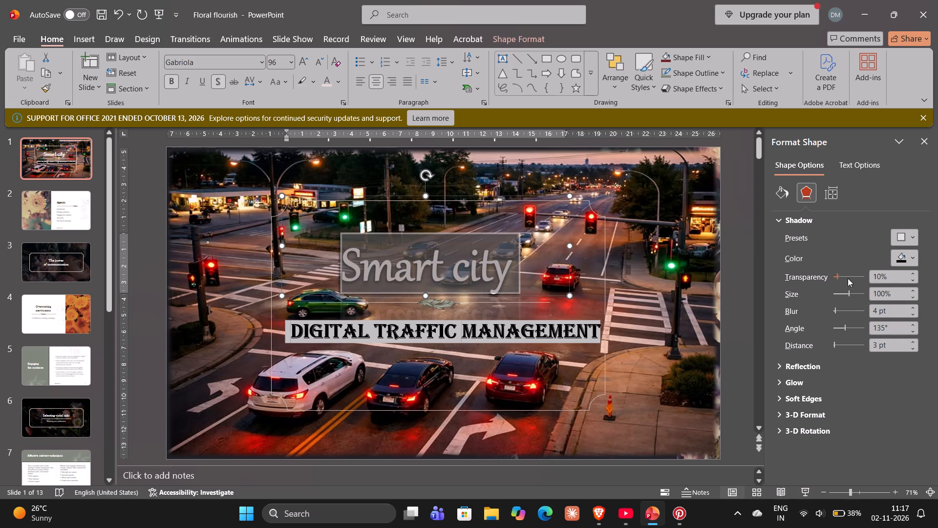
{"action": "left_click_drag", "start_coordinate": [848, 278], "coordinate": [855, 292]}
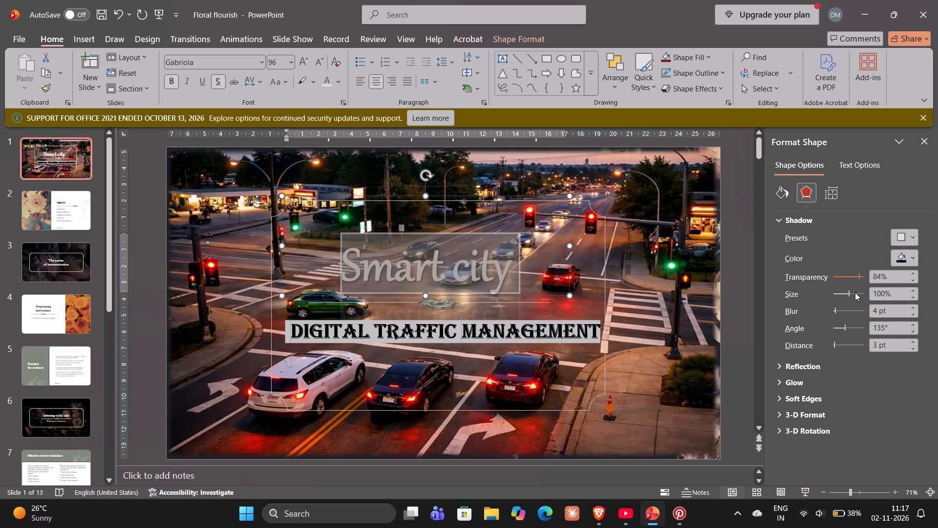
{"action": "left_click_drag", "start_coordinate": [855, 292], "coordinate": [851, 292]}
Set the title box's shadow size to 161% and blur to 0 pt, and close the formatting options.
{"action": "left_click_drag", "start_coordinate": [849, 295], "coordinate": [852, 296]}
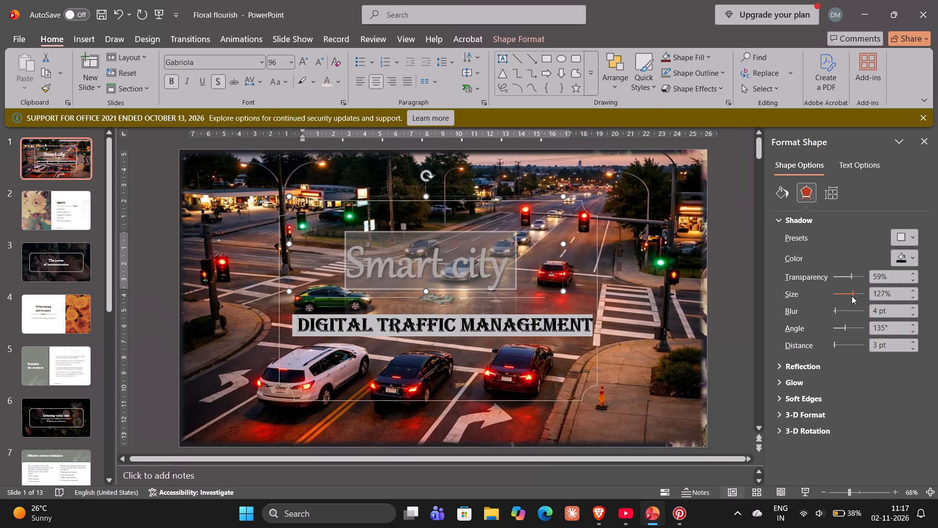
{"action": "left_click_drag", "start_coordinate": [852, 296], "coordinate": [858, 294]}
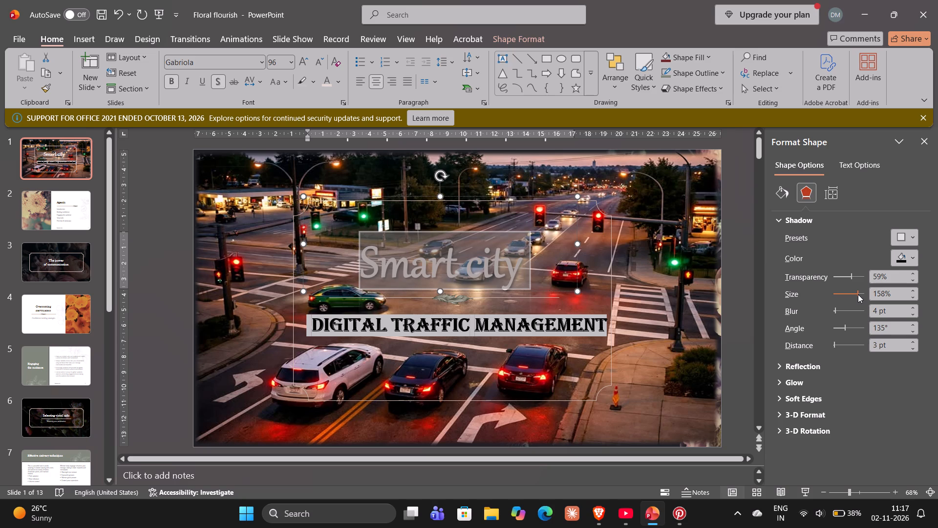
{"action": "left_click_drag", "start_coordinate": [858, 294], "coordinate": [858, 294]}
{"action": "left_click_drag", "start_coordinate": [836, 311], "coordinate": [851, 312]}
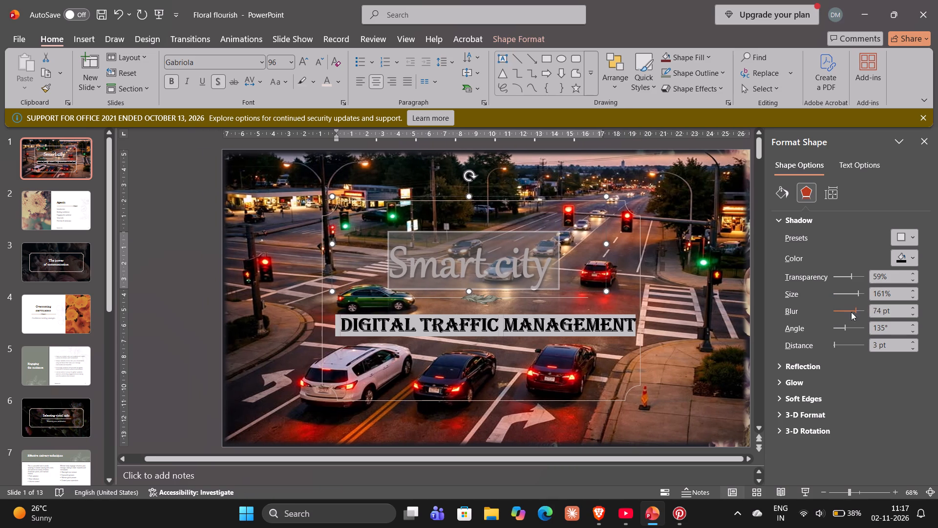
{"action": "left_click_drag", "start_coordinate": [851, 312], "coordinate": [827, 318]}
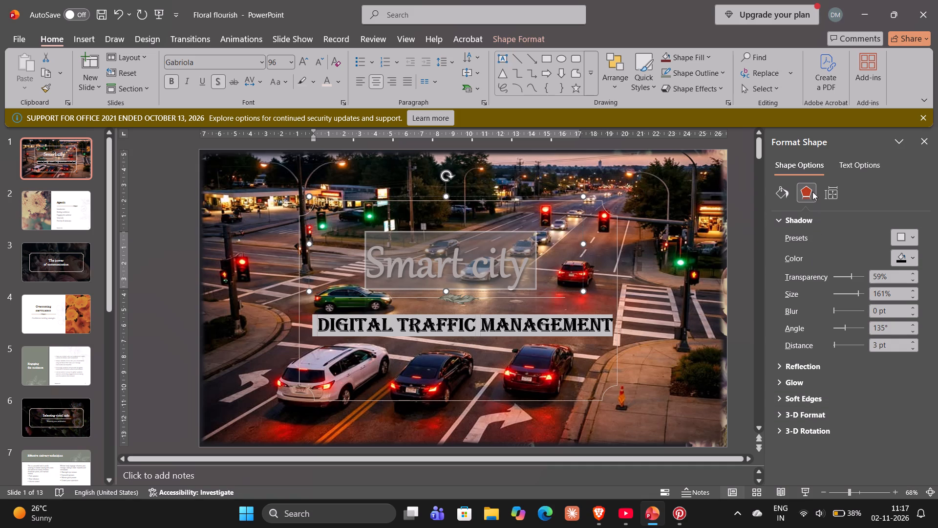
{"action": "left_click", "coordinate": [927, 143]}
{"action": "left_click", "coordinate": [901, 262]}
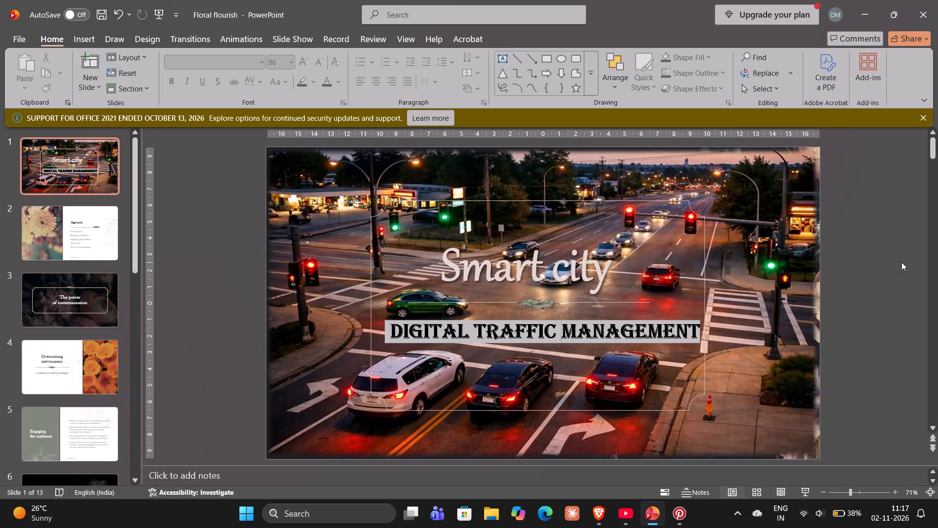
Move the "Smart city" title box up about 1 cm on the title slide, keeping its original horizontal position.
{"action": "left_click", "coordinate": [603, 271]}
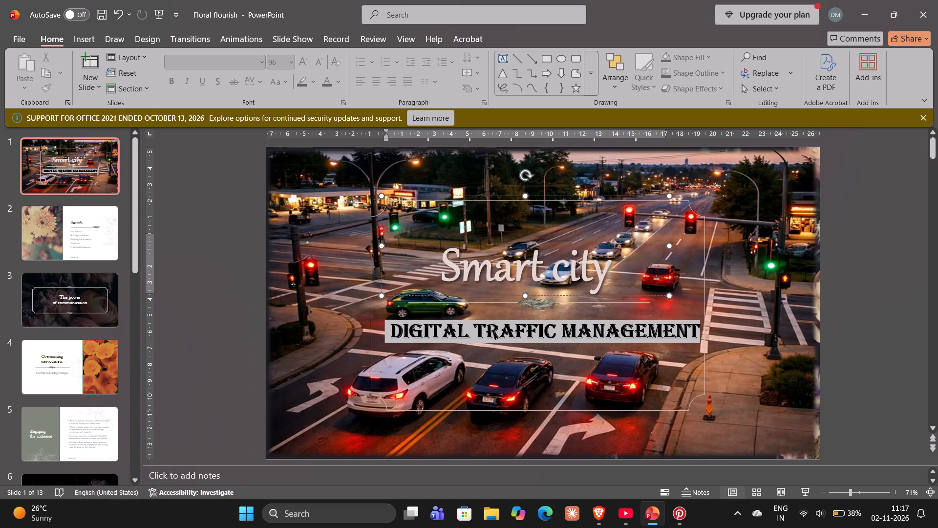
{"action": "left_click", "coordinate": [525, 296]}
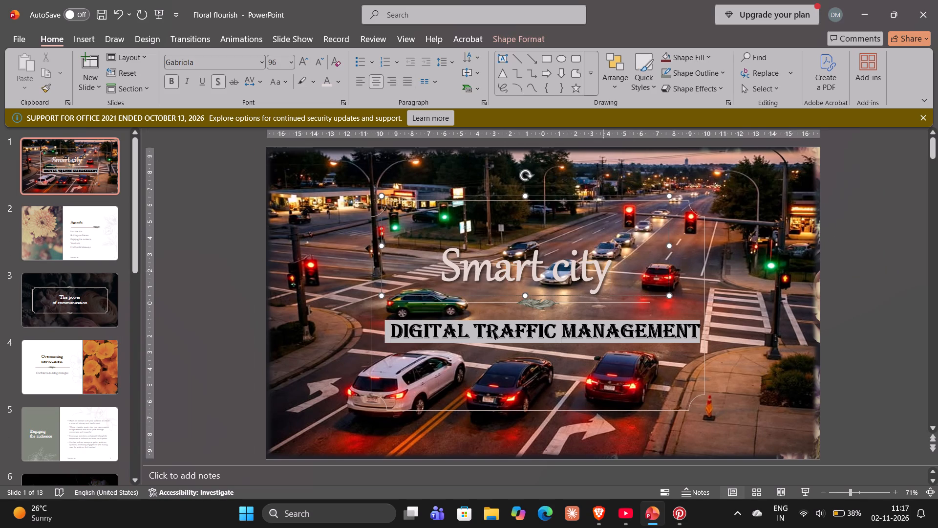
{"action": "left_click_drag", "start_coordinate": [510, 295], "coordinate": [500, 297]}
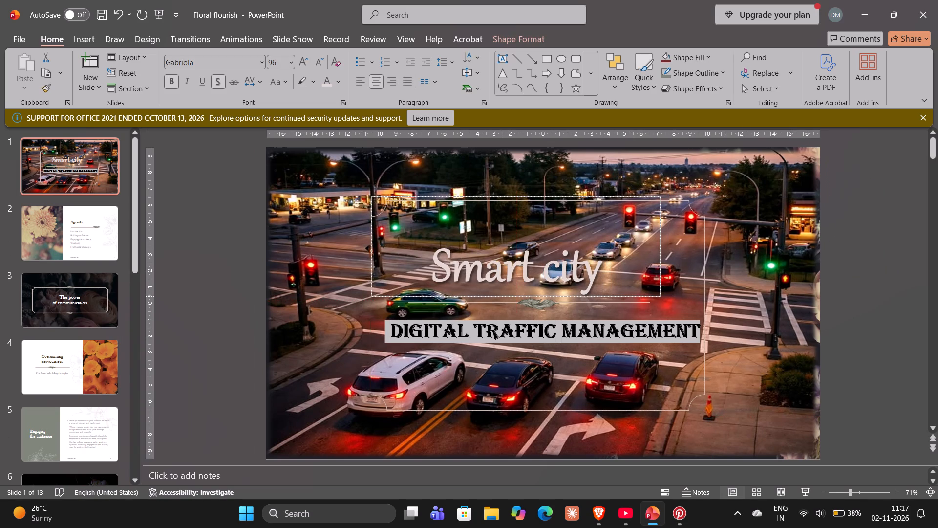
{"action": "left_click_drag", "start_coordinate": [500, 297], "coordinate": [493, 297]}
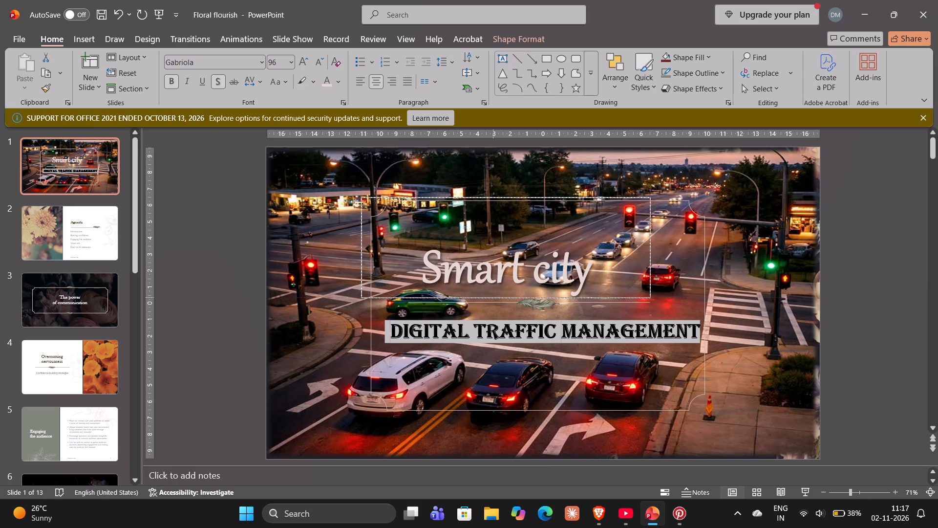
{"action": "left_click_drag", "start_coordinate": [493, 297], "coordinate": [494, 297]}
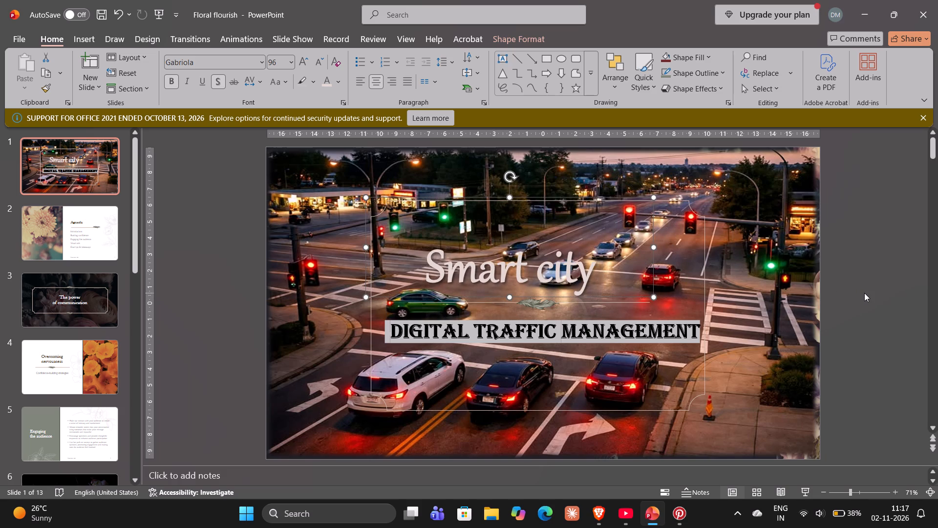
{"action": "left_click", "coordinate": [512, 299]}
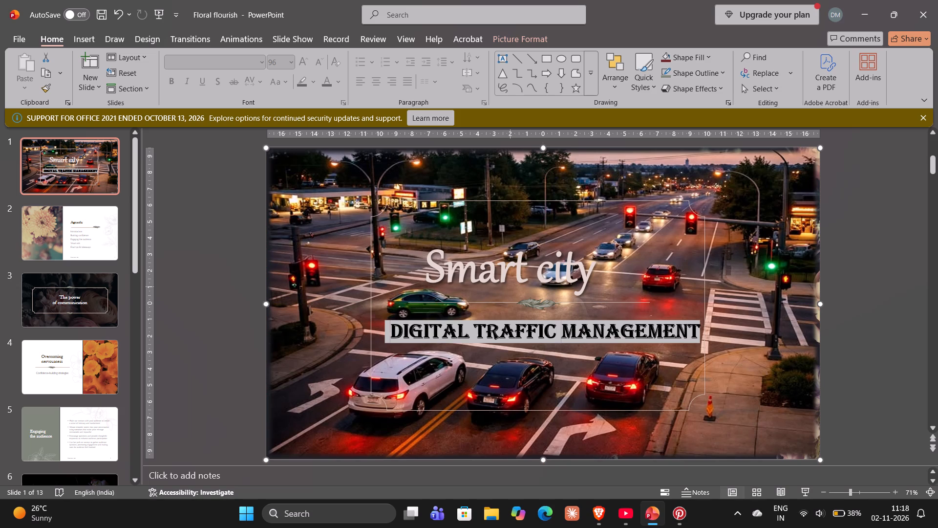
{"action": "left_click", "coordinate": [508, 279]}
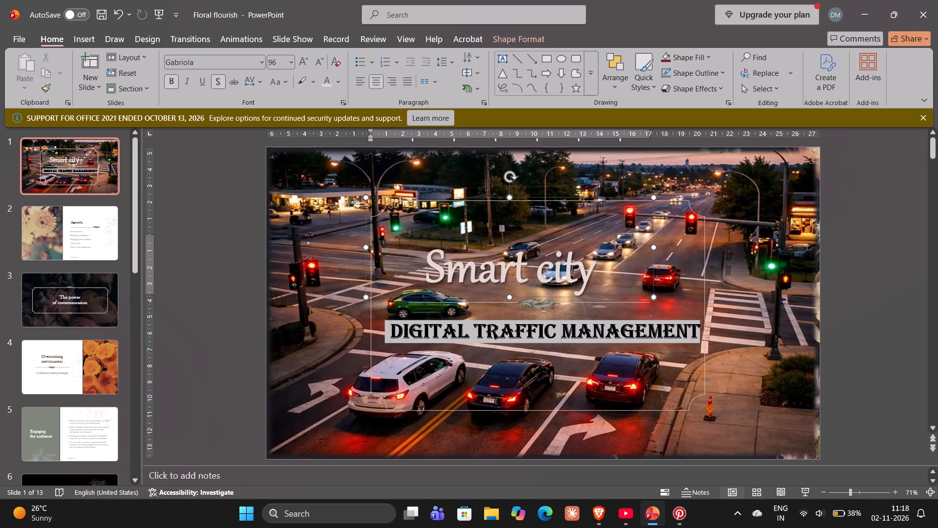
{"action": "left_click_drag", "start_coordinate": [490, 297], "coordinate": [532, 279]}
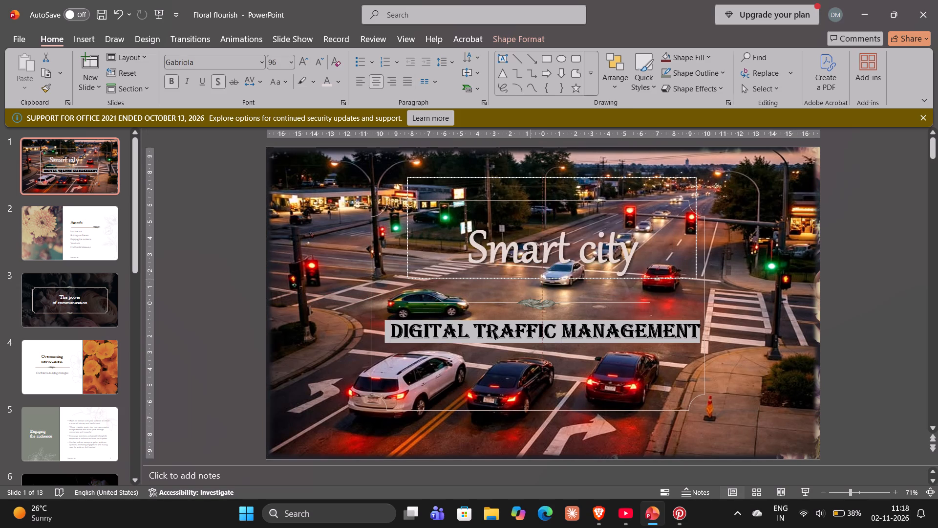
{"action": "left_click_drag", "start_coordinate": [532, 279], "coordinate": [501, 281]}
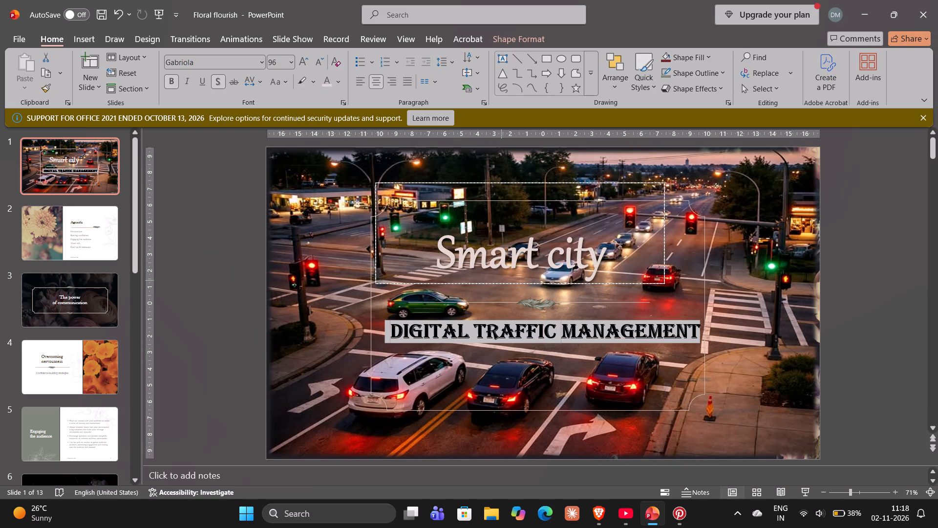
{"action": "left_click_drag", "start_coordinate": [501, 281], "coordinate": [506, 281]}
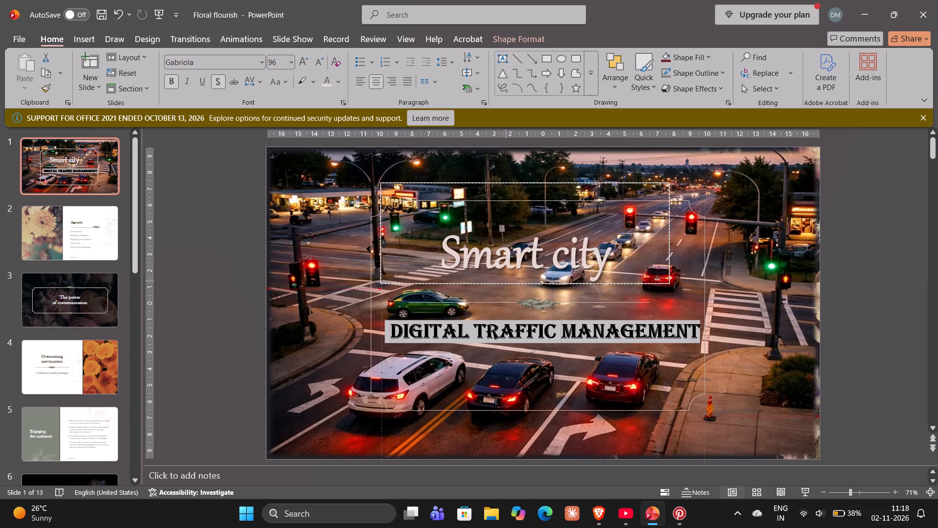
{"action": "left_click_drag", "start_coordinate": [506, 281], "coordinate": [508, 280]}
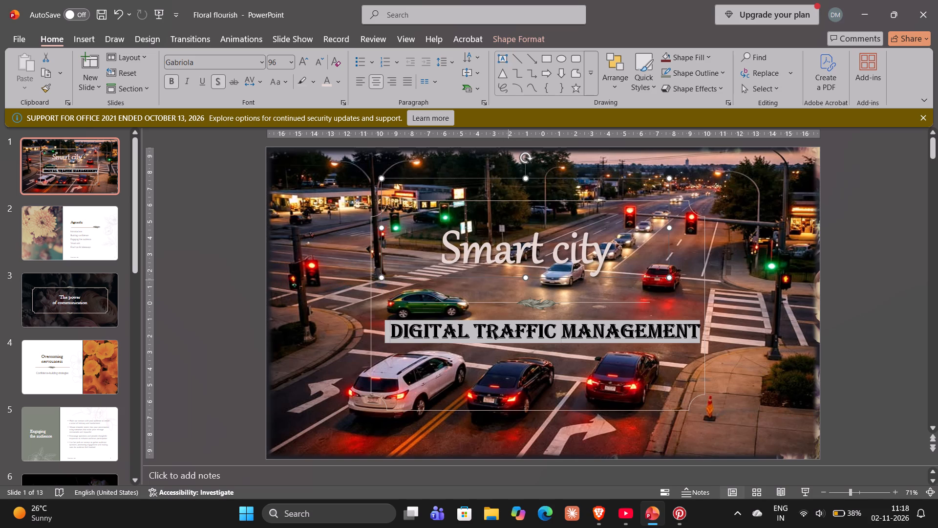
Move the ornamental divider line up about 1.5 cm so it sits directly beneath the "Smart city" title.
{"action": "left_click_drag", "start_coordinate": [535, 307], "coordinate": [540, 297]}
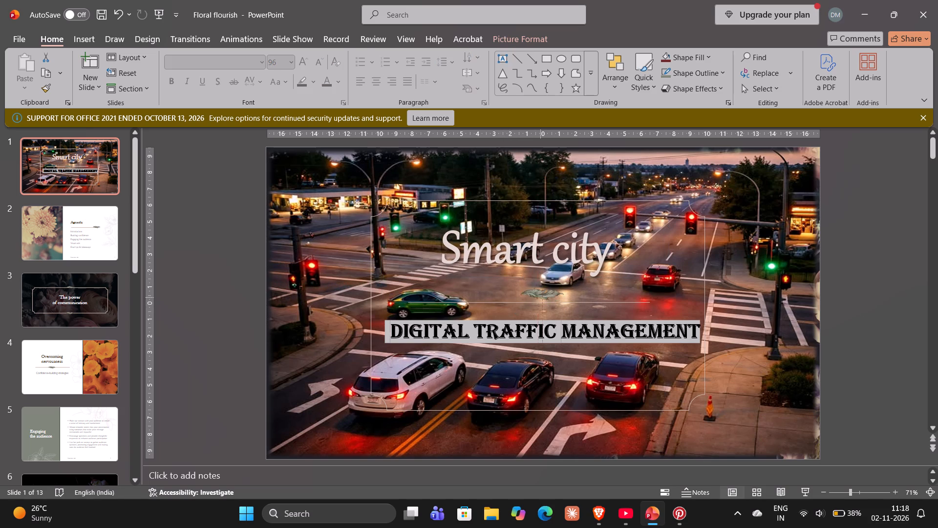
{"action": "left_click_drag", "start_coordinate": [540, 297], "coordinate": [540, 282]}
{"action": "left_click_drag", "start_coordinate": [539, 302], "coordinate": [552, 277]}
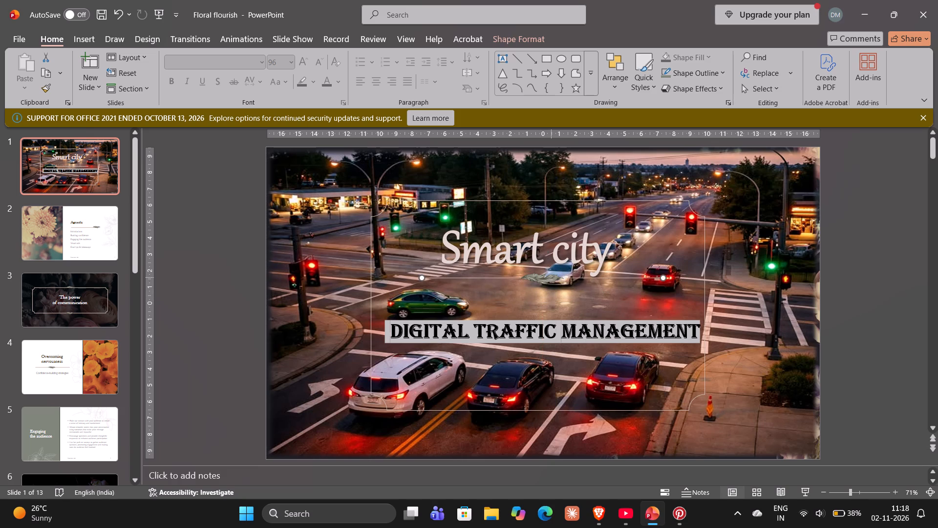
Move the "Digital traffic management" subtitle box up about 1.4 cm, closer to the divider line.
{"action": "left_click", "coordinate": [547, 334]}
{"action": "left_click_drag", "start_coordinate": [552, 367], "coordinate": [556, 344]}
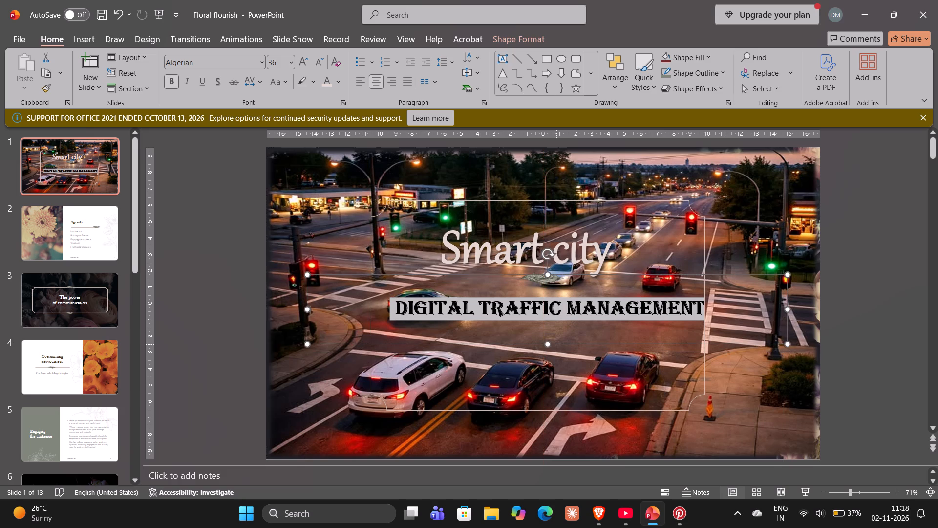
Move the thin decorative frame up about 1.6 cm and slightly right so it encloses the title and subtitle, and deselect it.
{"action": "left_click", "coordinate": [546, 415]}
{"action": "left_click", "coordinate": [544, 412]}
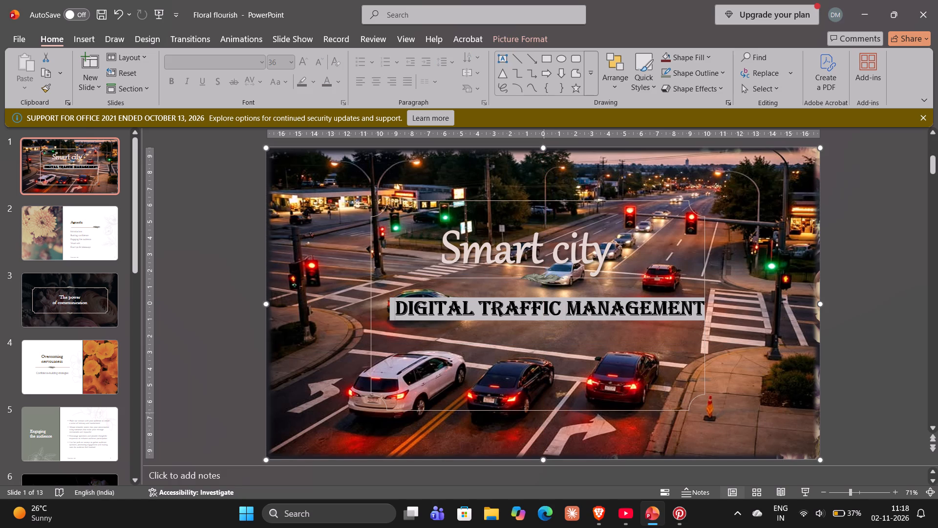
{"action": "double_click", "coordinate": [542, 409]}
{"action": "left_click_drag", "start_coordinate": [542, 409], "coordinate": [542, 405]}
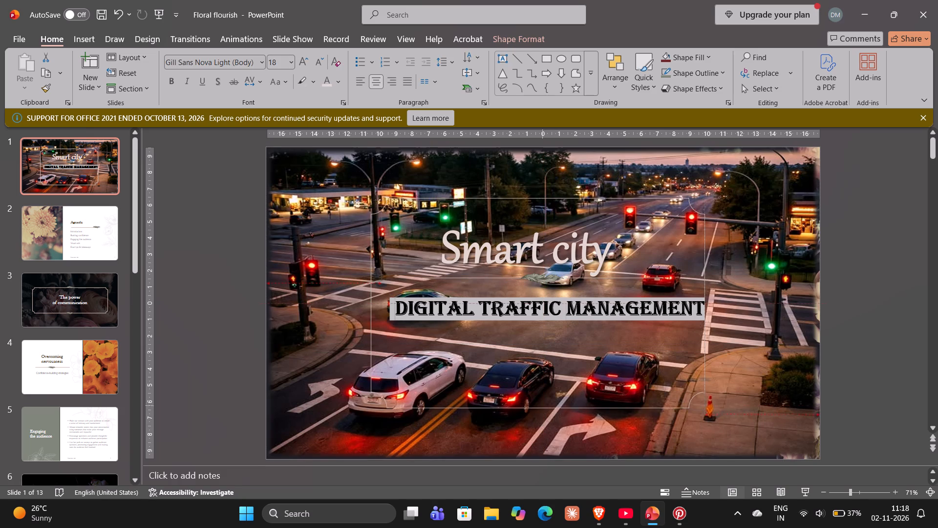
{"action": "left_click_drag", "start_coordinate": [542, 405], "coordinate": [539, 386]}
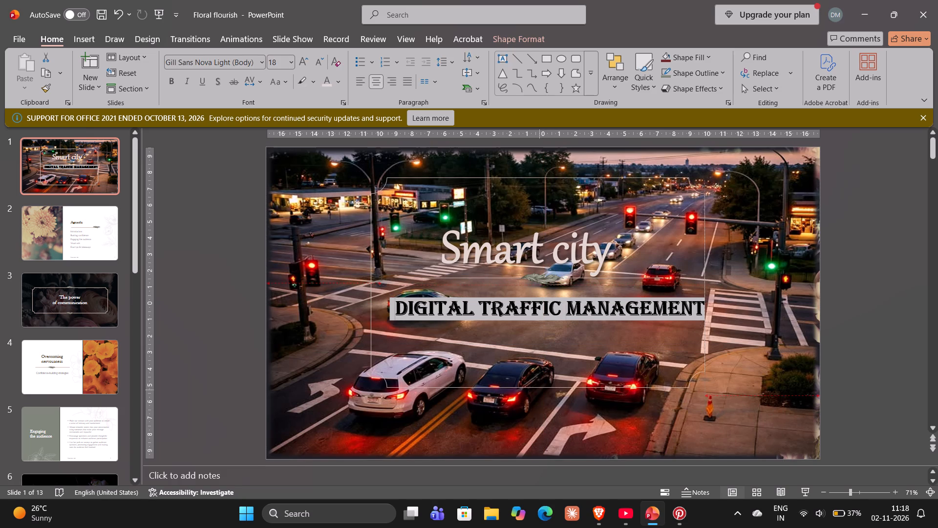
{"action": "left_click_drag", "start_coordinate": [539, 386], "coordinate": [548, 387]}
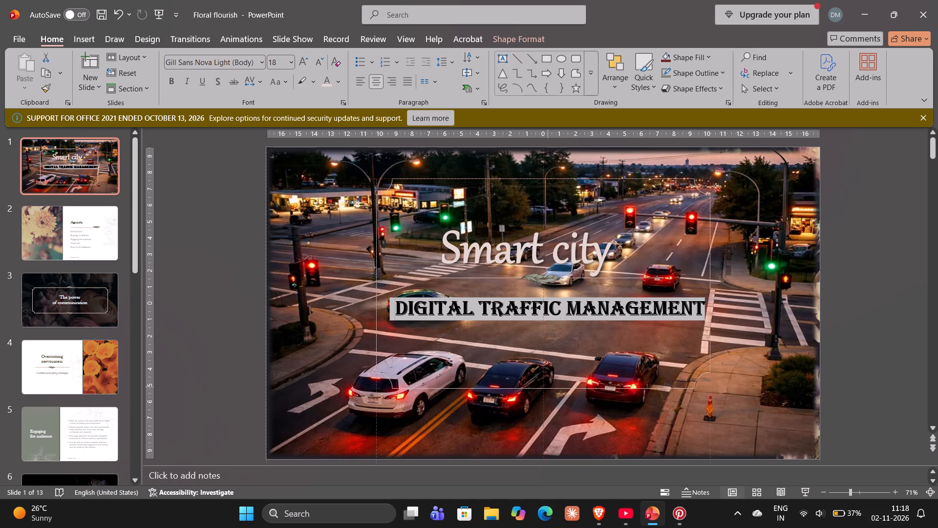
{"action": "left_click_drag", "start_coordinate": [548, 387], "coordinate": [548, 384]}
{"action": "left_click", "coordinate": [876, 275]}
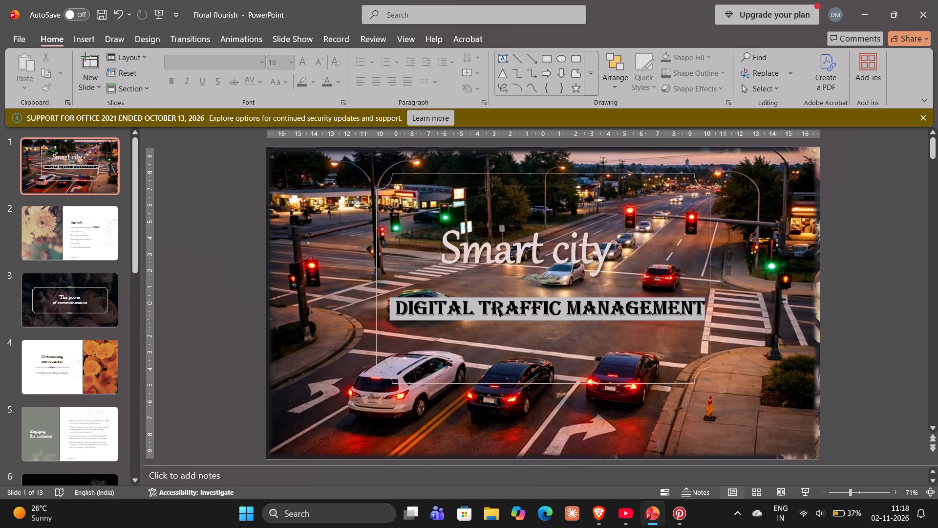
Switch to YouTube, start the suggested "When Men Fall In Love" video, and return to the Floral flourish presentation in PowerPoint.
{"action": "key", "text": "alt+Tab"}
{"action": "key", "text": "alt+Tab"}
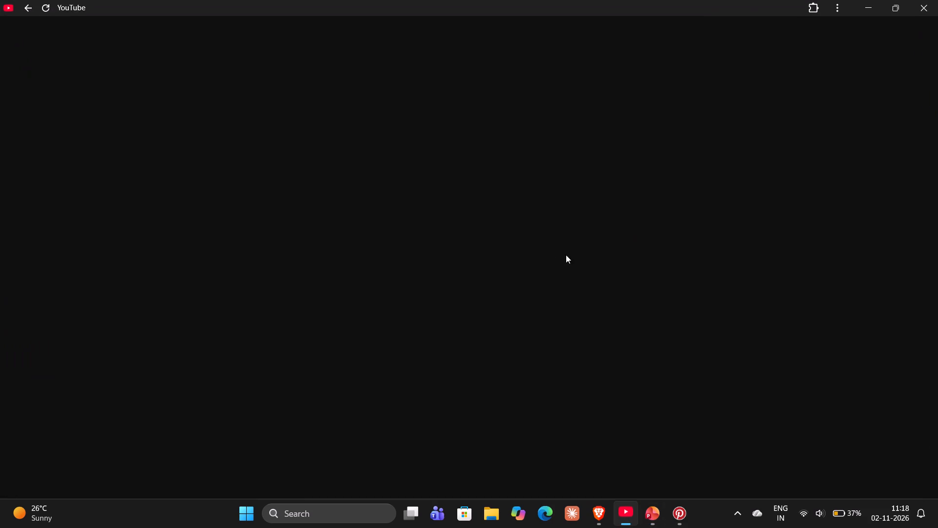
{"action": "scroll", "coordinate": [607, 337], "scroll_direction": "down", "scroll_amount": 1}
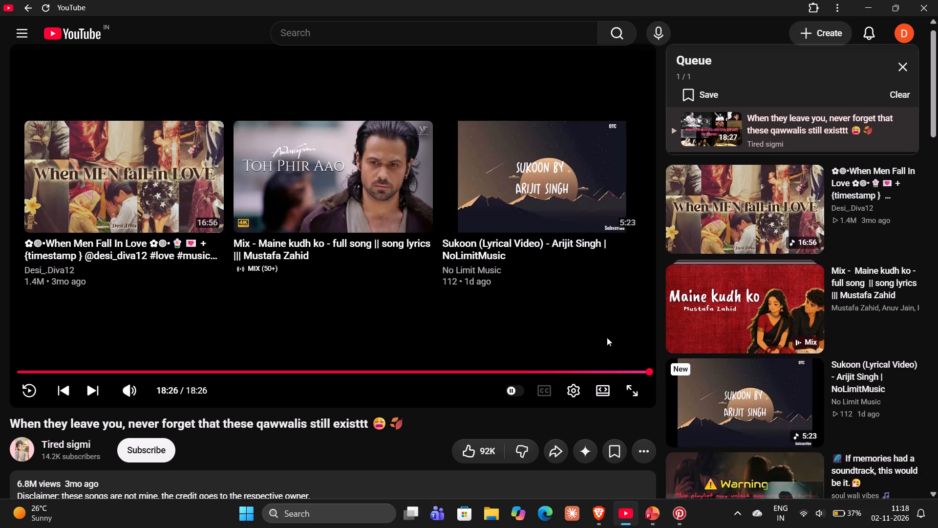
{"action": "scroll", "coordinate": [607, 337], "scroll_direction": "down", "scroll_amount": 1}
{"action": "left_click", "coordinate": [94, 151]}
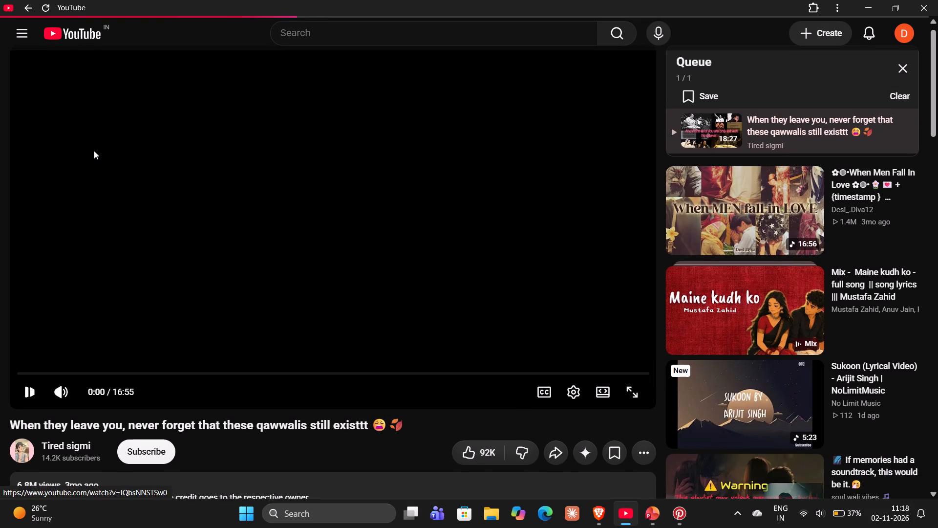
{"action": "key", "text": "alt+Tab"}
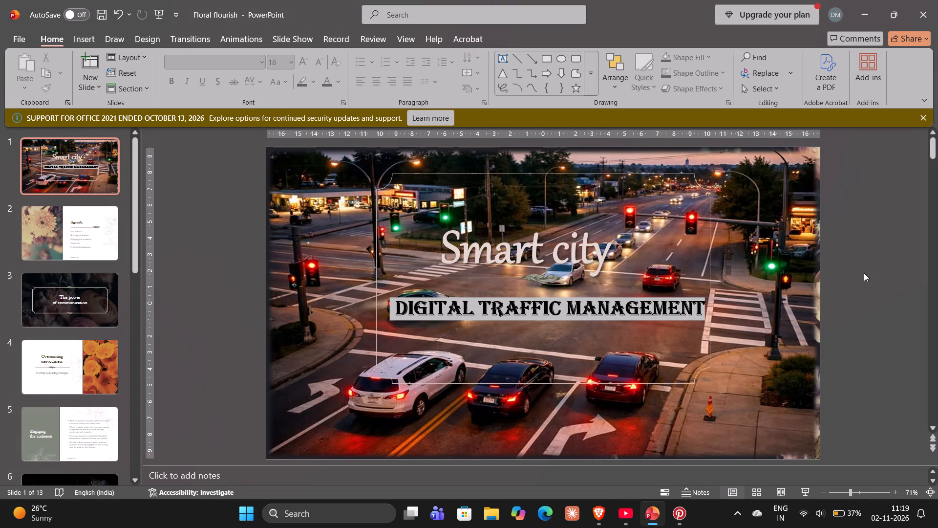
Select the traffic background picture and examine its picture effects and artistic effects presets.
{"action": "left_click", "coordinate": [803, 273]}
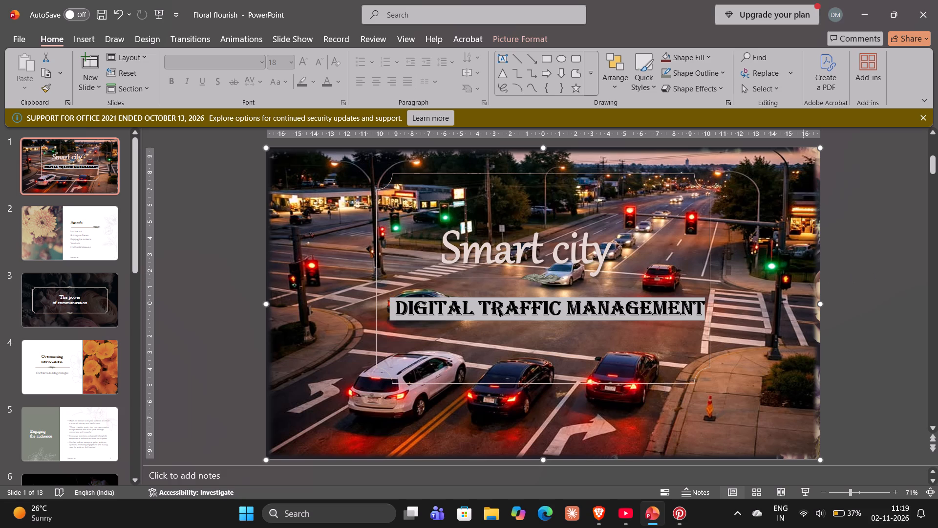
{"action": "left_click", "coordinate": [770, 244]}
{"action": "left_click", "coordinate": [768, 199]}
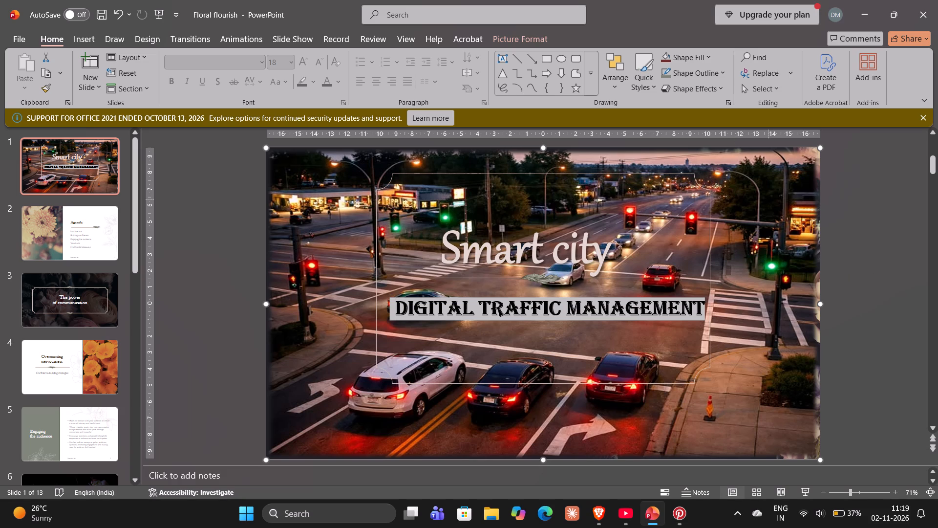
{"action": "double_click", "coordinate": [768, 199]}
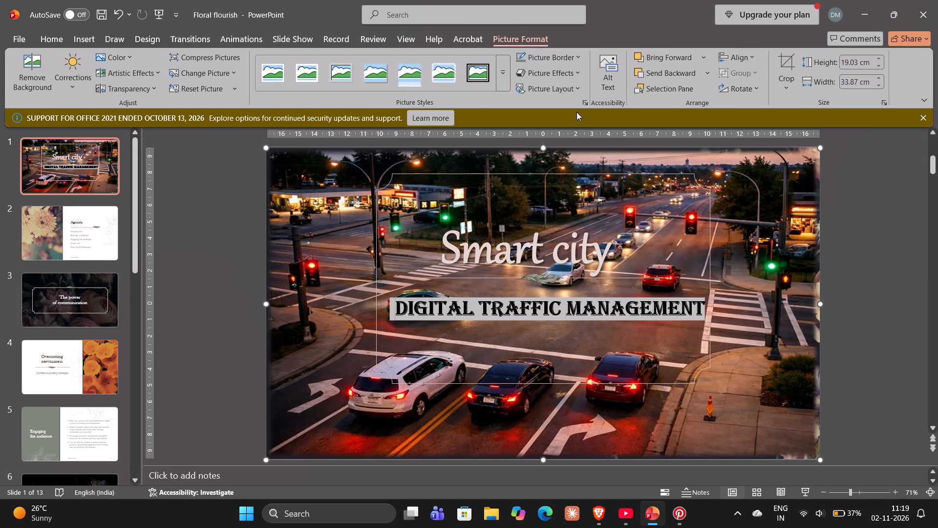
{"action": "left_click", "coordinate": [561, 71]}
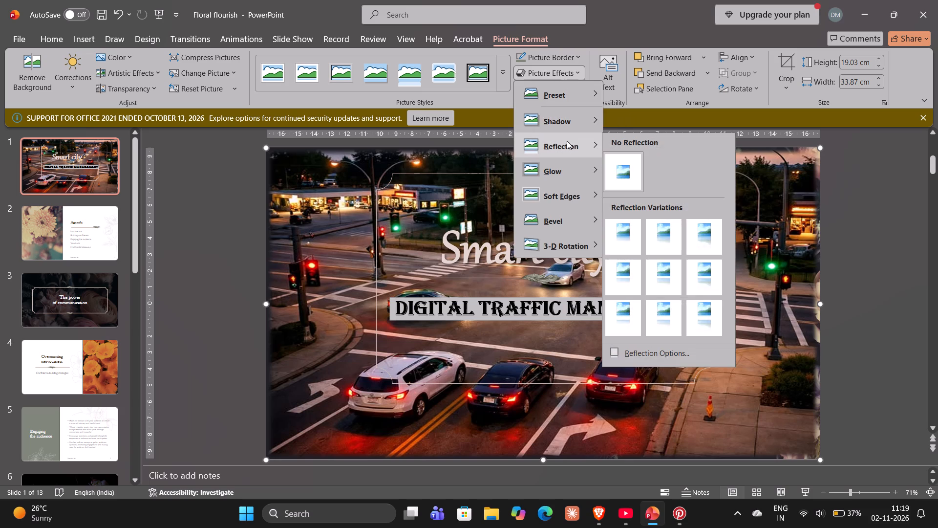
{"action": "left_click", "coordinate": [874, 140]}
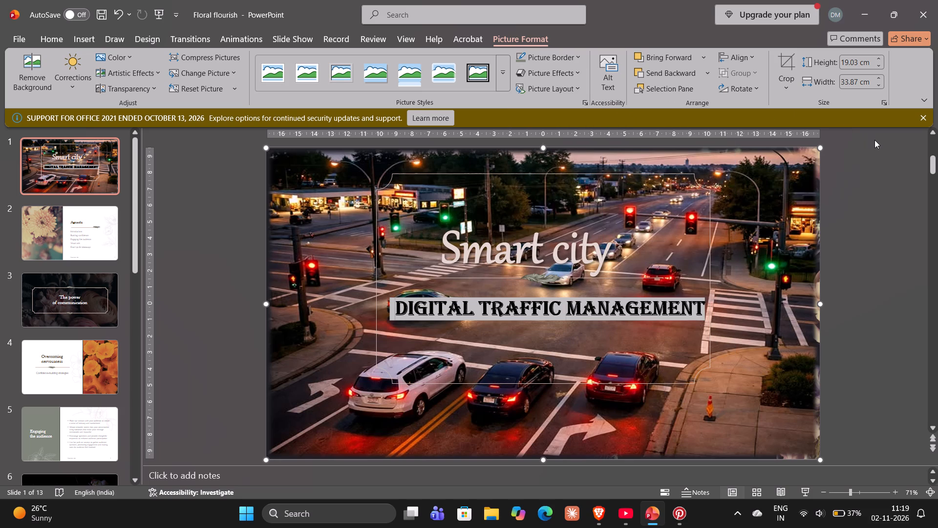
{"action": "left_click", "coordinate": [757, 210]}
{"action": "left_click", "coordinate": [143, 78]}
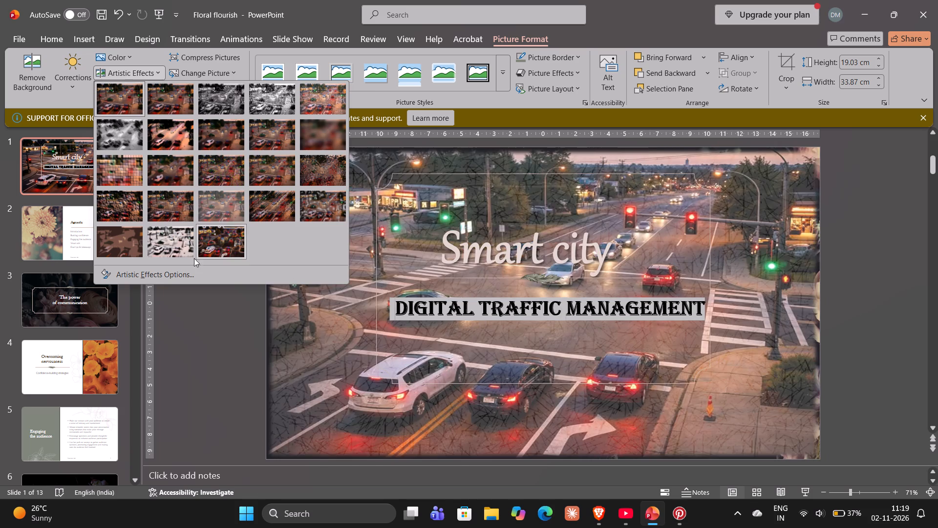
{"action": "left_click", "coordinate": [176, 310]}
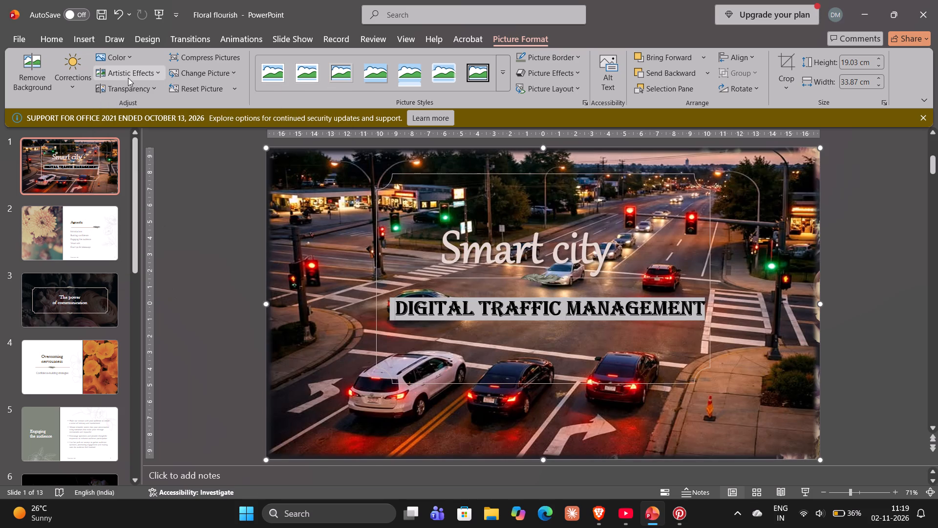
Apply the third transparency preset to the traffic background picture.
{"action": "left_click", "coordinate": [129, 85]}
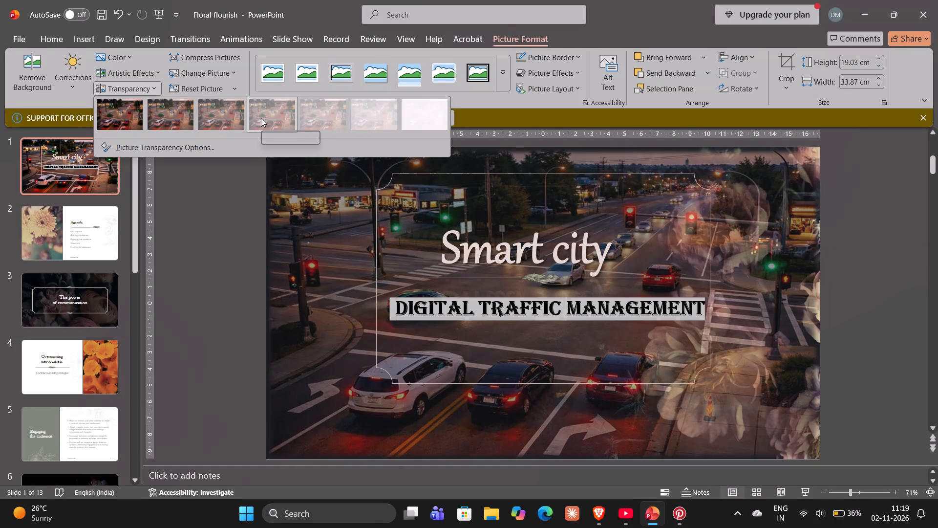
{"action": "left_click", "coordinate": [226, 117]}
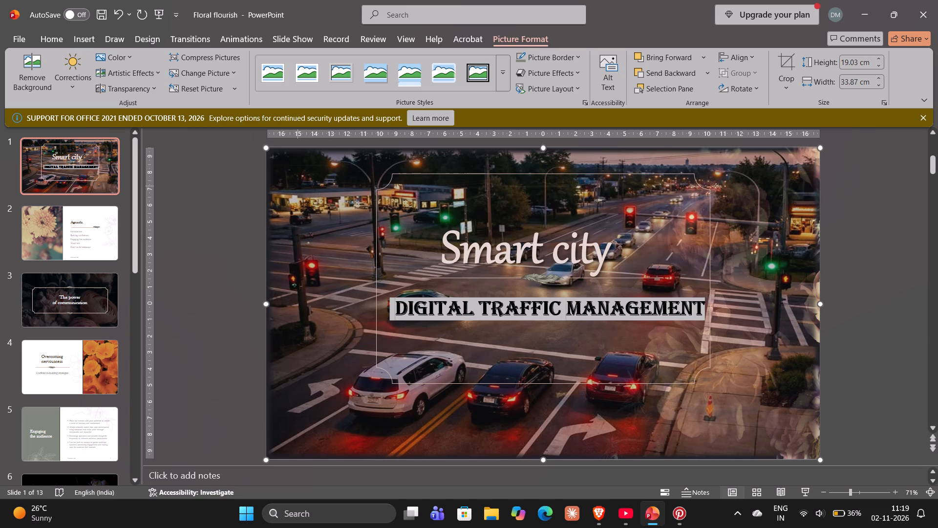
Move the traffic picture down to expose the floral background picture on the title slide, and delete the floral picture.
{"action": "left_click_drag", "start_coordinate": [298, 186], "coordinate": [298, 306]}
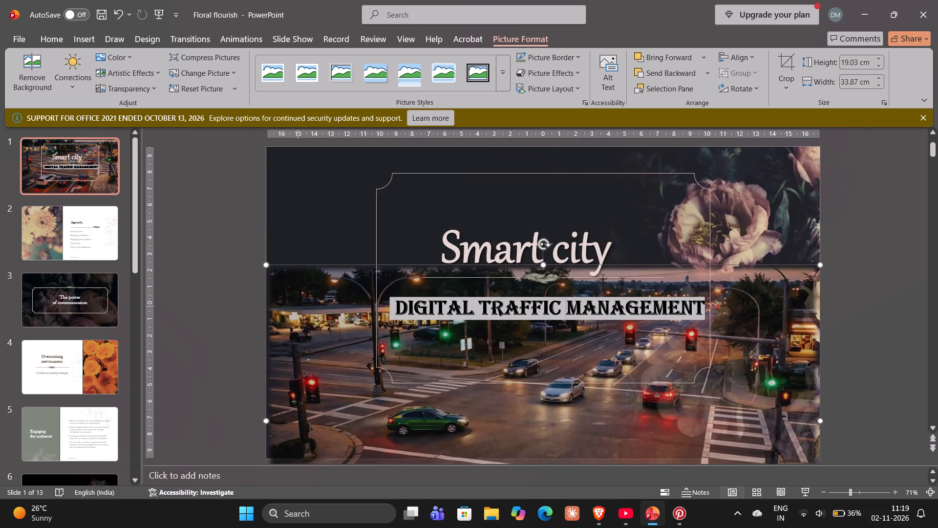
{"action": "left_click_drag", "start_coordinate": [725, 199], "coordinate": [832, 185]}
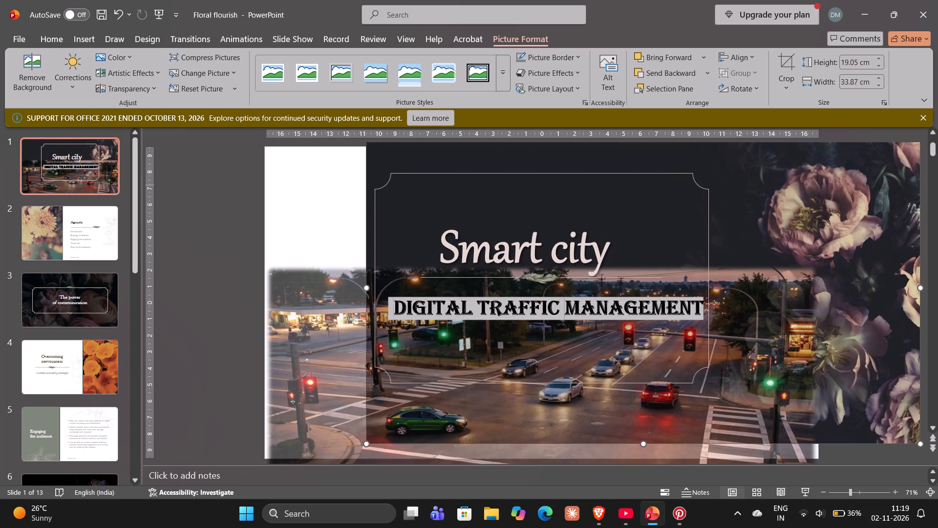
{"action": "left_click", "coordinate": [835, 195]}
{"action": "double_click", "coordinate": [835, 195]}
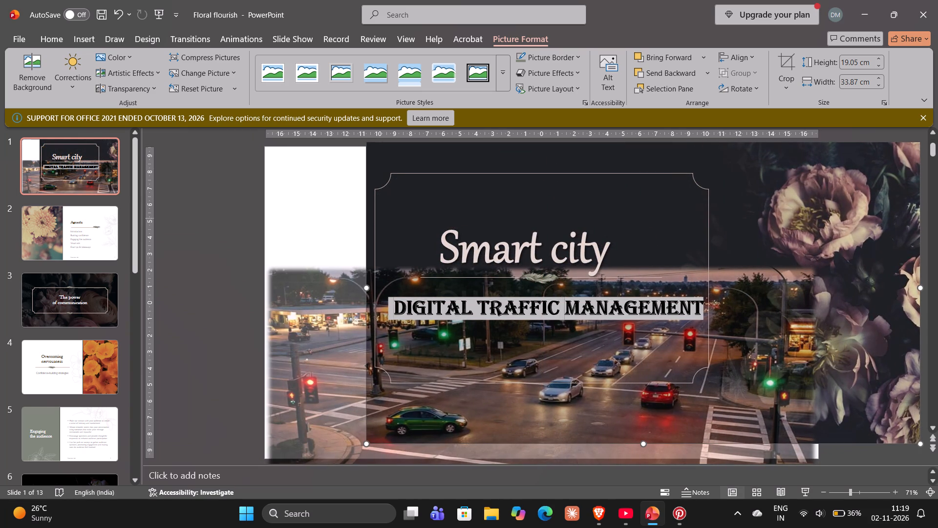
{"action": "left_click_drag", "start_coordinate": [826, 214], "coordinate": [759, 233]}
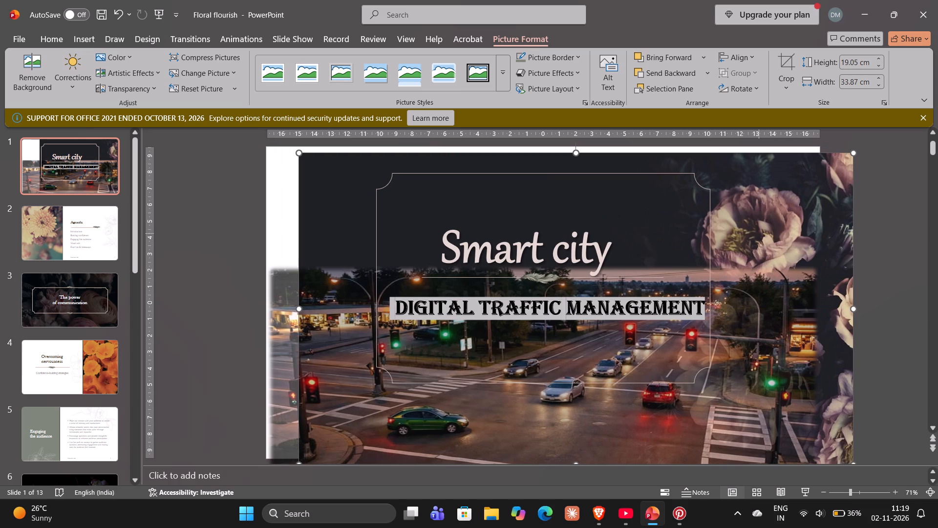
{"action": "left_click", "coordinate": [823, 183]}
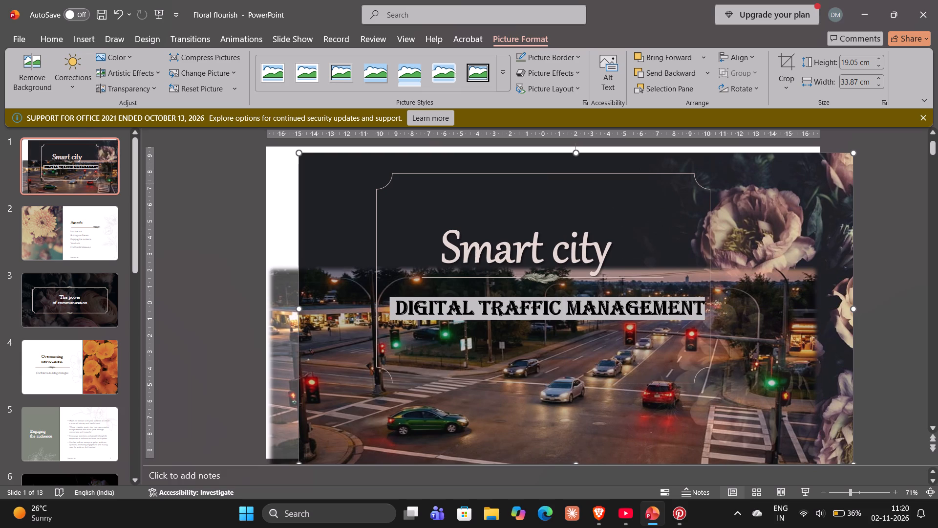
{"action": "key", "text": "Delete"}
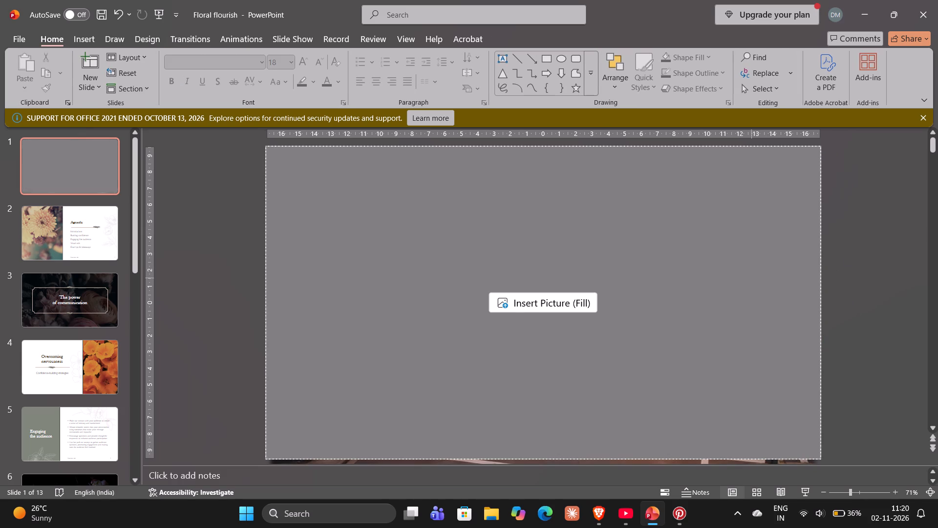
Delete the empty grey picture placeholder that covers the title slide.
{"action": "left_click_drag", "start_coordinate": [723, 275], "coordinate": [709, 278]}
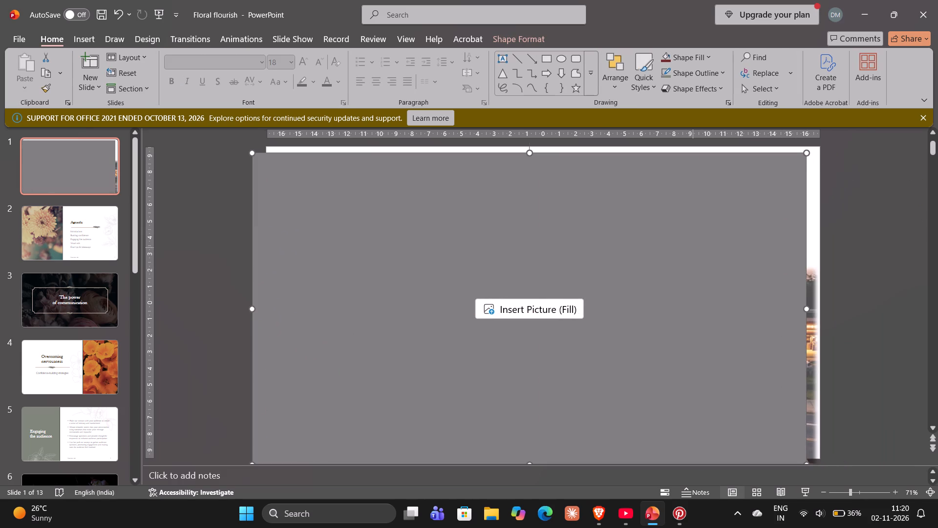
{"action": "left_click_drag", "start_coordinate": [693, 247], "coordinate": [570, 286]}
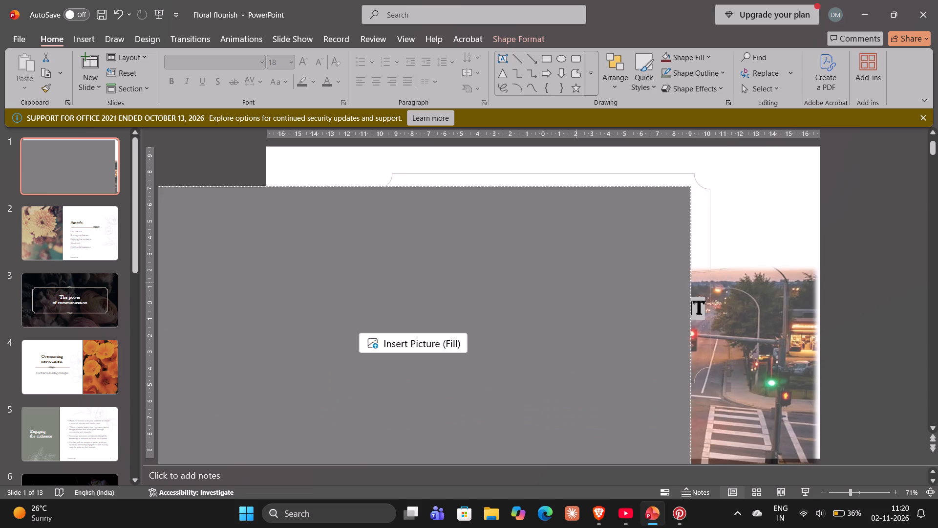
{"action": "left_click_drag", "start_coordinate": [570, 286], "coordinate": [0, 237]}
{"action": "left_click", "coordinate": [268, 247]}
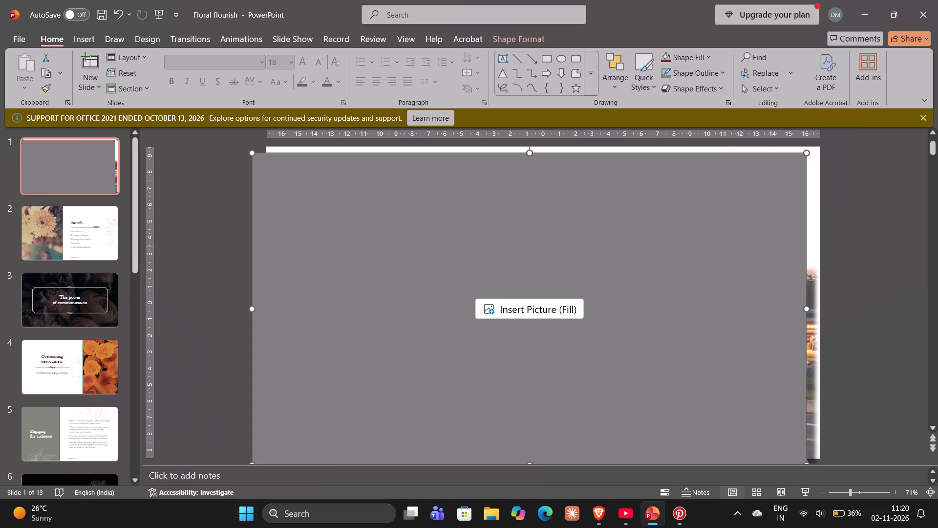
{"action": "key", "text": "Delete"}
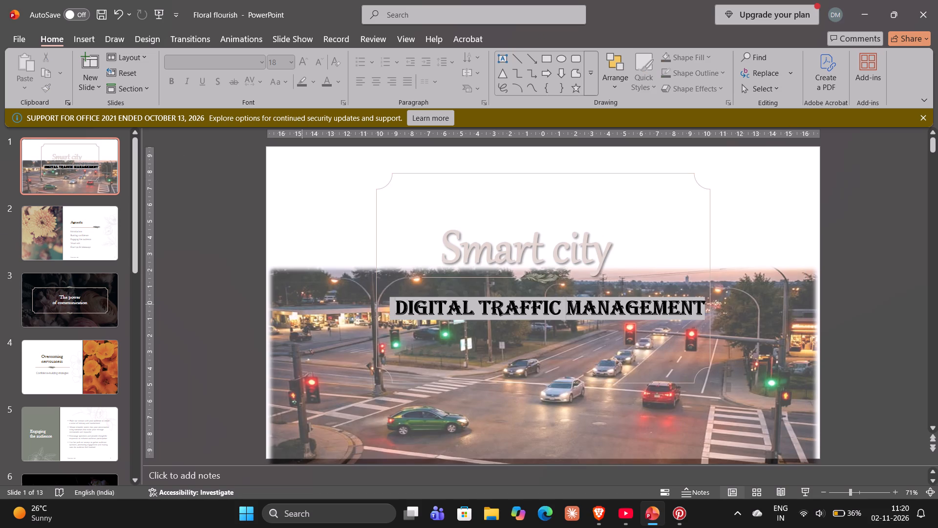
Move the traffic background picture back up so it covers the whole title slide.
{"action": "left_click_drag", "start_coordinate": [302, 304], "coordinate": [303, 186]}
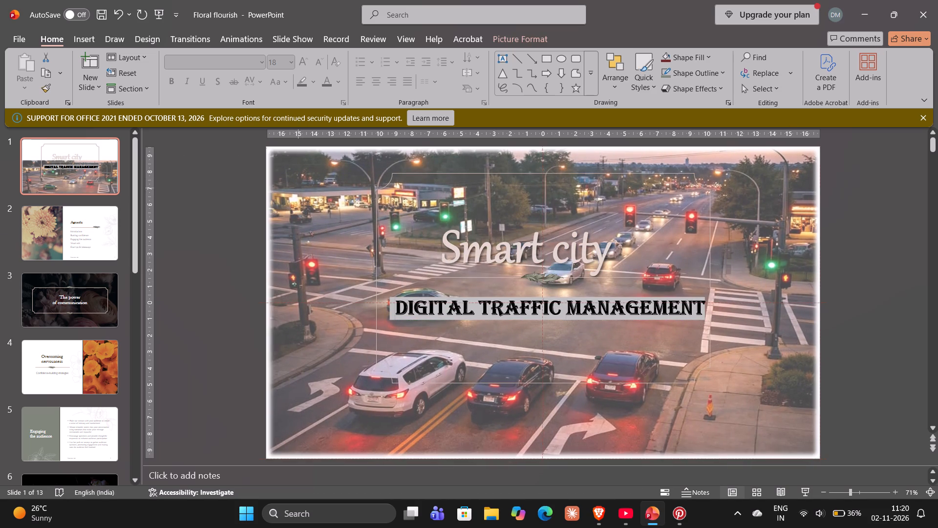
{"action": "left_click_drag", "start_coordinate": [303, 186], "coordinate": [302, 183]}
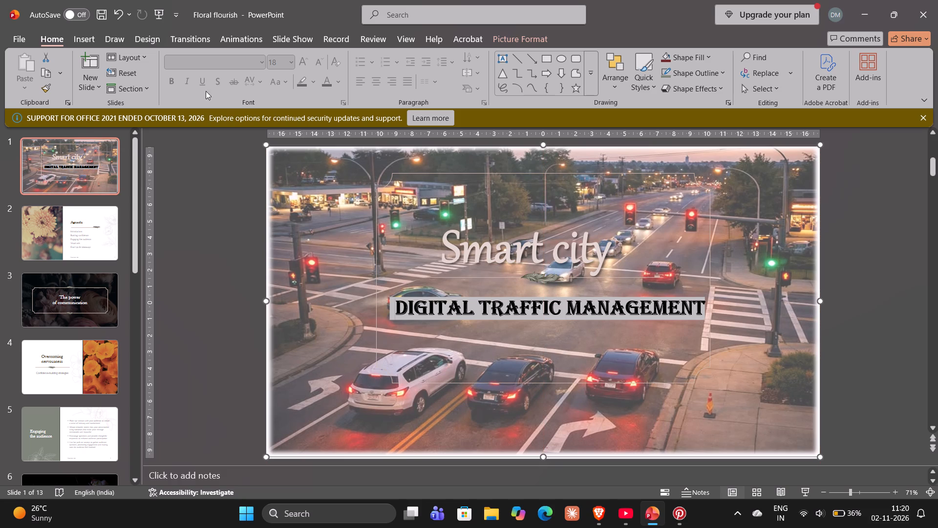
{"action": "left_click", "coordinate": [290, 183]}
{"action": "left_click", "coordinate": [290, 183]}
Apply the first, fully opaque transparency preset to the traffic background picture.
{"action": "left_click", "coordinate": [78, 39]}
{"action": "double_click", "coordinate": [297, 222]}
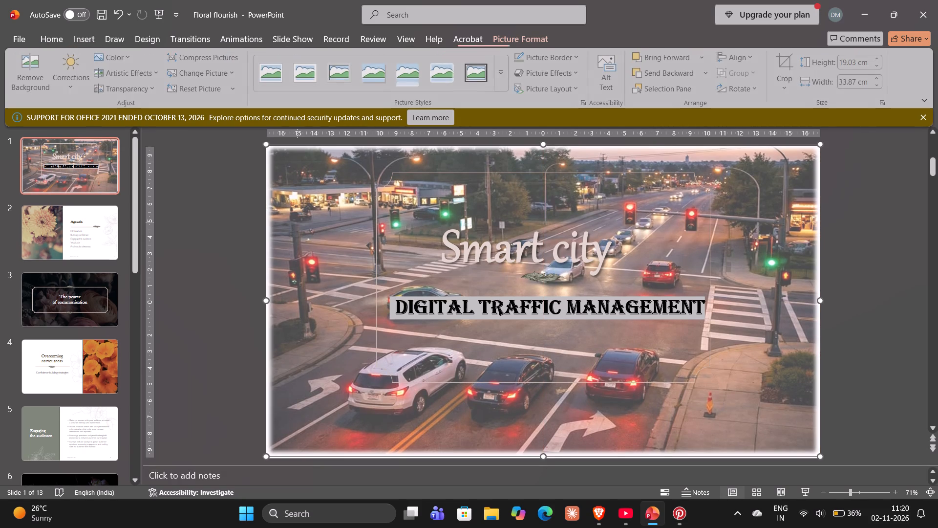
{"action": "left_click", "coordinate": [148, 87]}
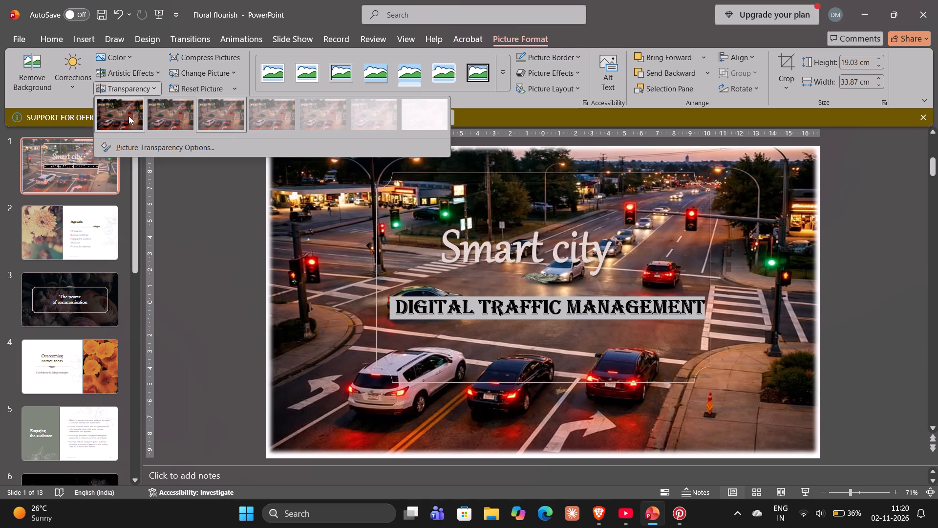
{"action": "left_click", "coordinate": [128, 116]}
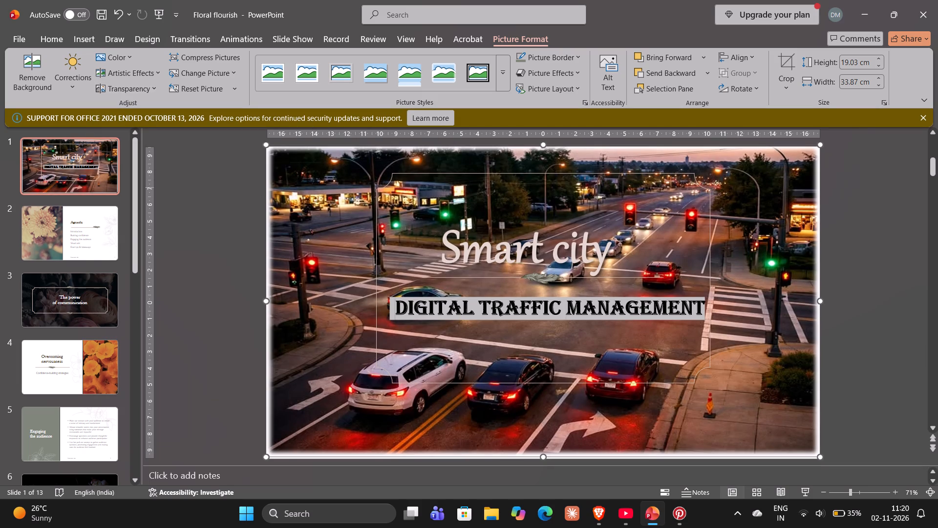
{"action": "left_click", "coordinate": [302, 194]}
Resize the traffic background picture slightly to about 18.92 cm high and 33.67 cm wide, and deselect it.
{"action": "left_click_drag", "start_coordinate": [266, 456], "coordinate": [263, 462]}
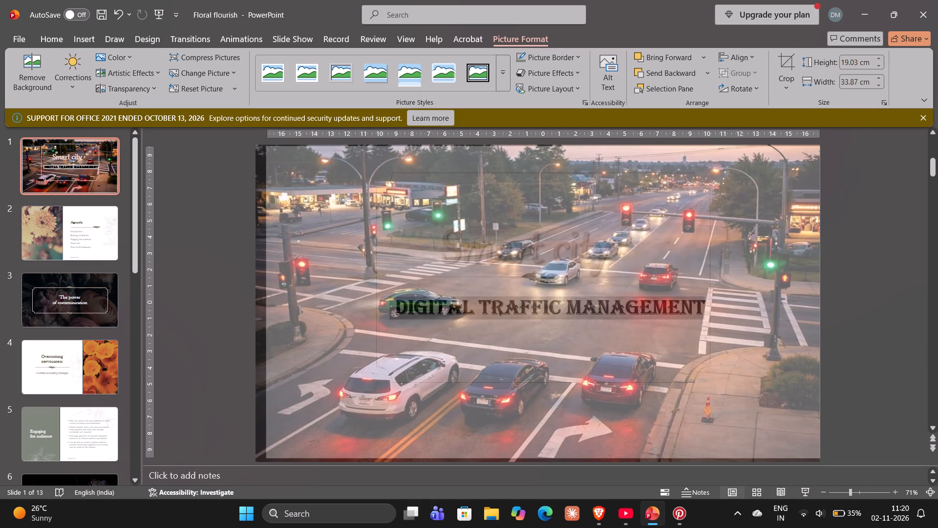
{"action": "left_click_drag", "start_coordinate": [263, 462], "coordinate": [278, 454]}
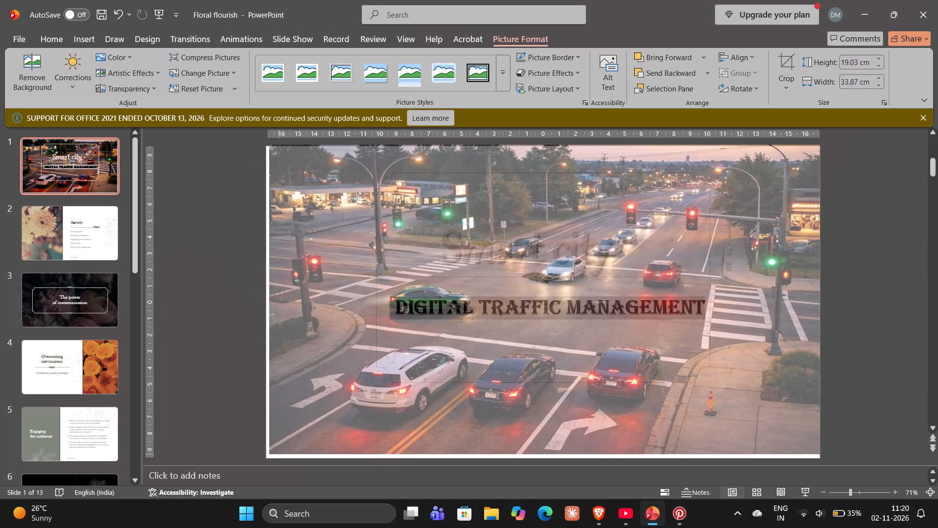
{"action": "left_click_drag", "start_coordinate": [278, 454], "coordinate": [279, 454]}
{"action": "left_click", "coordinate": [298, 404]}
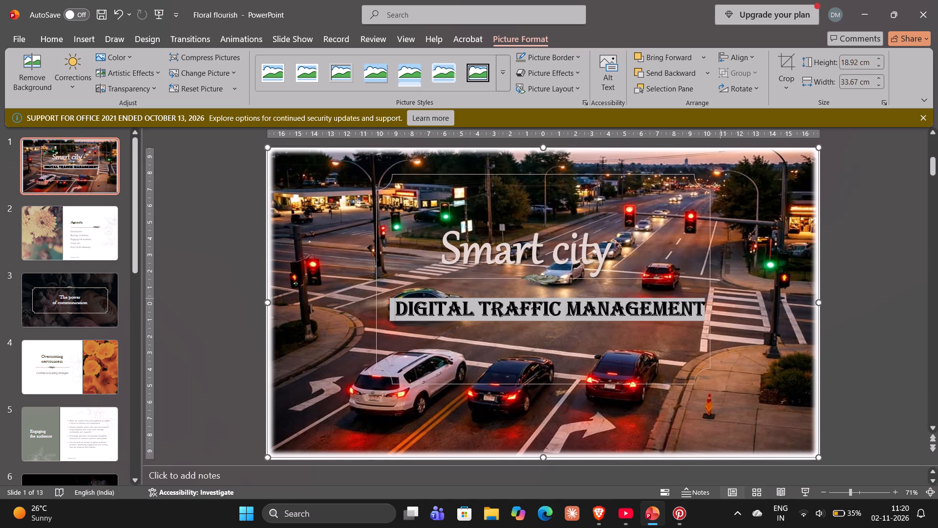
{"action": "left_click", "coordinate": [859, 264]}
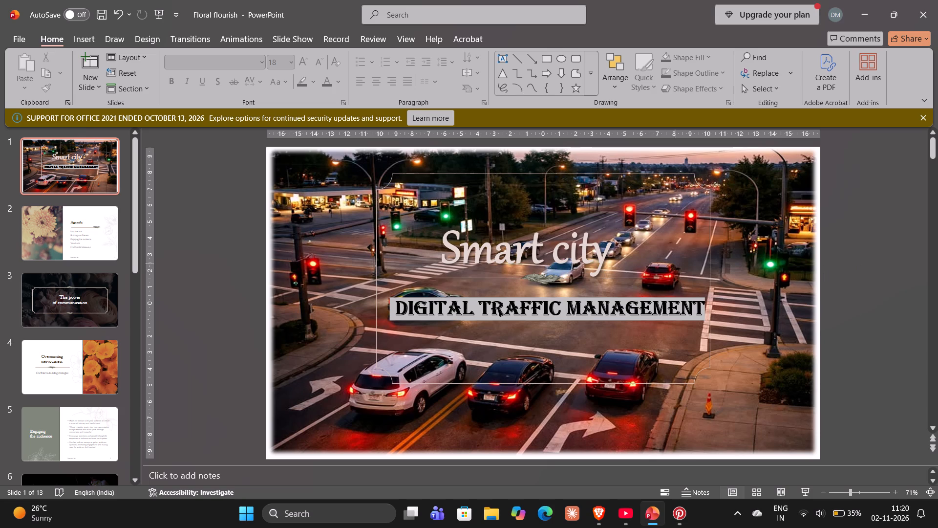
Review the colour options for the traffic background picture and apply the fourth colour saturation preset.
{"action": "left_click", "coordinate": [344, 217]}
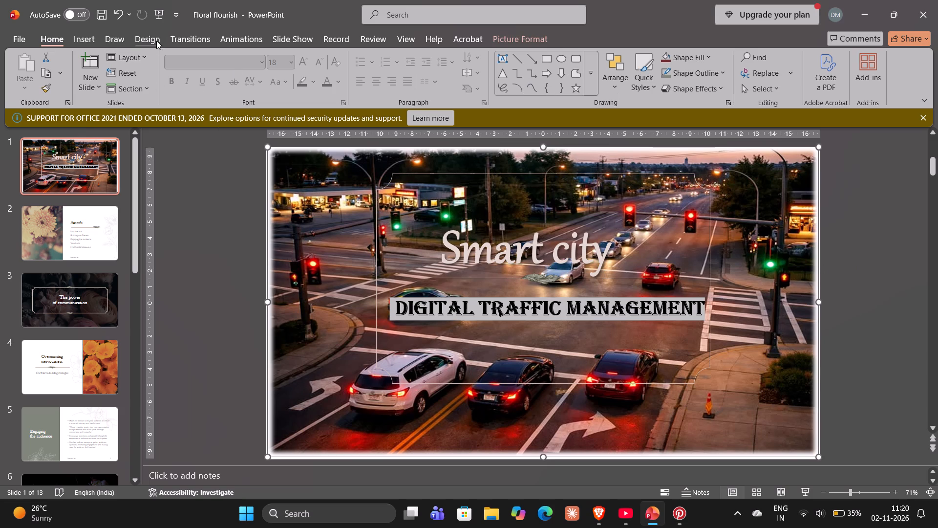
{"action": "left_click", "coordinate": [79, 32]}
{"action": "double_click", "coordinate": [320, 225]}
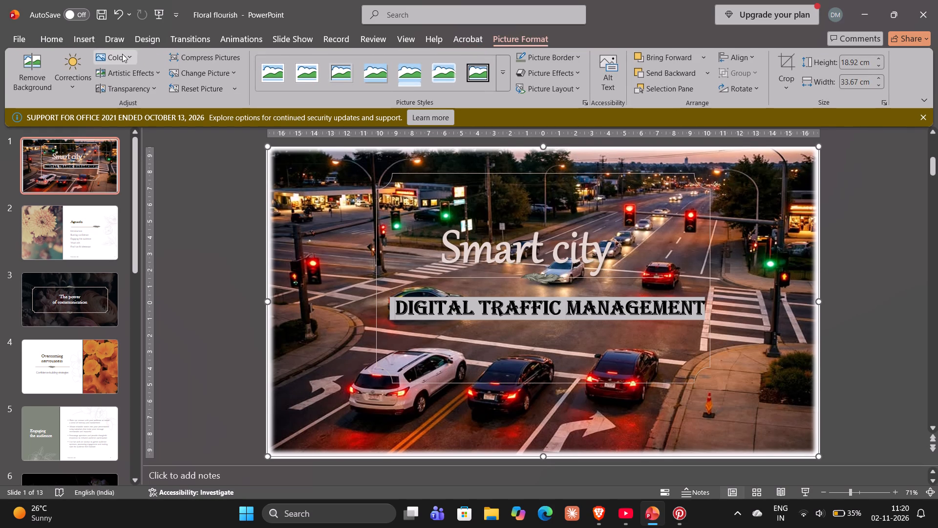
{"action": "left_click", "coordinate": [122, 54]}
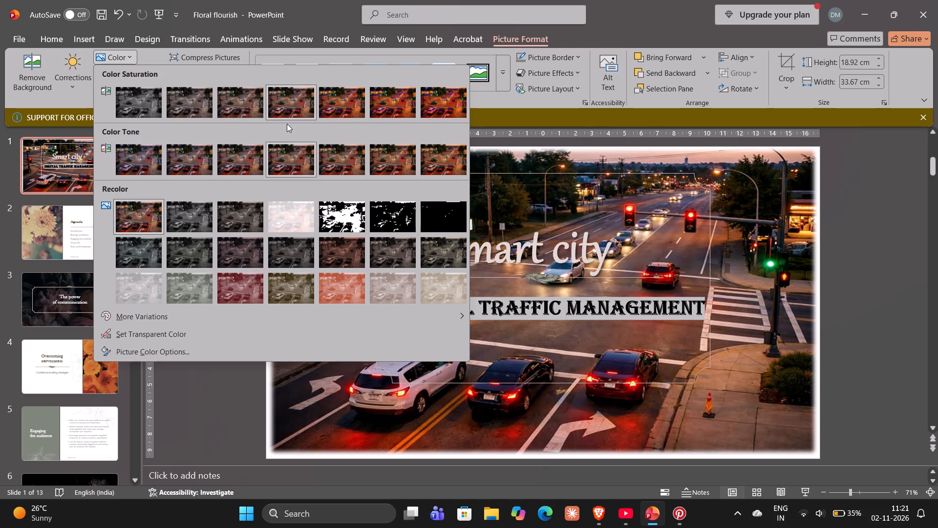
{"action": "left_click", "coordinate": [292, 94]}
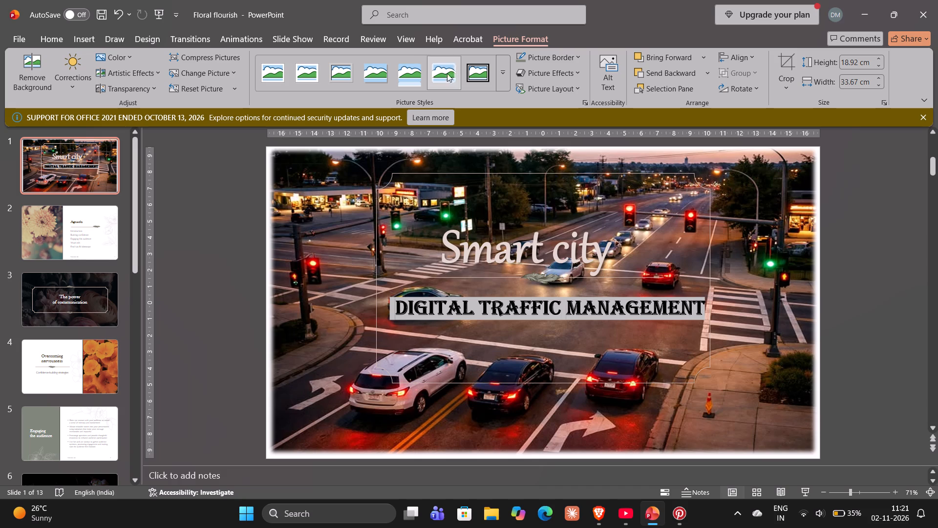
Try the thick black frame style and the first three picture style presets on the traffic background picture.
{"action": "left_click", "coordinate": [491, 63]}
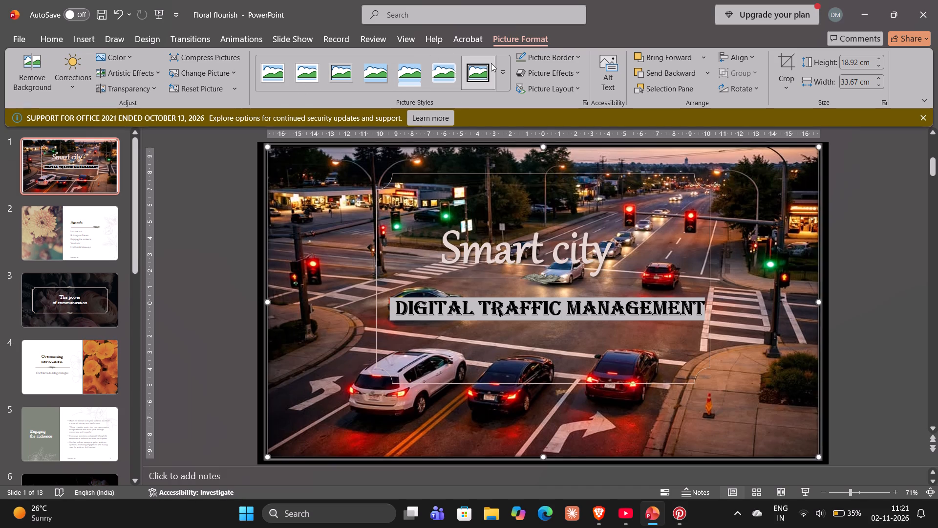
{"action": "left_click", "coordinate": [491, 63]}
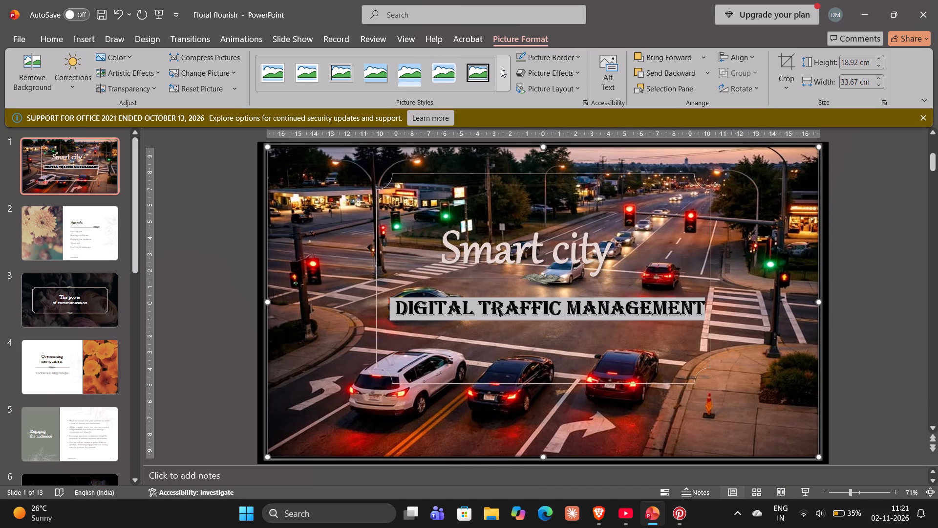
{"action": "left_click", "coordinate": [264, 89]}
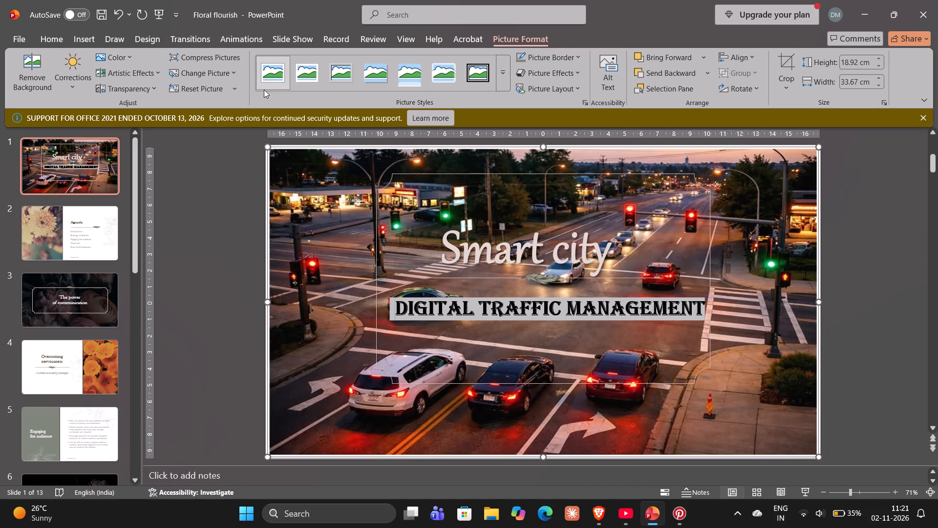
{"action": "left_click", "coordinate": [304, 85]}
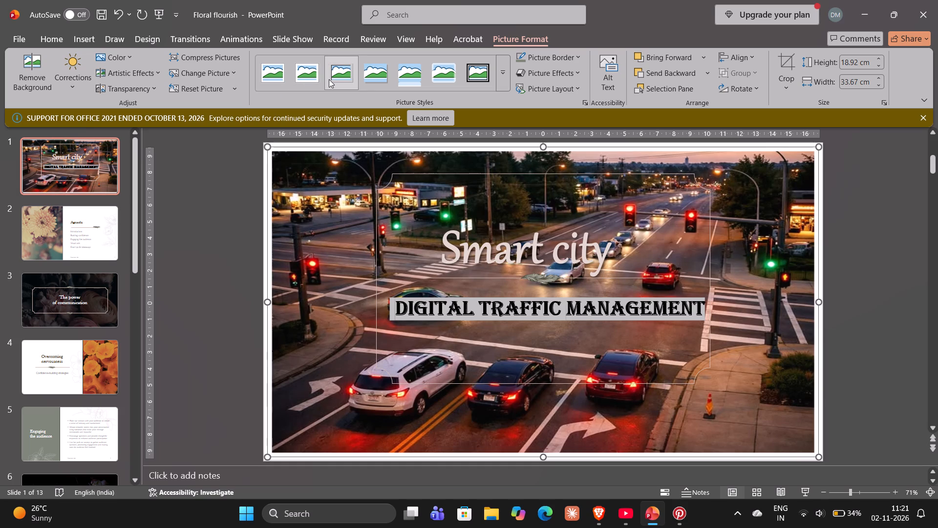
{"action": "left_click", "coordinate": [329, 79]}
Apply the fourth picture style preset, without a visible frame, to the traffic background picture.
{"action": "left_click", "coordinate": [372, 74]}
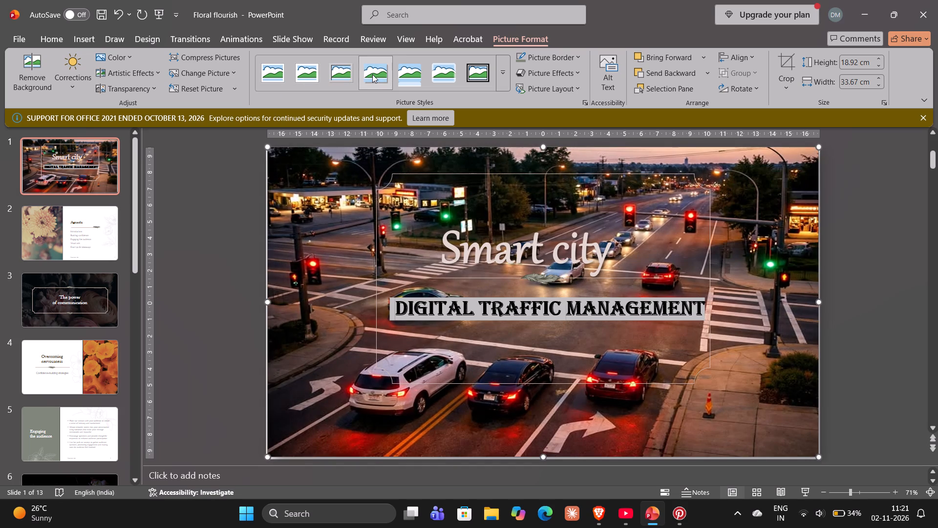
{"action": "left_click", "coordinate": [346, 279]}
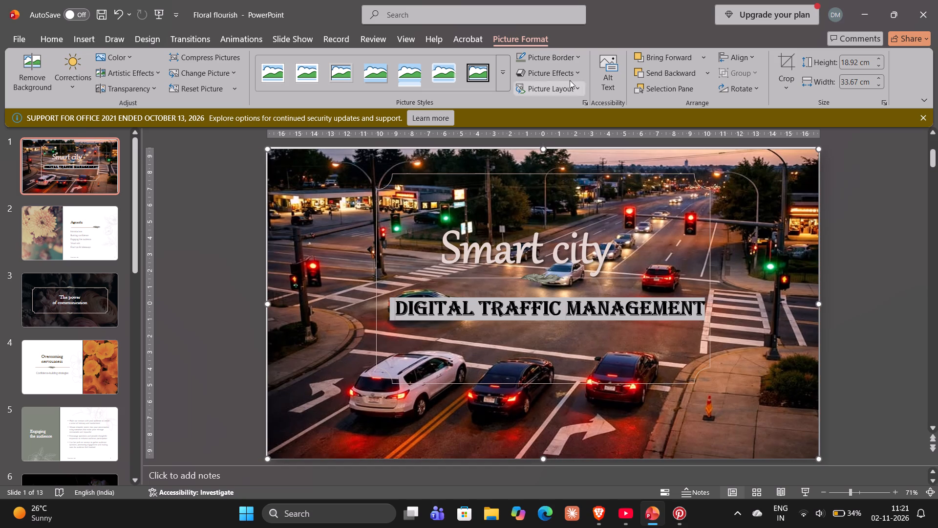
Open the Selection pane to examine the objects on the title slide.
{"action": "left_click", "coordinate": [666, 87]}
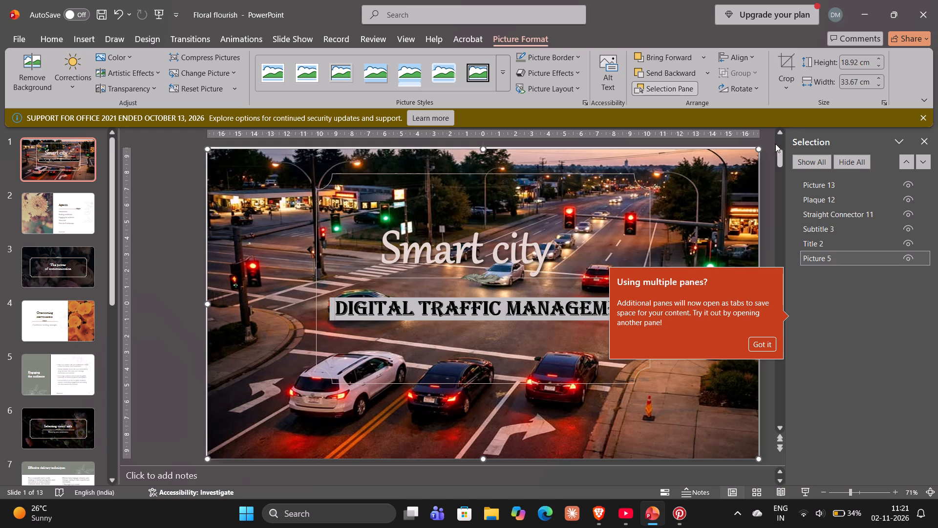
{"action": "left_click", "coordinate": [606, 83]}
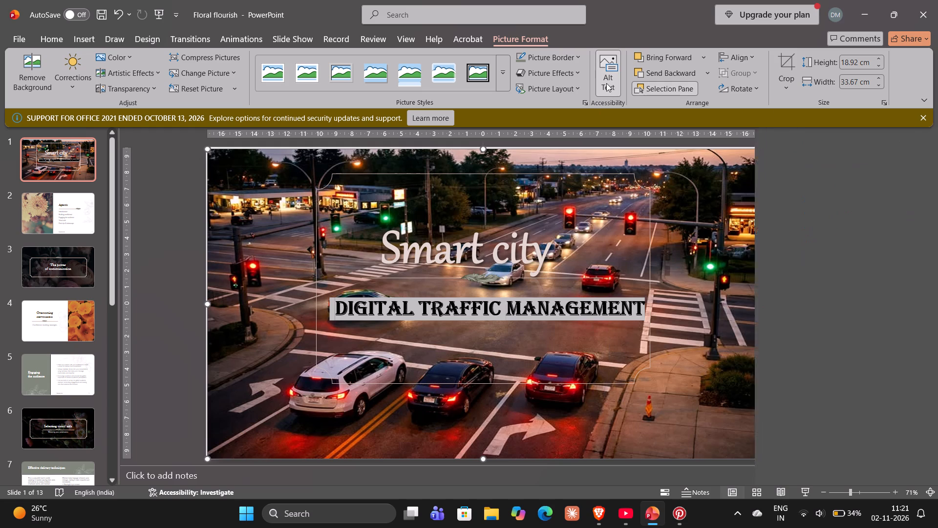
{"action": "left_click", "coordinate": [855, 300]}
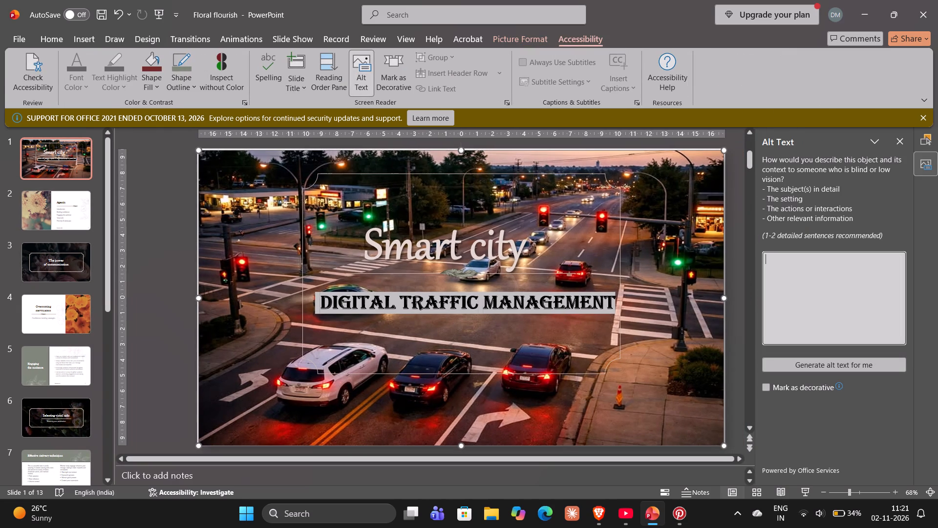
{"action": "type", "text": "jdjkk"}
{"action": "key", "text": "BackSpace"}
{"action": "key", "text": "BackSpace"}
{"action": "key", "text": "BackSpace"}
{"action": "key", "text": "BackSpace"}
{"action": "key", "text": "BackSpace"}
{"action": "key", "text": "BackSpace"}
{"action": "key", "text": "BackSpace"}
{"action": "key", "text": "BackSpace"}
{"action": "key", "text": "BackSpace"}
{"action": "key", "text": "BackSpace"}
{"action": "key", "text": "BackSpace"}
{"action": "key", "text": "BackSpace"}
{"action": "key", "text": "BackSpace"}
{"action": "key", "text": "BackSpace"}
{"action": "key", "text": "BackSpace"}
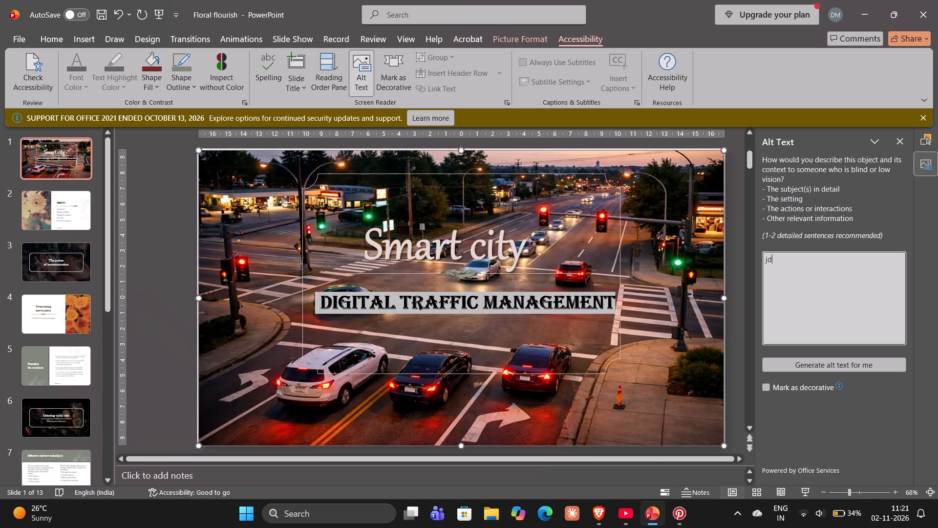
Apply the dark red glow variation, second in the first row, to the traffic background picture.
{"action": "left_click", "coordinate": [901, 139]}
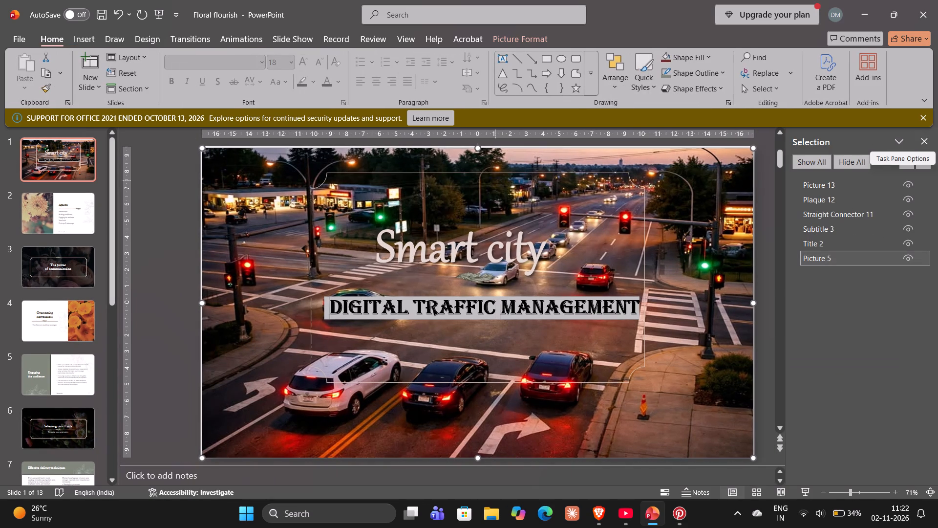
{"action": "double_click", "coordinate": [262, 199]}
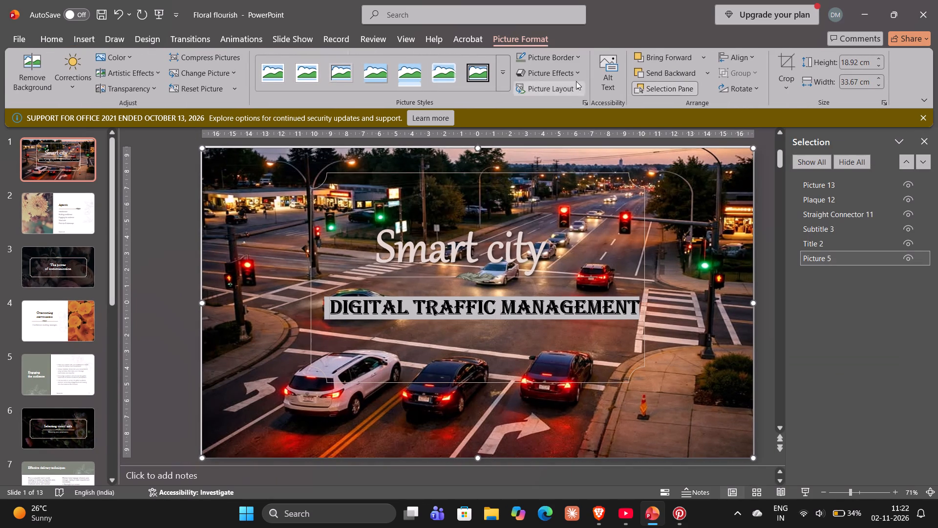
{"action": "left_click", "coordinate": [565, 75]}
{"action": "left_click", "coordinate": [560, 119]}
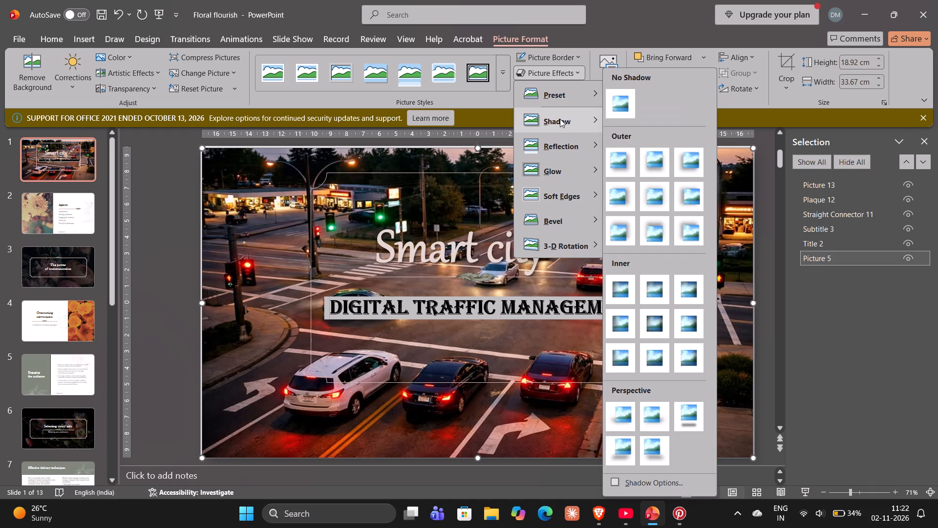
{"action": "left_click", "coordinate": [576, 164]}
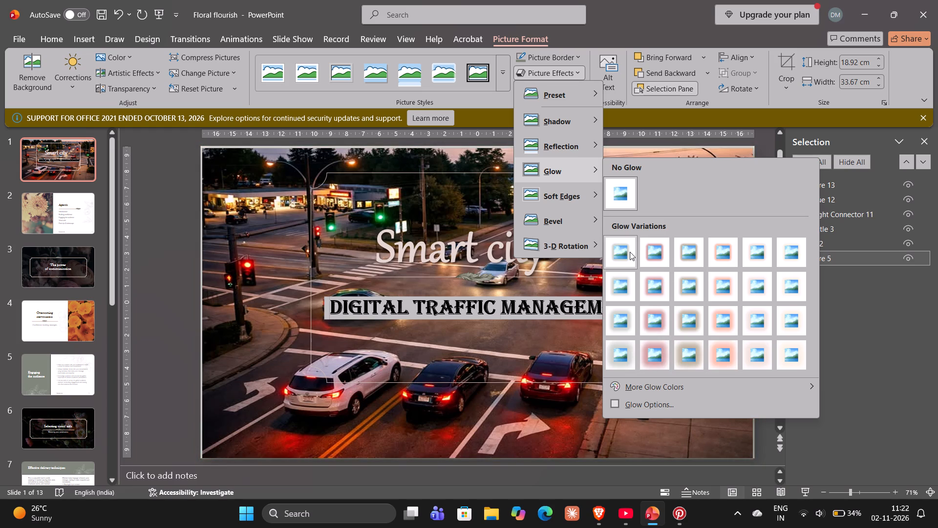
{"action": "left_click", "coordinate": [656, 242]}
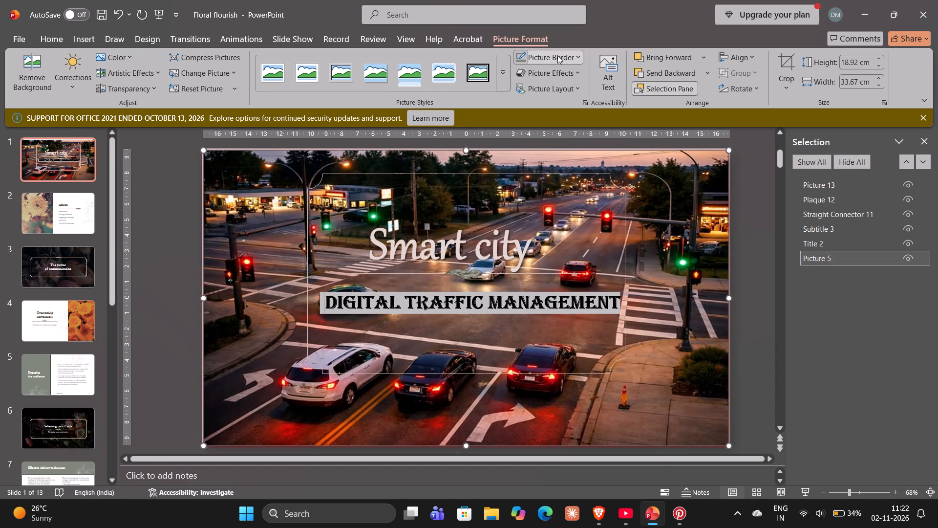
Sample the traffic picture's border colour from the road area with the Eyedropper and close the Selection pane.
{"action": "left_click", "coordinate": [565, 87]}
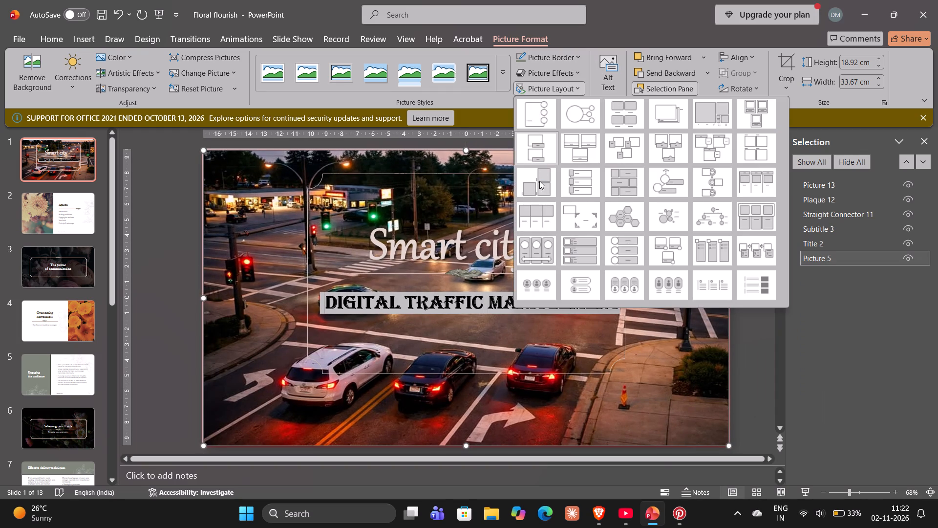
{"action": "left_click", "coordinate": [570, 56]}
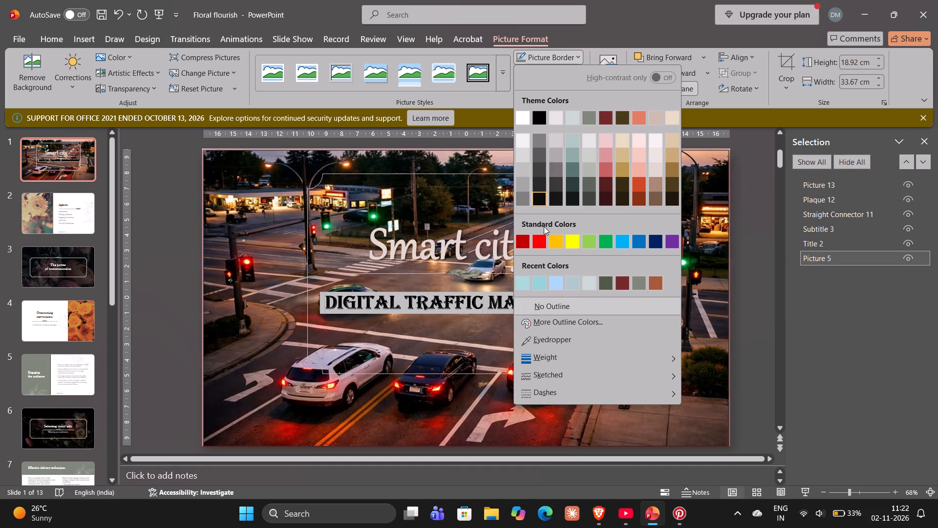
{"action": "left_click", "coordinate": [559, 338]}
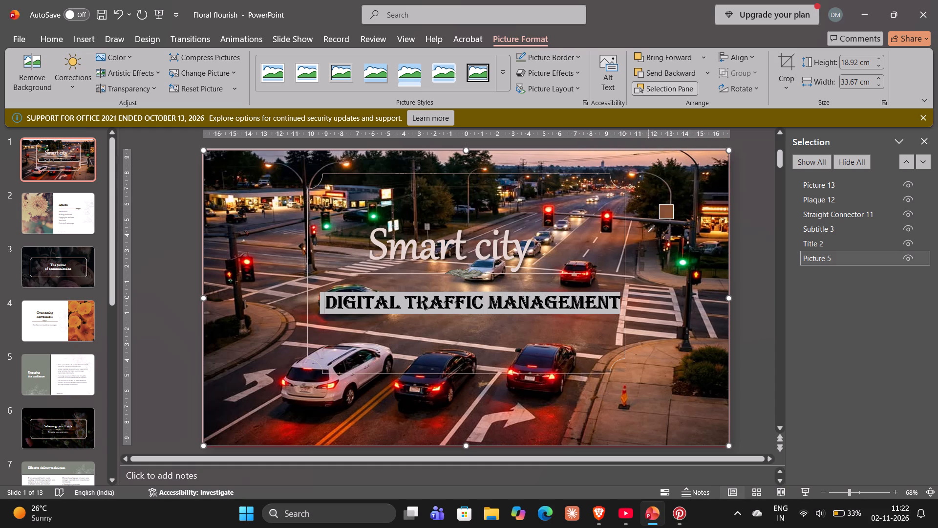
{"action": "left_click", "coordinate": [630, 251]}
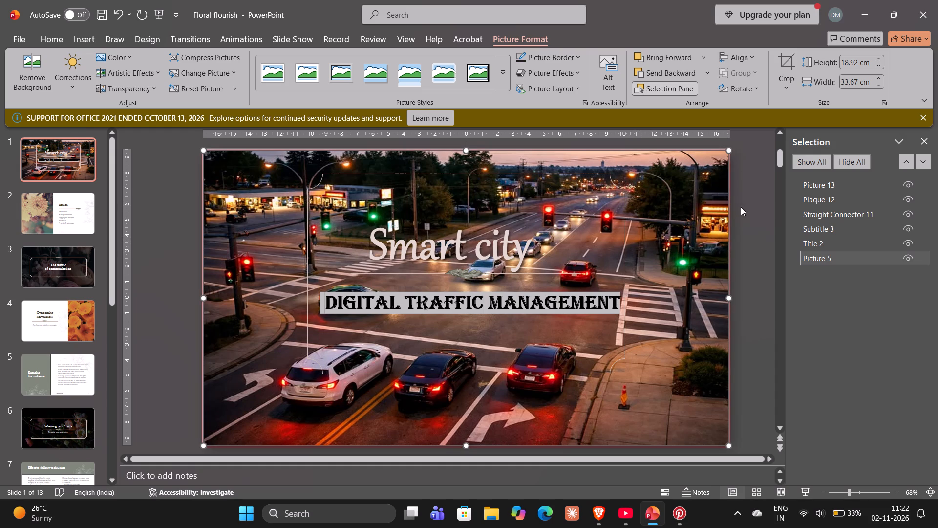
{"action": "left_click", "coordinate": [737, 196]}
{"action": "left_click", "coordinate": [924, 145]}
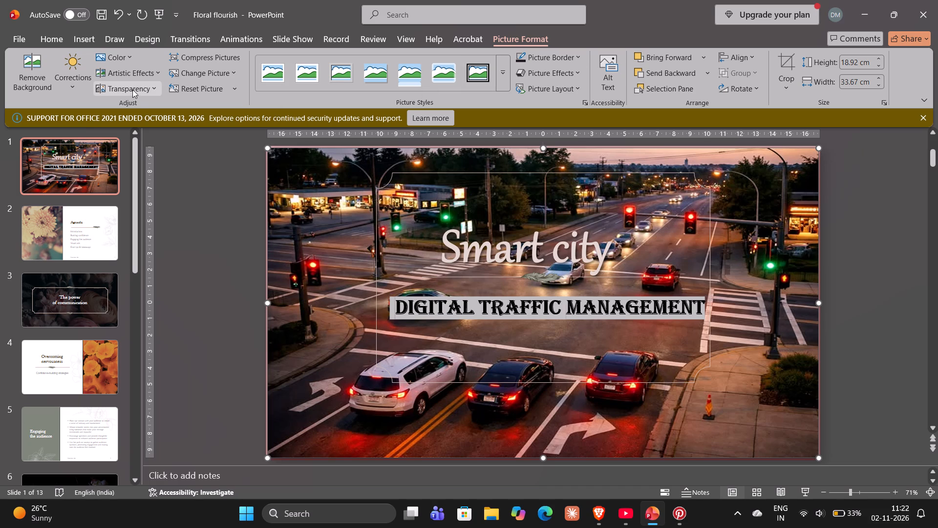
Correct the traffic background picture with Soften 25% and Brightness -20%, Contrast 0% (Normal).
{"action": "left_click", "coordinate": [72, 80]}
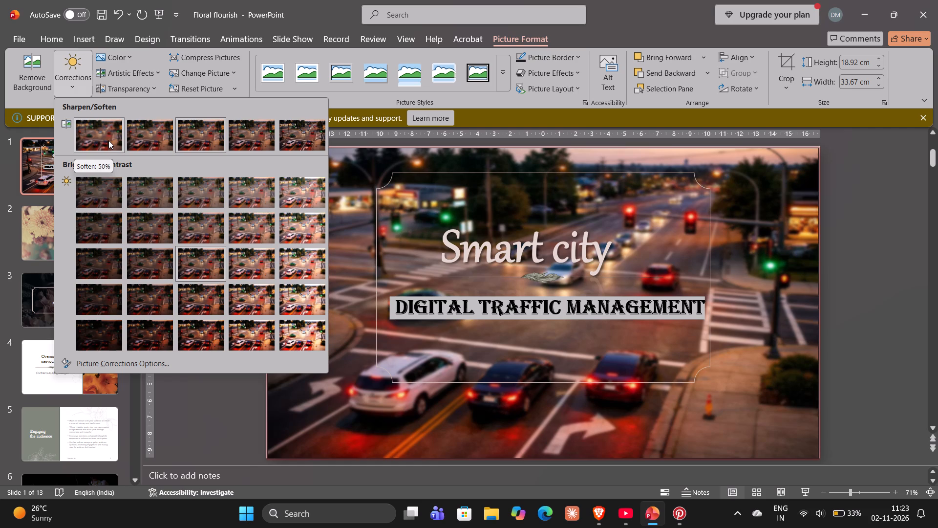
{"action": "left_click", "coordinate": [135, 140]}
{"action": "left_click", "coordinate": [78, 81]}
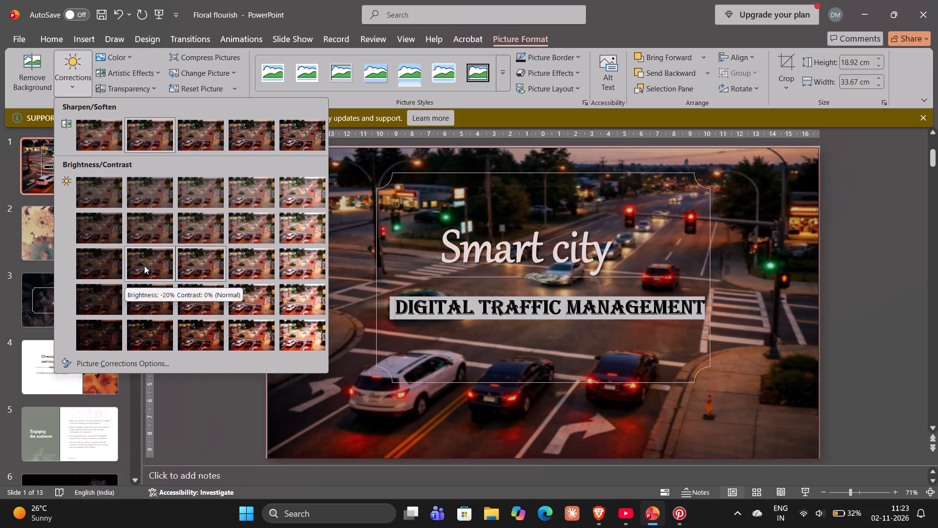
{"action": "left_click", "coordinate": [144, 265]}
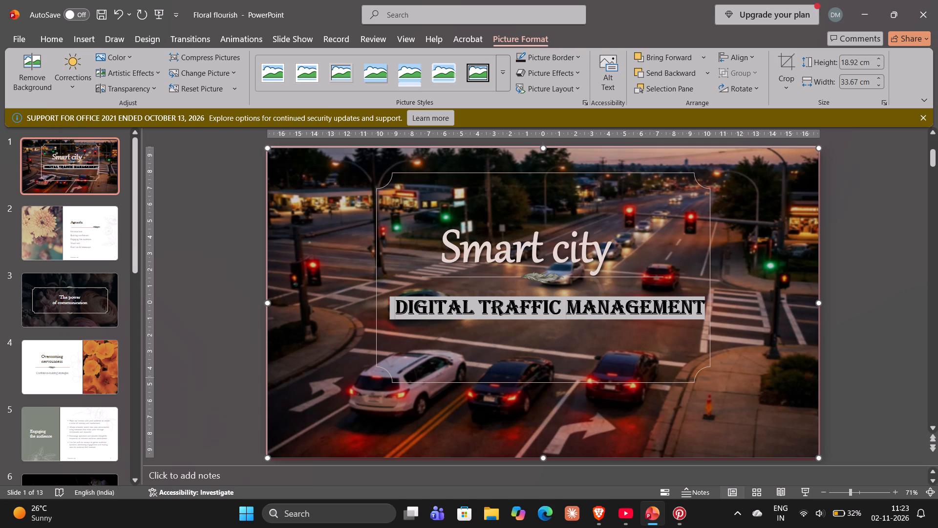
Remove the grey text highlight from the subtitle "Digital Traffic Management".
{"action": "left_click", "coordinate": [203, 377]}
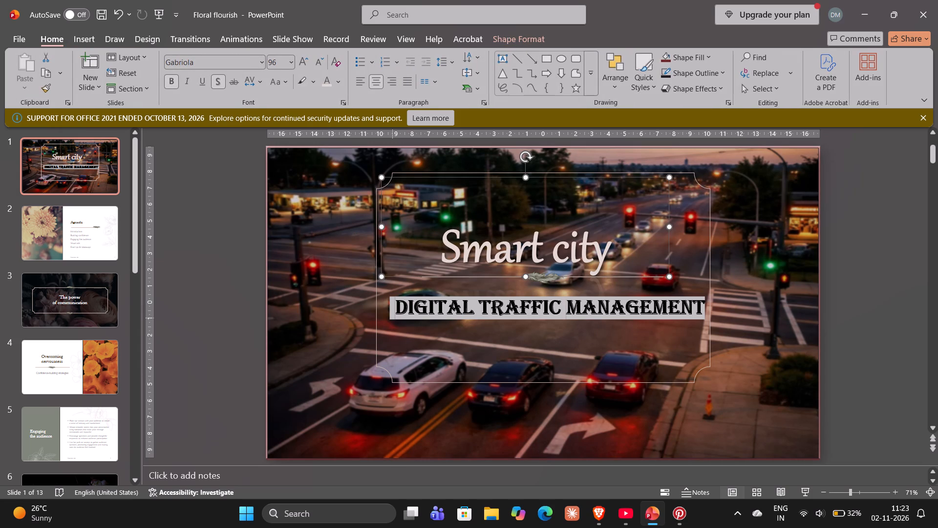
{"action": "left_click_drag", "start_coordinate": [392, 316], "coordinate": [669, 310]}
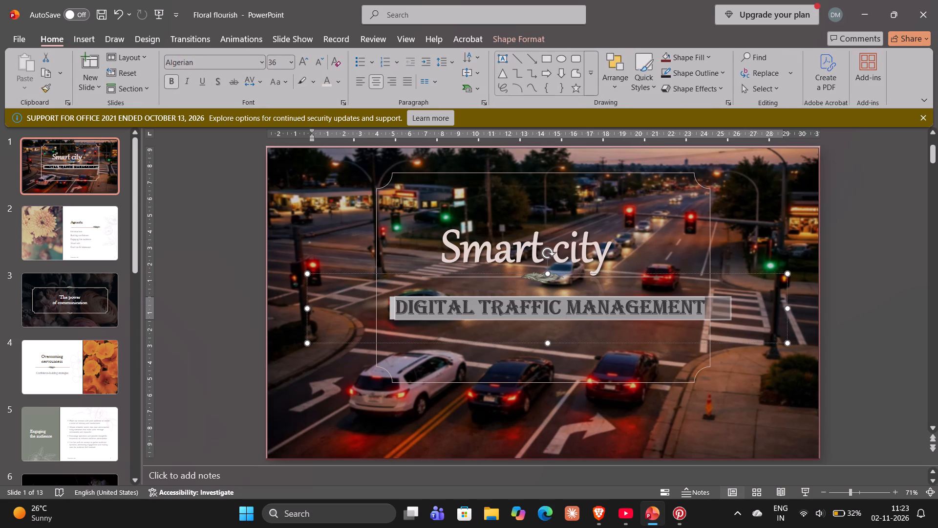
{"action": "left_click_drag", "start_coordinate": [669, 310], "coordinate": [679, 310]}
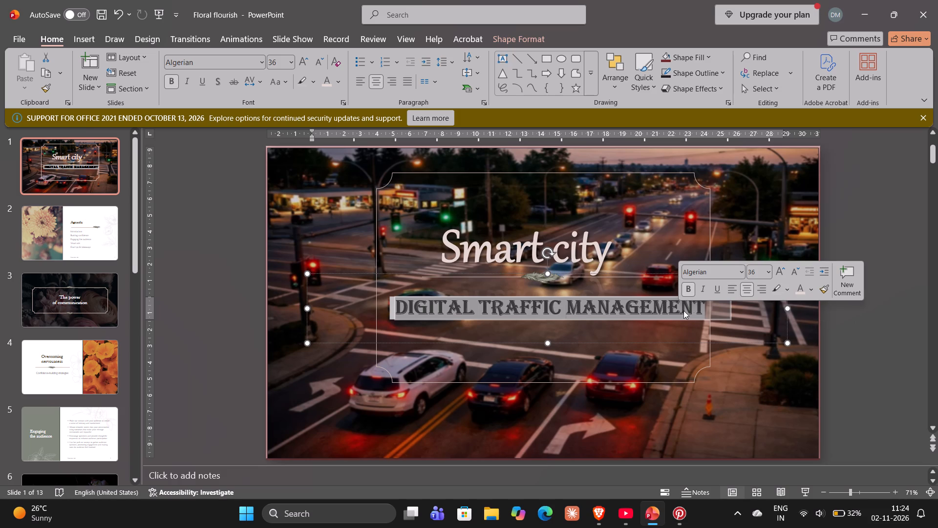
{"action": "left_click", "coordinate": [778, 292]}
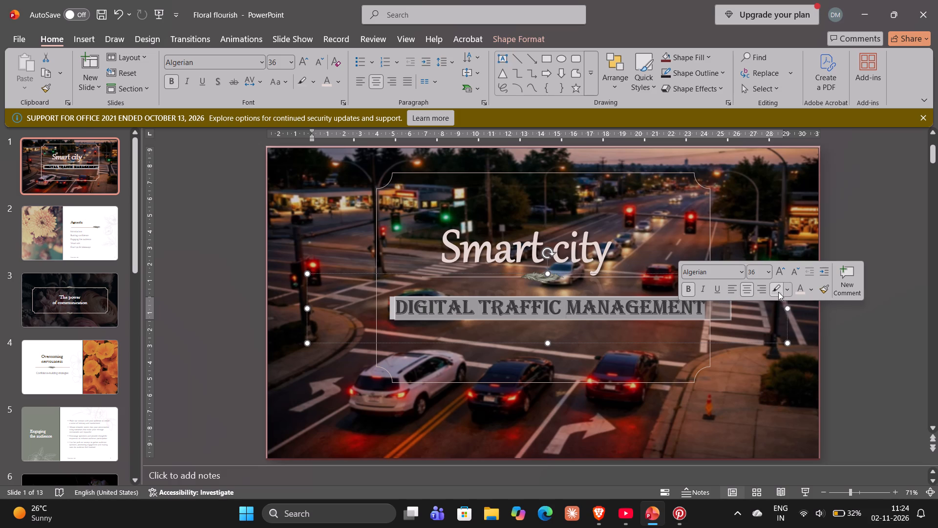
{"action": "left_click", "coordinate": [778, 292]}
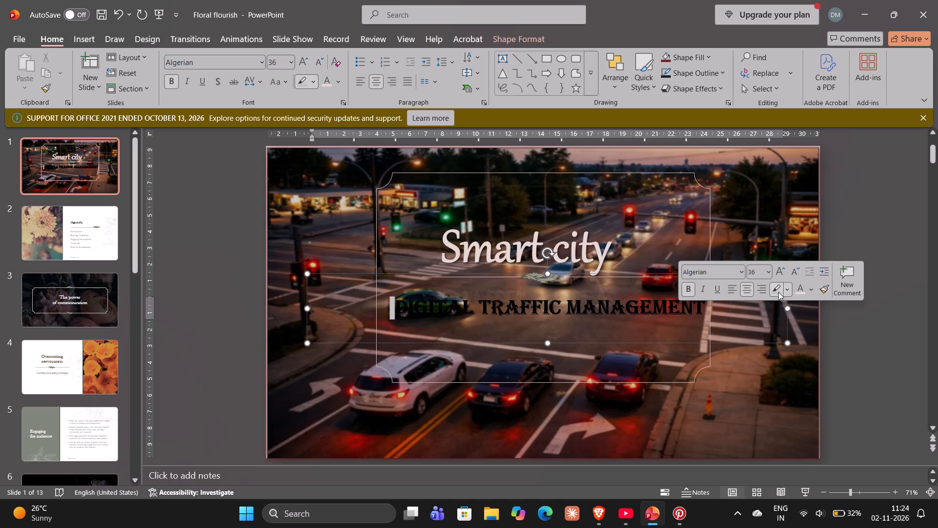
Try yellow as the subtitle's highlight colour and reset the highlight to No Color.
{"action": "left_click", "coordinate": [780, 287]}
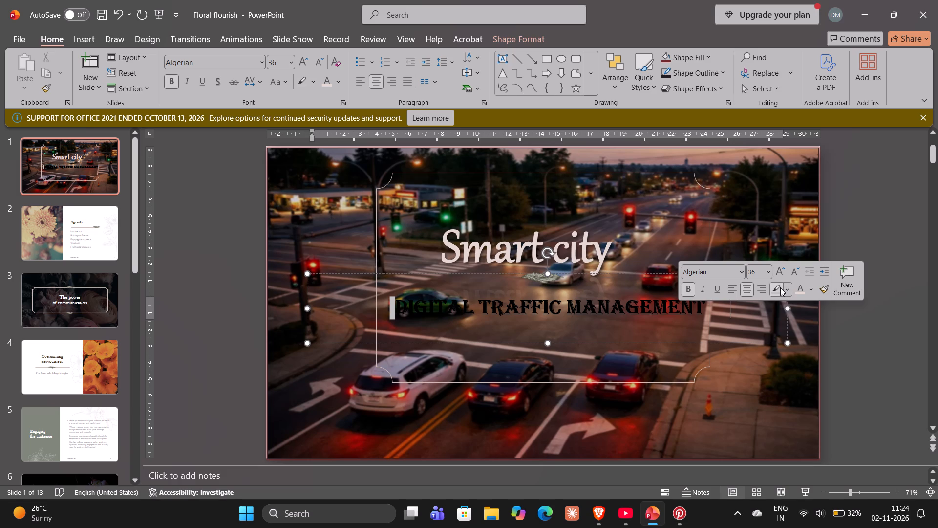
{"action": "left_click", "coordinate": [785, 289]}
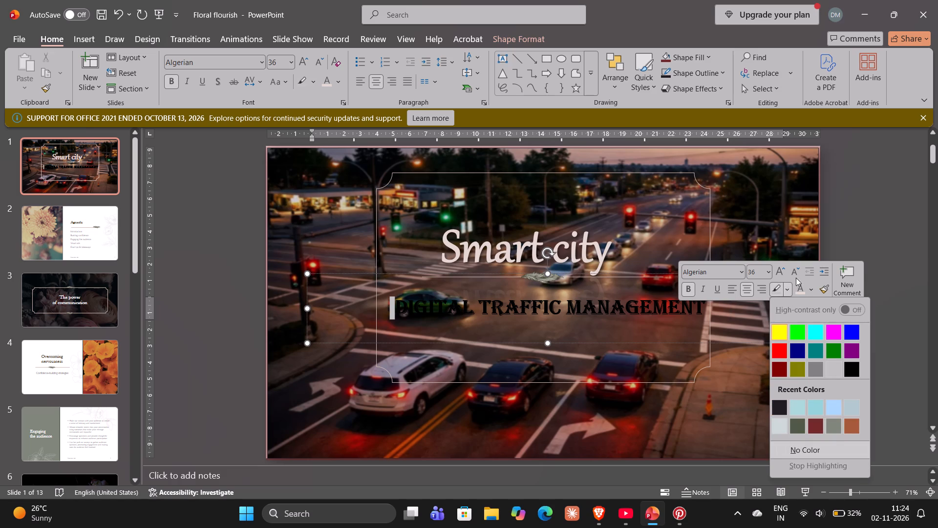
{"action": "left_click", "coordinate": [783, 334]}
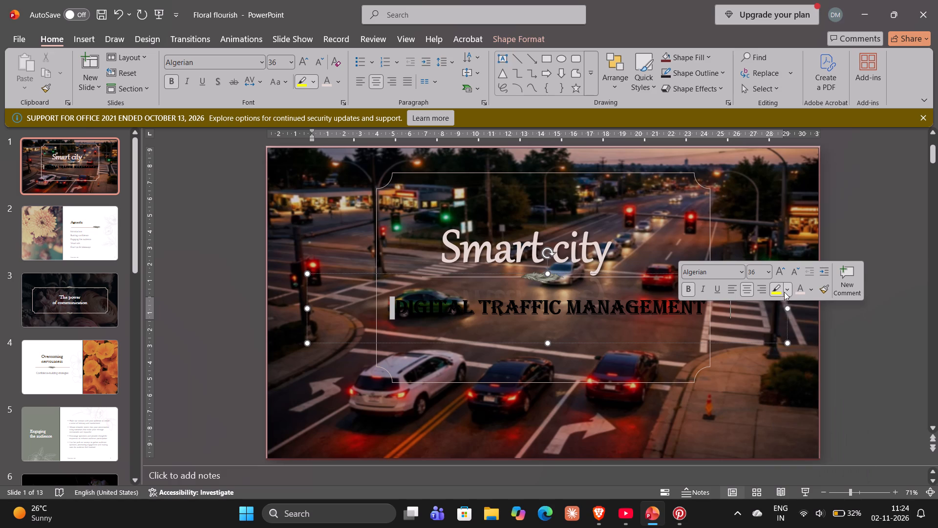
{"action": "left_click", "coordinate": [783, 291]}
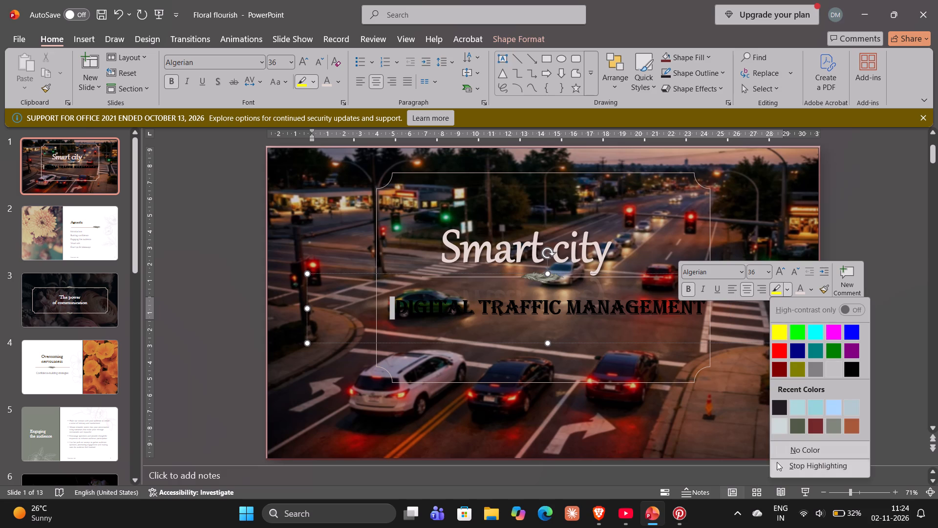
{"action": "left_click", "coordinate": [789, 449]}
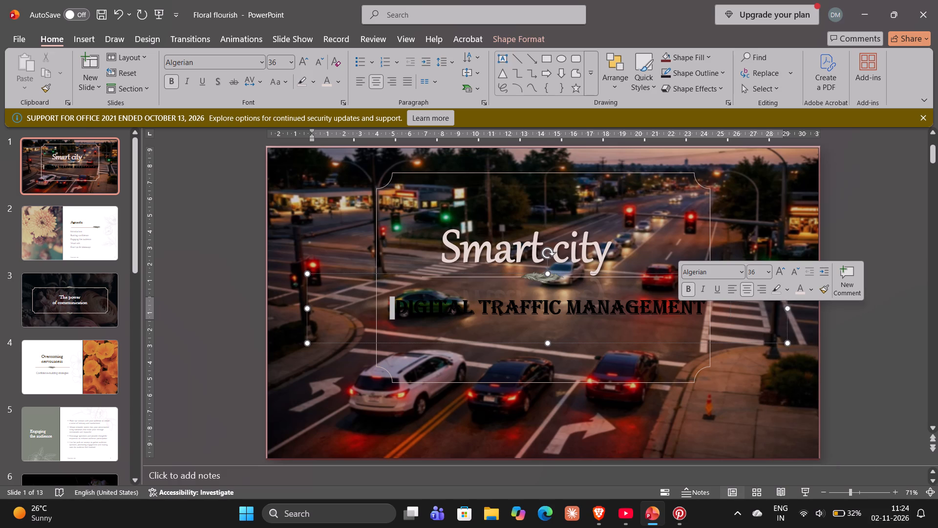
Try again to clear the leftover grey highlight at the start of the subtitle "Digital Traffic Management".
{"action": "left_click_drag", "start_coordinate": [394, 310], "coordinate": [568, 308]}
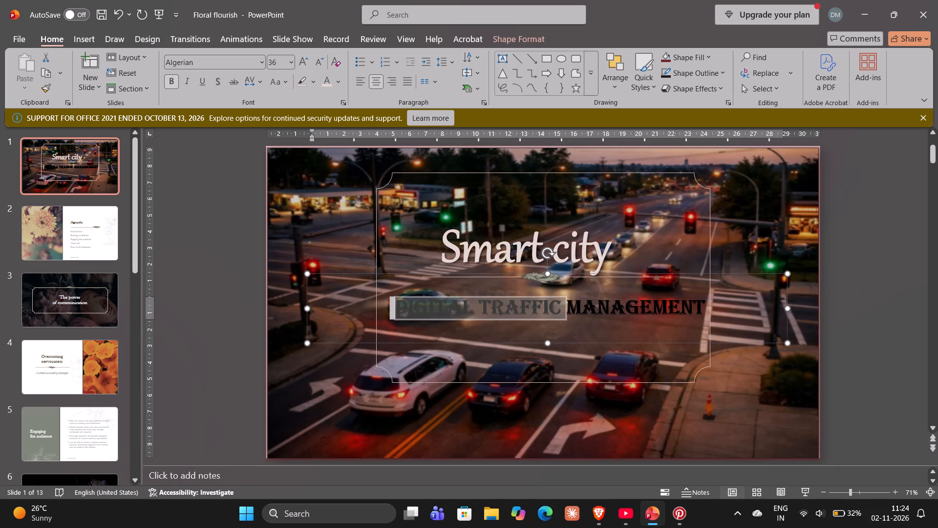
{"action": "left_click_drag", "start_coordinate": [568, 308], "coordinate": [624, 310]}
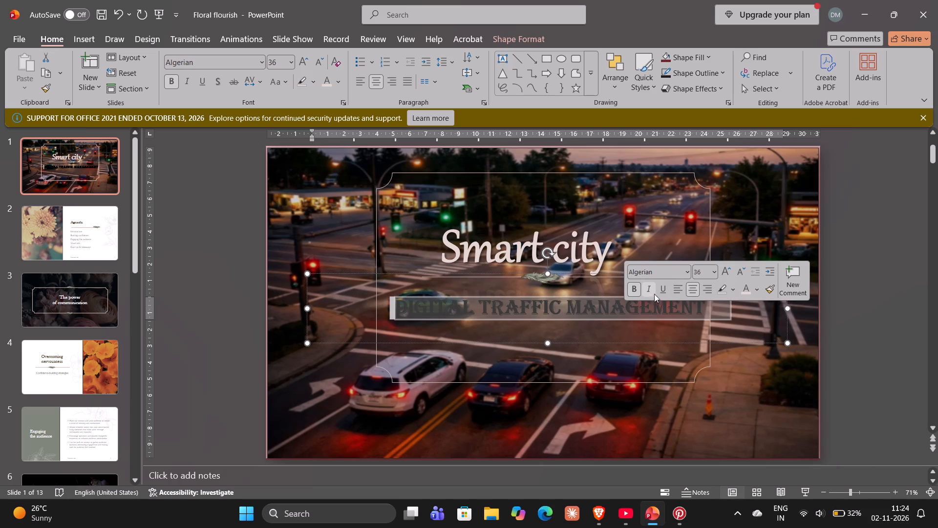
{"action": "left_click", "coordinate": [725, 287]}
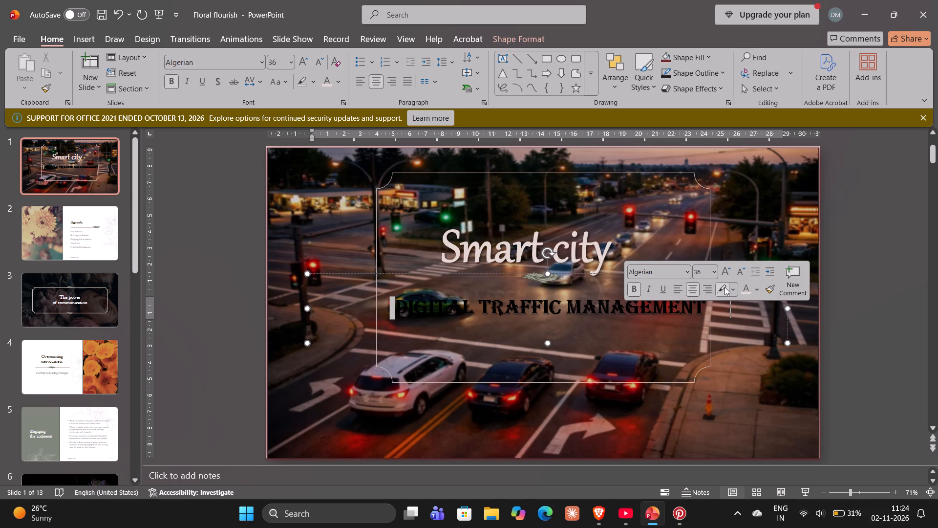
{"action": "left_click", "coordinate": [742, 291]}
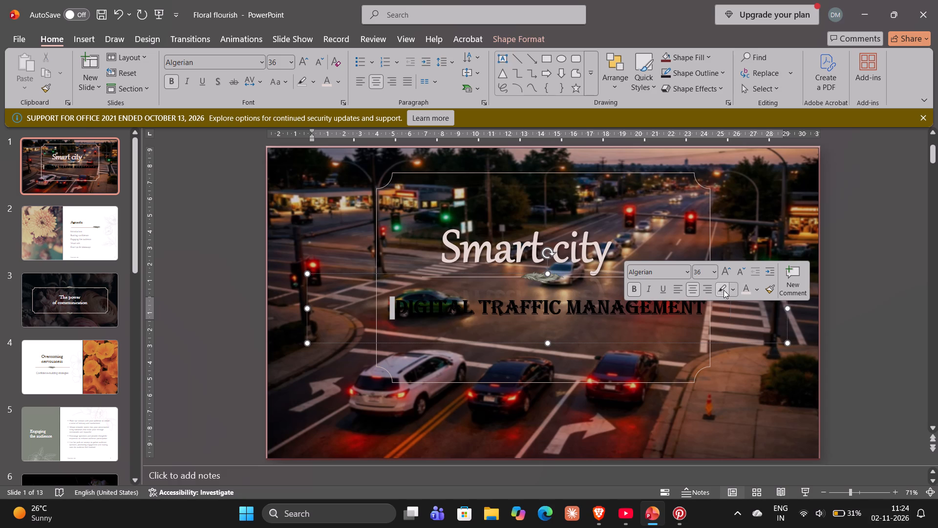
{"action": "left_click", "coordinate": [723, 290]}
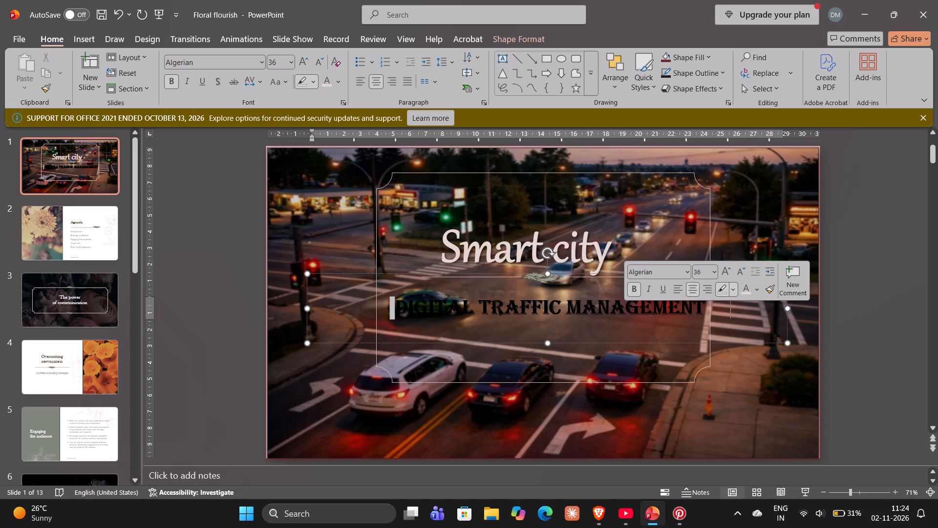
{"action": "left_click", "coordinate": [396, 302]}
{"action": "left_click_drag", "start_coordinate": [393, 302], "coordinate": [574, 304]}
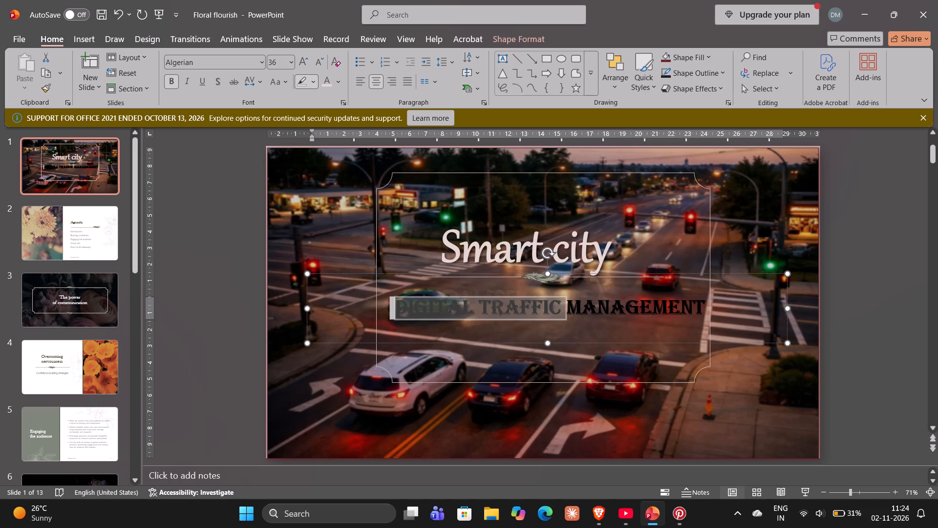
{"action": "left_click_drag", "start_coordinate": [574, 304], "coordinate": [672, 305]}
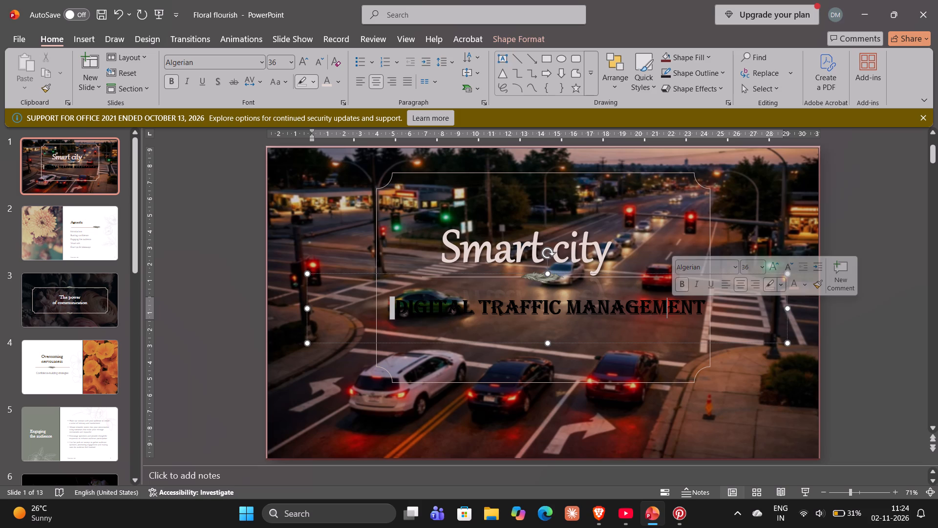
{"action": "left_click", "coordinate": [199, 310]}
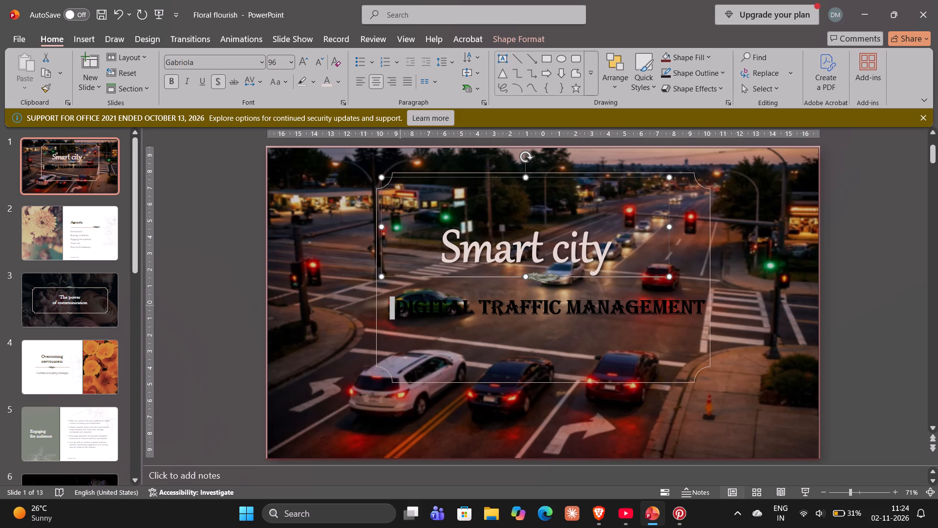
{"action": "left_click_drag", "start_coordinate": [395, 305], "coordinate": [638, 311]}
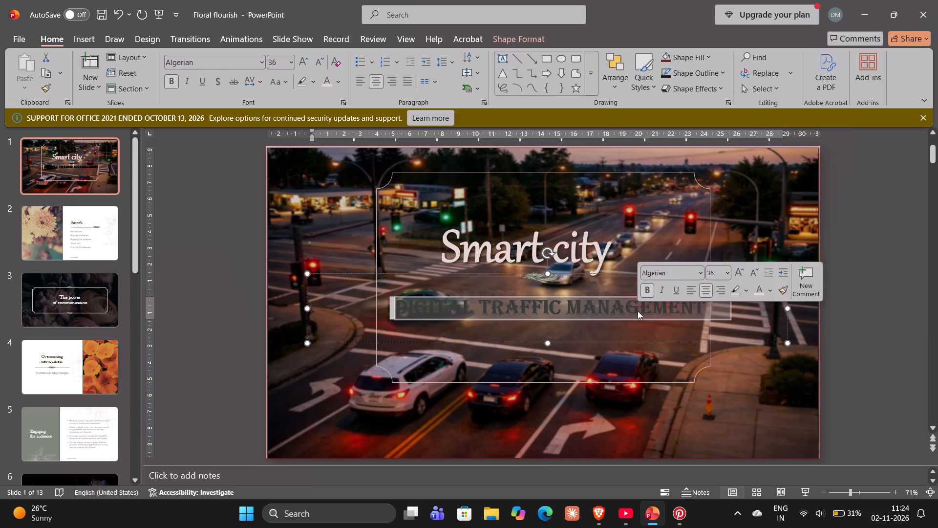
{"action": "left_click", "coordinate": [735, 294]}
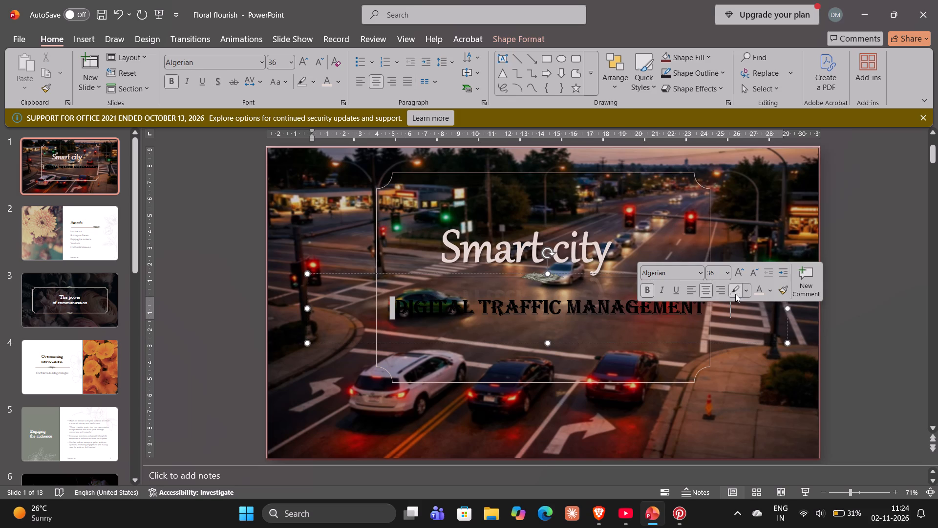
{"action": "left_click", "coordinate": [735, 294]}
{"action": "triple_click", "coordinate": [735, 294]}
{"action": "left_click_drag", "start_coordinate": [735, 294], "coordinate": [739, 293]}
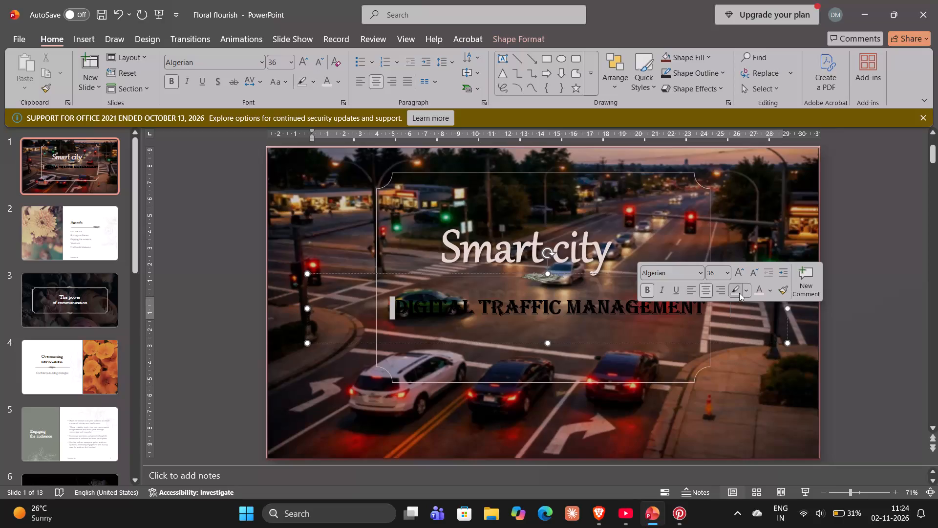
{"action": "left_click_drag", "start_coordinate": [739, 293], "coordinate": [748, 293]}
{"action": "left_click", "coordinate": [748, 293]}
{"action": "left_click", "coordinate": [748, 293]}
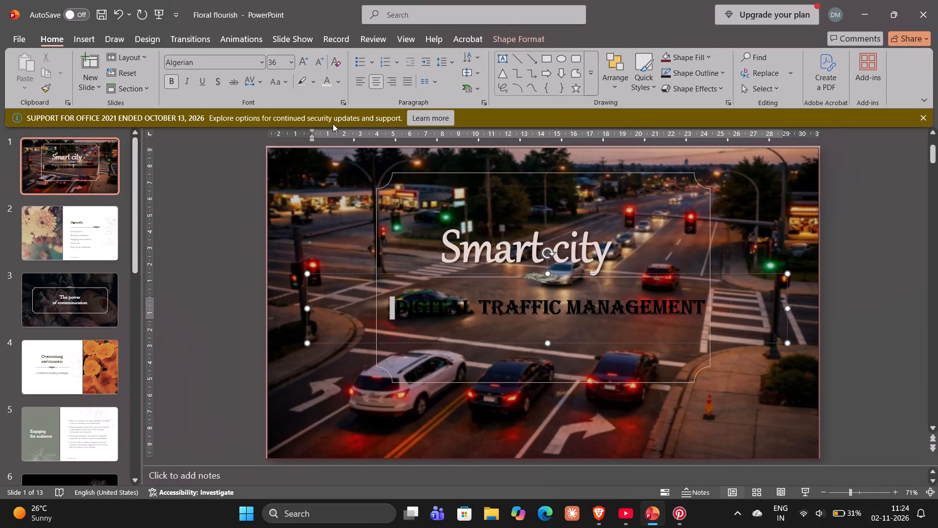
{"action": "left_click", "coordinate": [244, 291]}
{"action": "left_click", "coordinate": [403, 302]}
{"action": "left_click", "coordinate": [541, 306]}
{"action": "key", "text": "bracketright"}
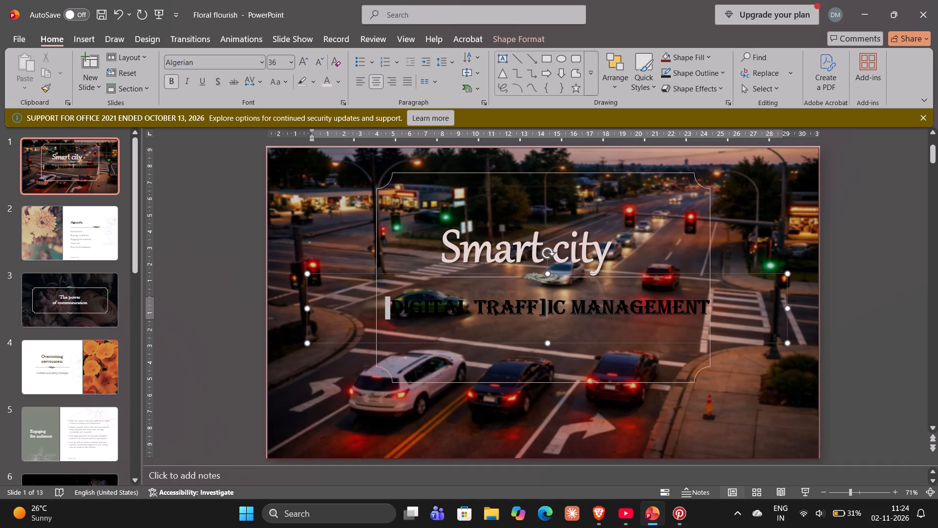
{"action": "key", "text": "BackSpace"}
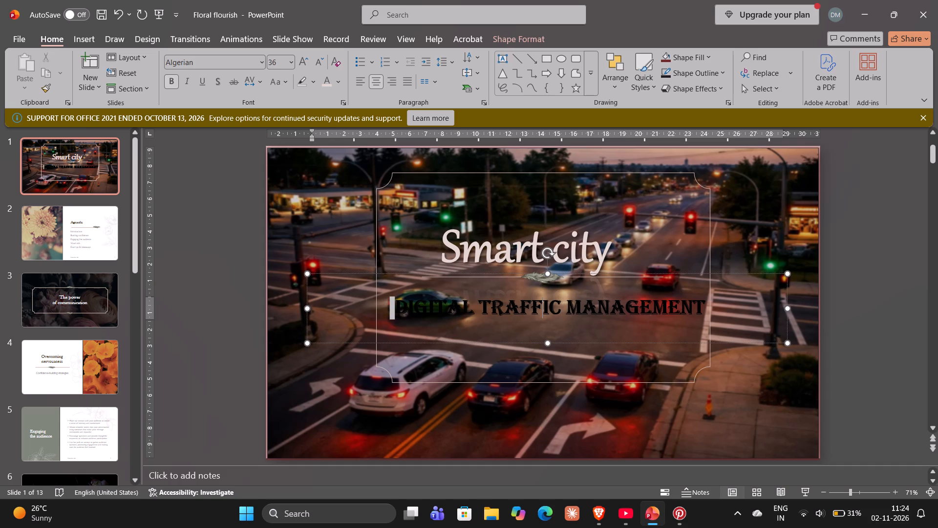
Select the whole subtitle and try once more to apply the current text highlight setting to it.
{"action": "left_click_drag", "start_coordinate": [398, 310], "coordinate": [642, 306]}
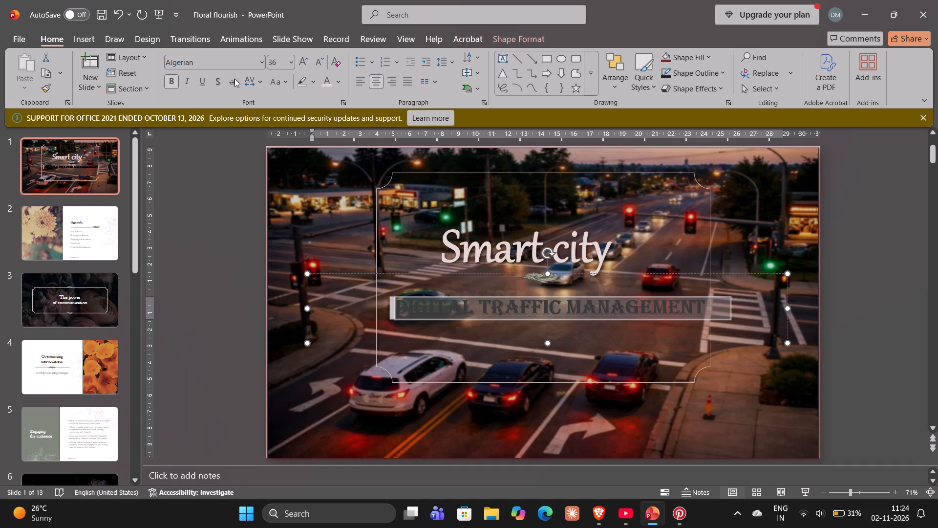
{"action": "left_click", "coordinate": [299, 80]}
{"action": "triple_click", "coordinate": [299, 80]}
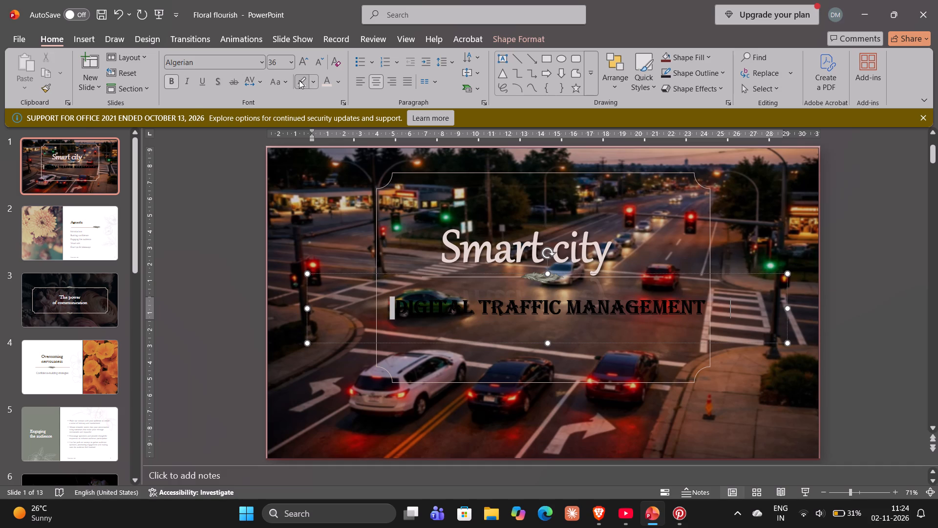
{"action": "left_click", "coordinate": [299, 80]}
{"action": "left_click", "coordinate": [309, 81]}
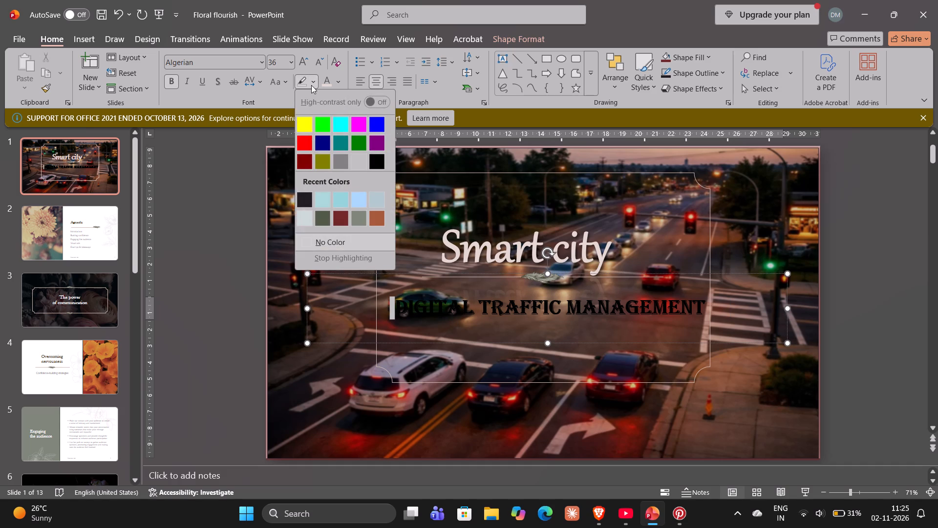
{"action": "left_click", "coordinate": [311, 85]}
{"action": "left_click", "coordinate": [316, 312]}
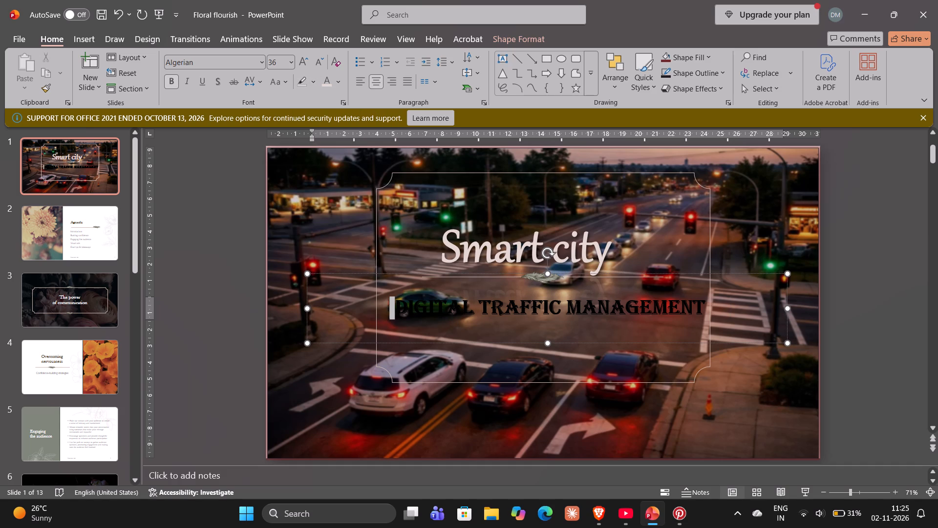
Undo the recent subtitle highlight edits and the traffic picture's brightness correction, restoring the full grey highlight.
{"action": "key", "text": "ctrl+z"}
{"action": "key", "text": "ctrl+z"}
{"action": "key", "text": "ctrl+z"}
{"action": "key", "text": "ctrl+z"}
{"action": "key", "text": "ctrl+z"}
{"action": "key", "text": "ctrl+z"}
{"action": "key", "text": "ctrl+z"}
{"action": "key", "text": "ctrl+z"}
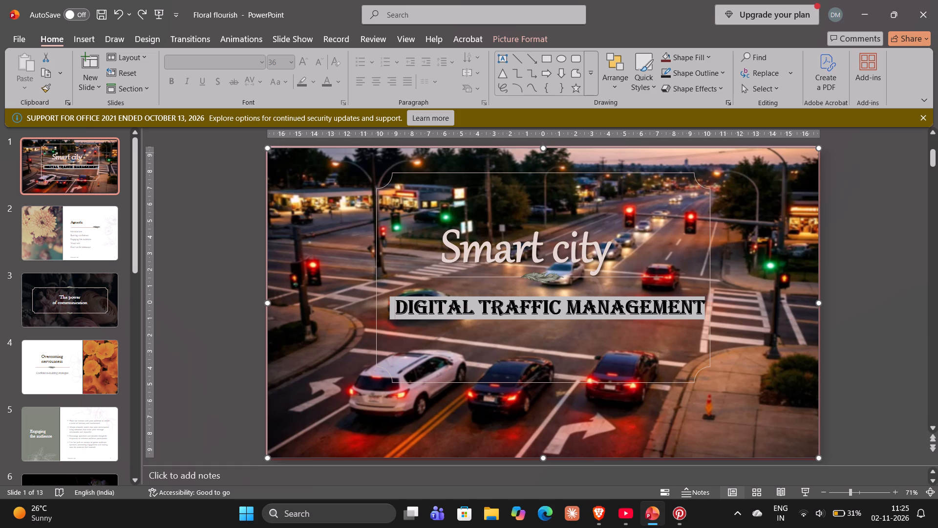
Darken the traffic background picture with a Brightness -20% correction preset.
{"action": "left_click", "coordinate": [317, 248]}
{"action": "double_click", "coordinate": [317, 248]}
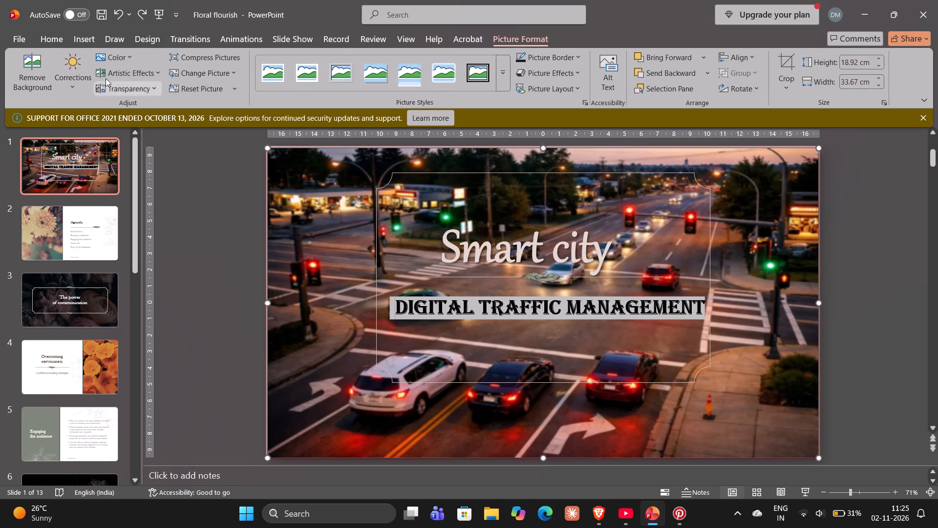
{"action": "left_click", "coordinate": [69, 67]}
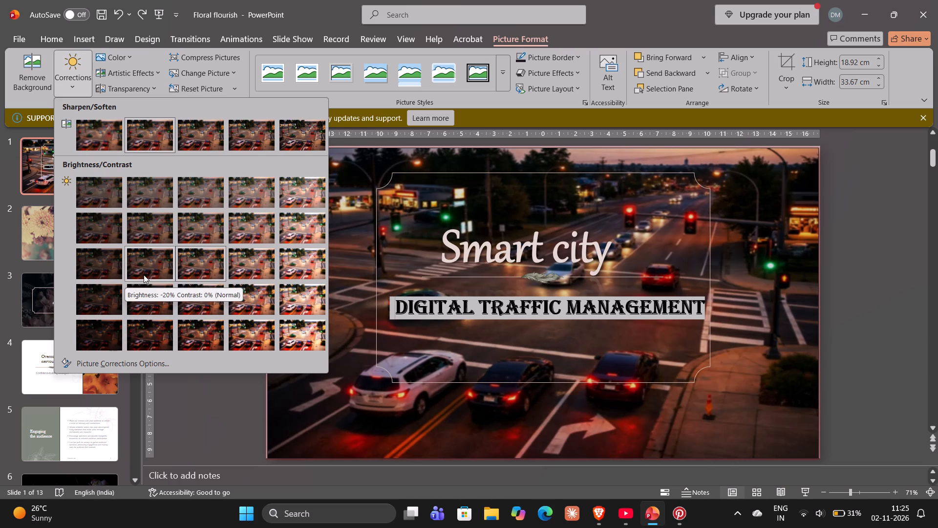
{"action": "left_click", "coordinate": [145, 289]}
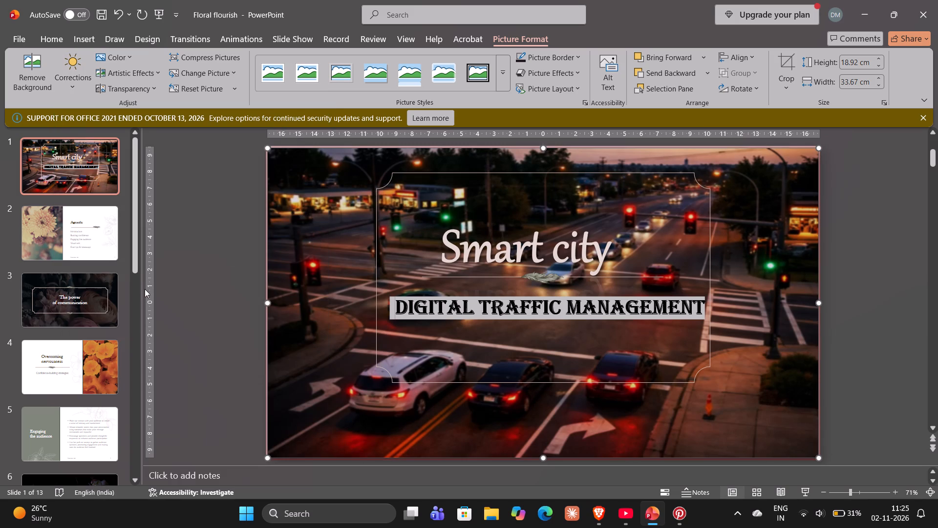
{"action": "left_click", "coordinate": [886, 291]}
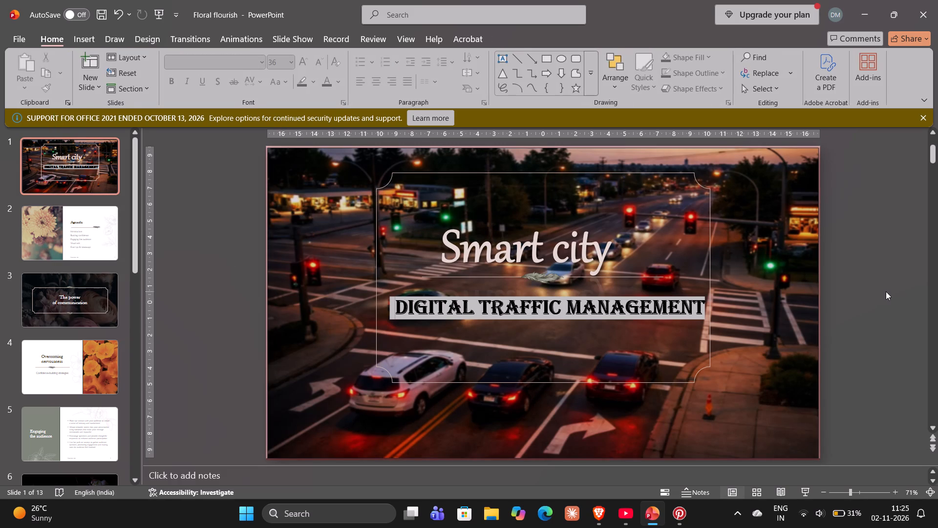
Shift the decorative frame around the title slightly to the right and down on the slide.
{"action": "left_click", "coordinate": [709, 271]}
{"action": "left_click", "coordinate": [709, 271]}
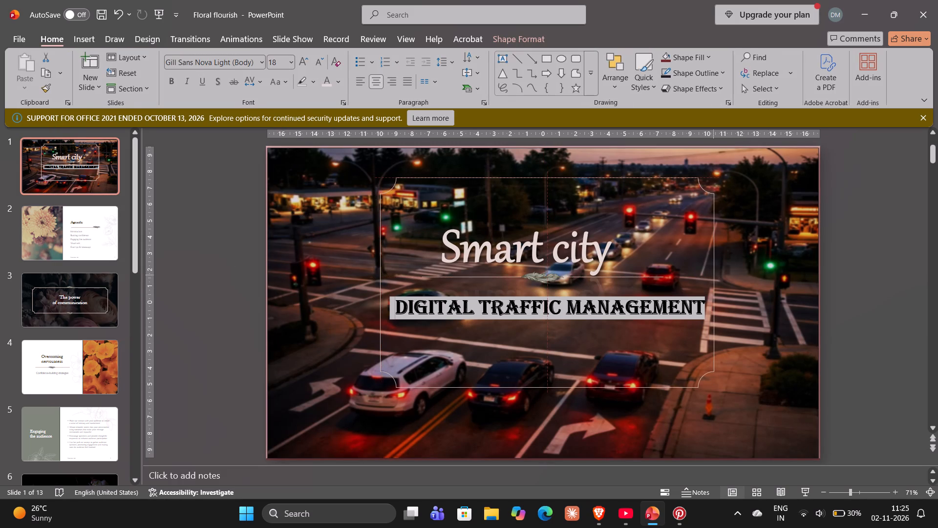
{"action": "left_click", "coordinate": [892, 266]}
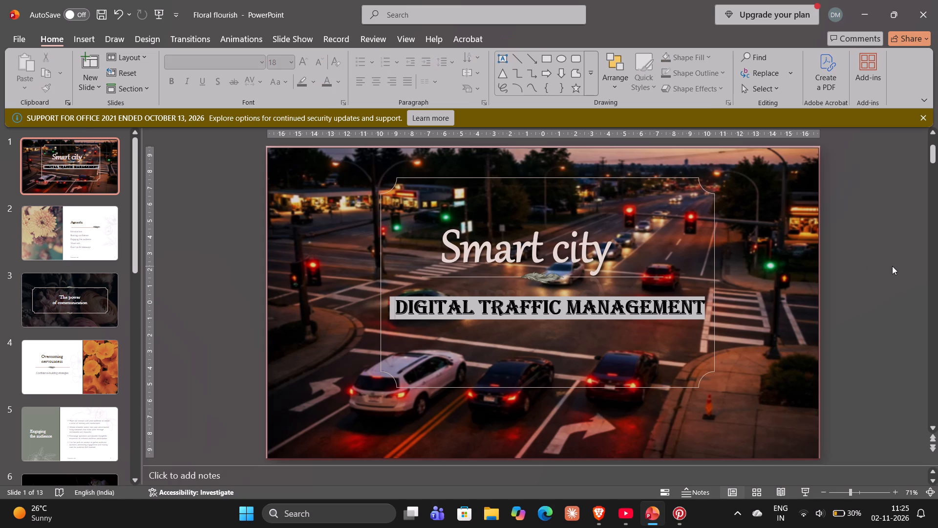
Set the traffic background picture to No Outline.
{"action": "left_click", "coordinate": [286, 259]}
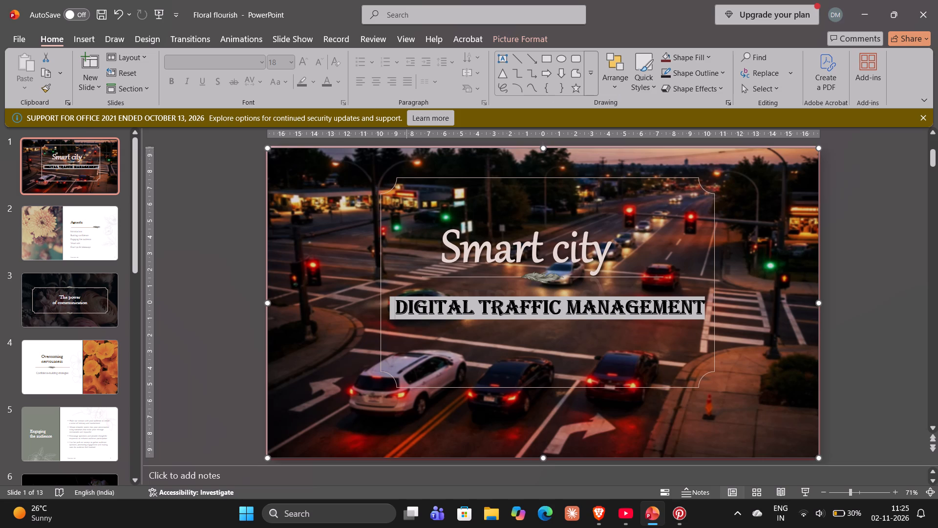
{"action": "left_click", "coordinate": [339, 189]}
{"action": "left_click", "coordinate": [697, 73]}
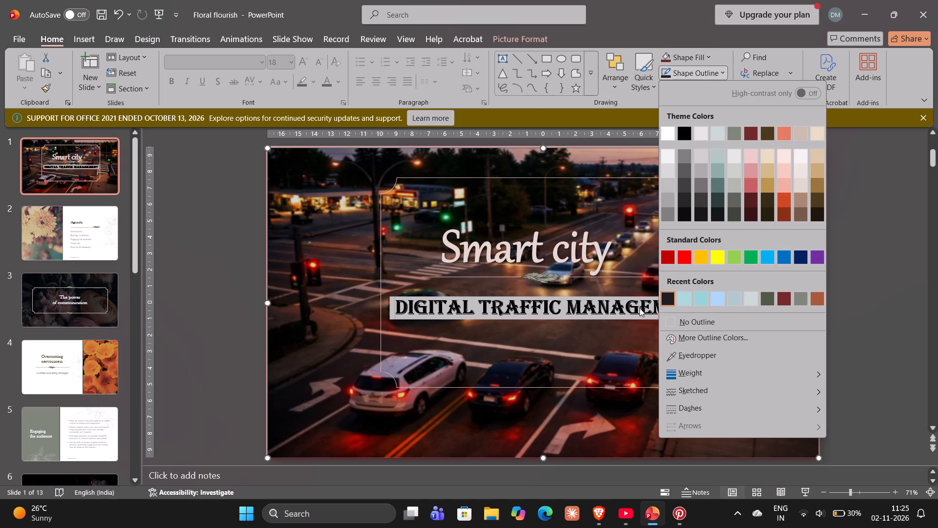
{"action": "left_click", "coordinate": [696, 322]}
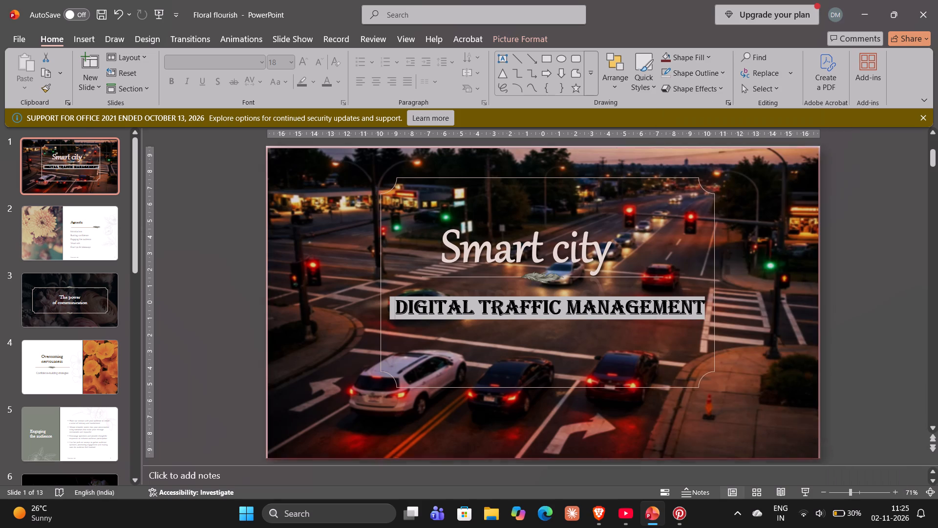
Enlarge the traffic picture from its left edge and top-left corner so it extends slightly past the slide edges.
{"action": "left_click", "coordinate": [267, 305]}
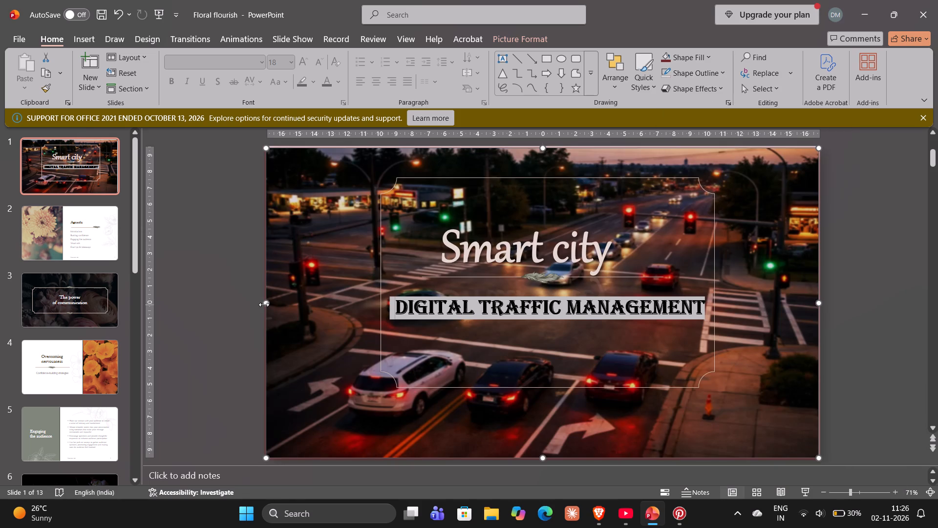
{"action": "left_click_drag", "start_coordinate": [267, 149], "coordinate": [267, 149]}
{"action": "left_click_drag", "start_coordinate": [267, 149], "coordinate": [281, 159]}
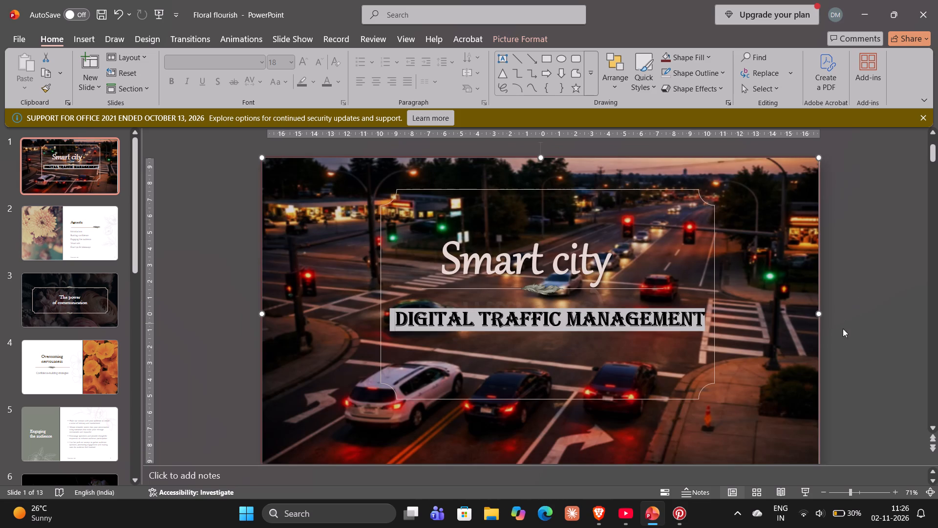
{"action": "left_click", "coordinate": [879, 350]}
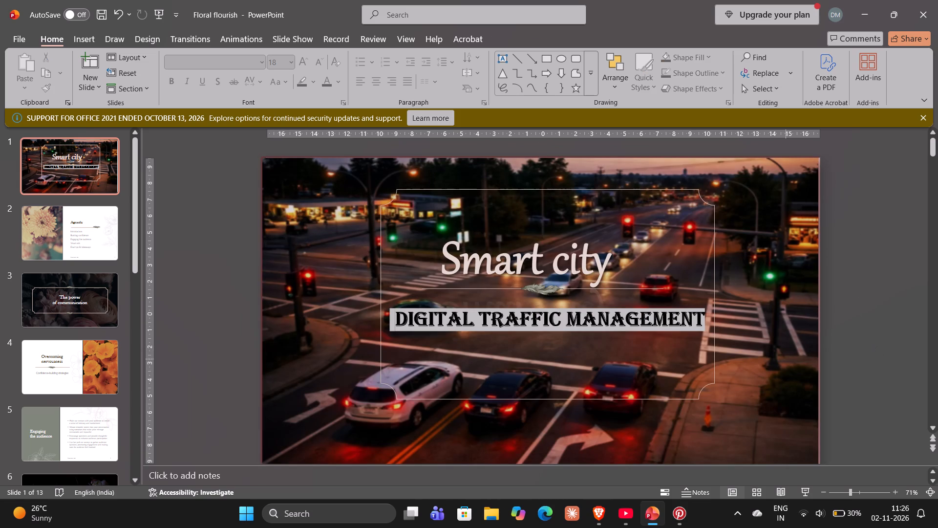
Nudge the traffic background picture slightly up and to the right to align it with the title slide's edges.
{"action": "left_click_drag", "start_coordinate": [785, 357], "coordinate": [788, 351]}
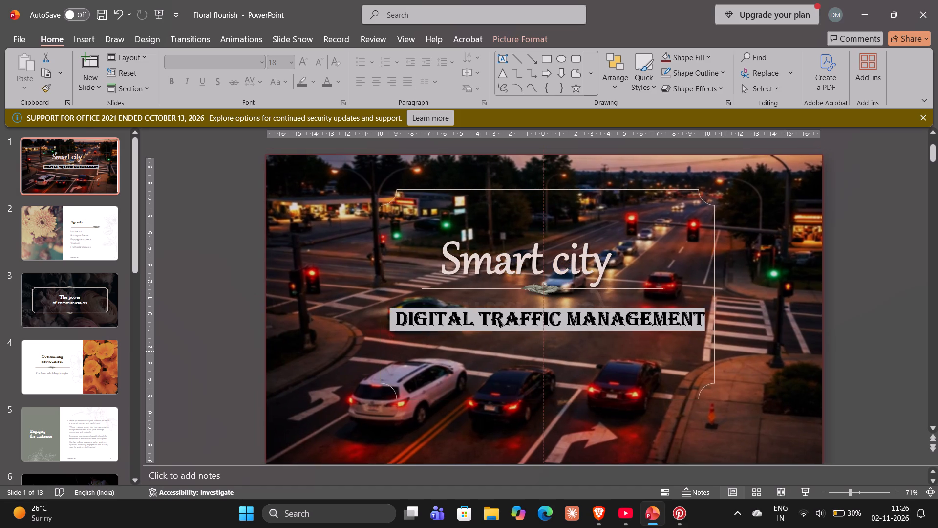
{"action": "left_click_drag", "start_coordinate": [788, 351], "coordinate": [788, 352]}
{"action": "left_click", "coordinate": [895, 327]}
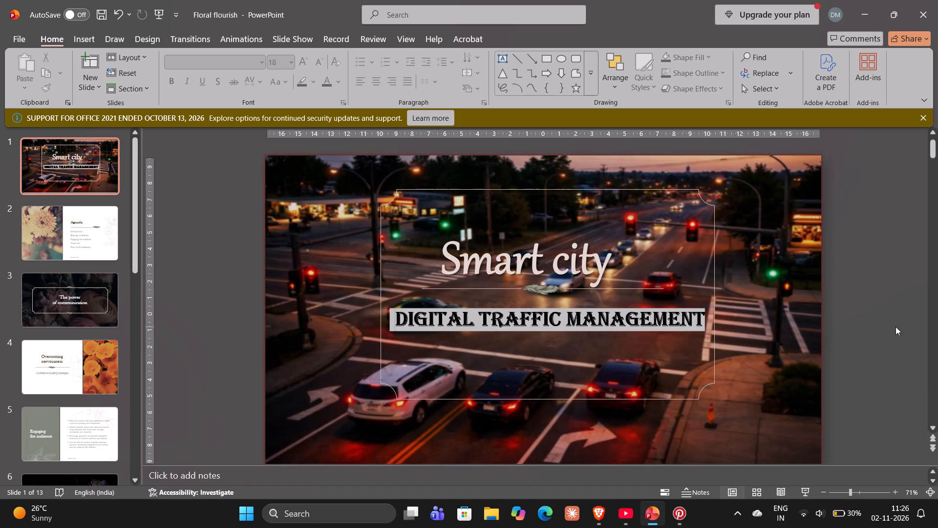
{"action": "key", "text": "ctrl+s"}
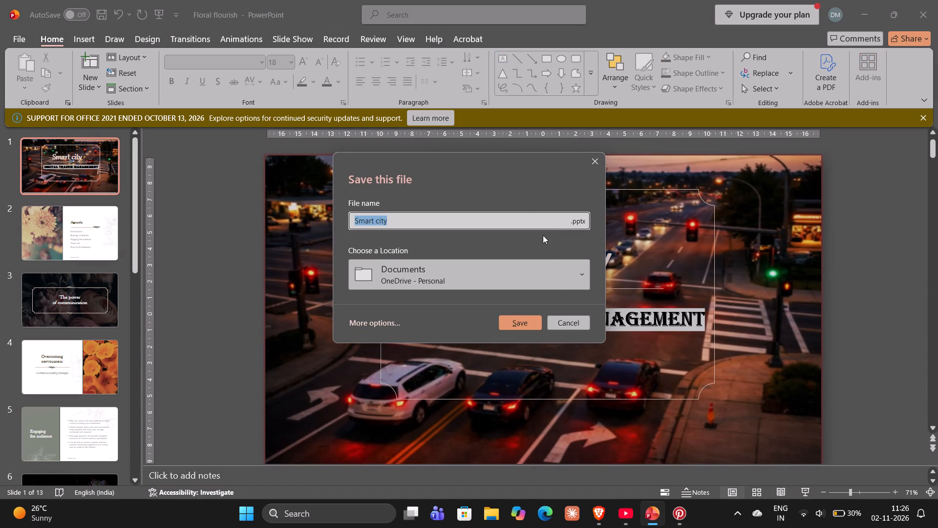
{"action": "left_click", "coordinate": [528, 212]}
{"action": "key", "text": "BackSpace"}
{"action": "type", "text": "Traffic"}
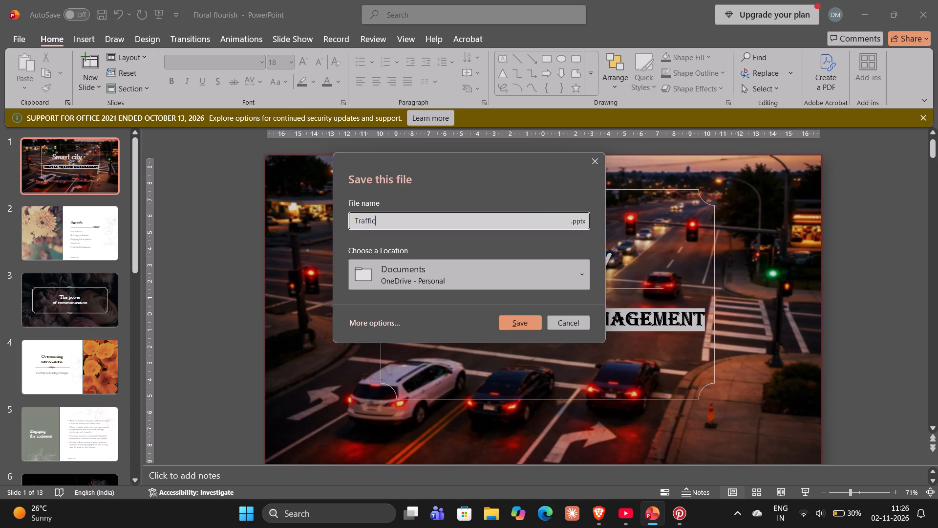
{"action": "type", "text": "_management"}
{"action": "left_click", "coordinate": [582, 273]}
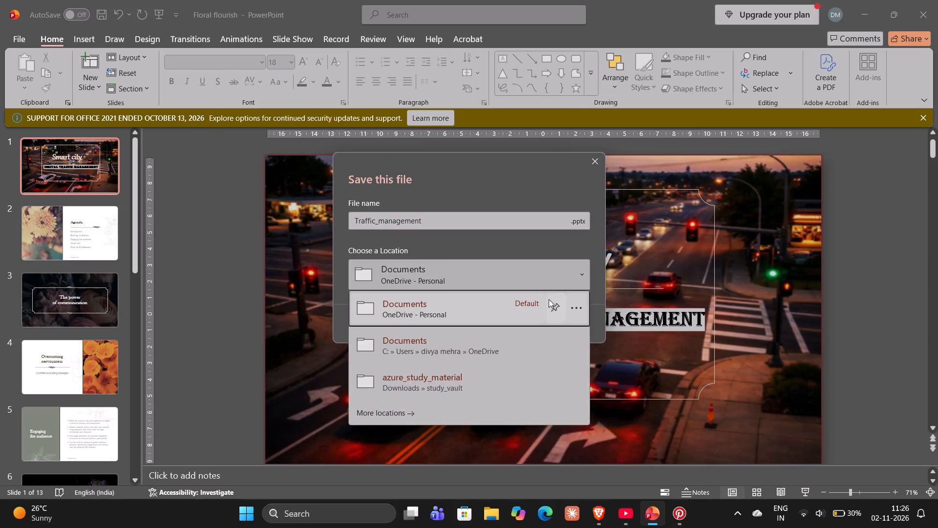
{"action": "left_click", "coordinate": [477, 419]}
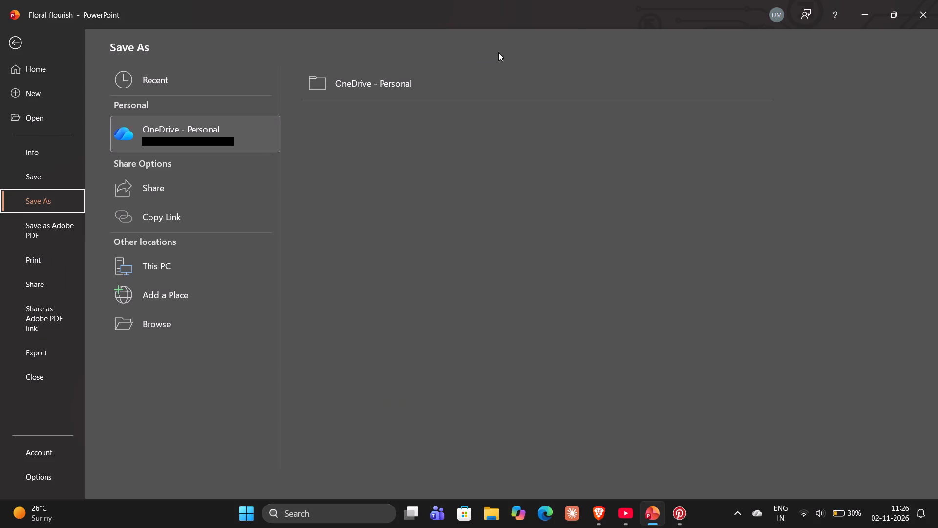
Close the presentation, saving it as Smart city in the OneDrive Documents folder.
{"action": "left_click", "coordinate": [928, 10]}
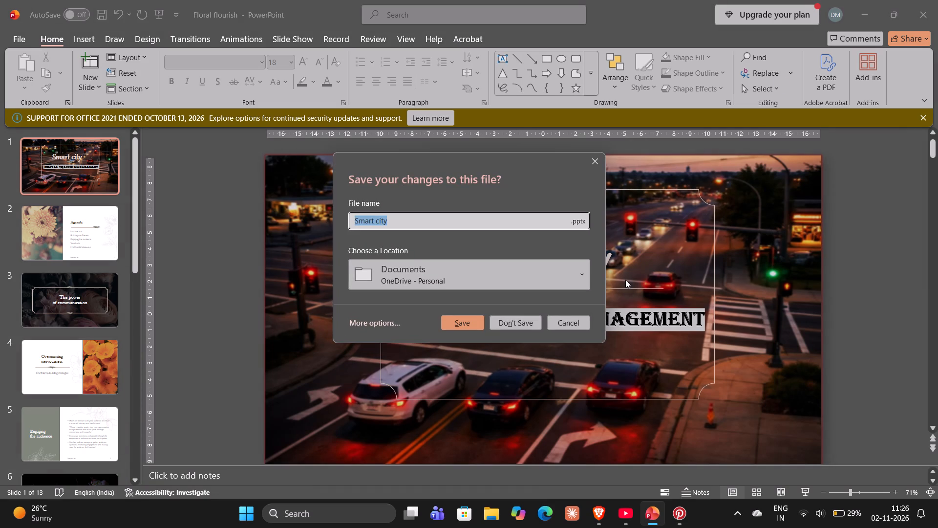
{"action": "left_click", "coordinate": [470, 320]}
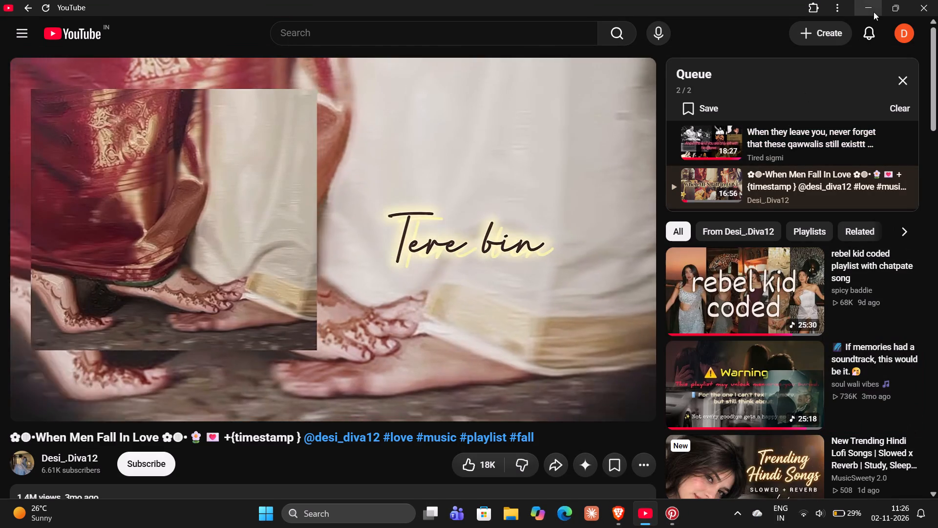
Relaunch PowerPoint and reopen the recently saved Smart city presentation.
{"action": "left_click", "coordinate": [874, 12]}
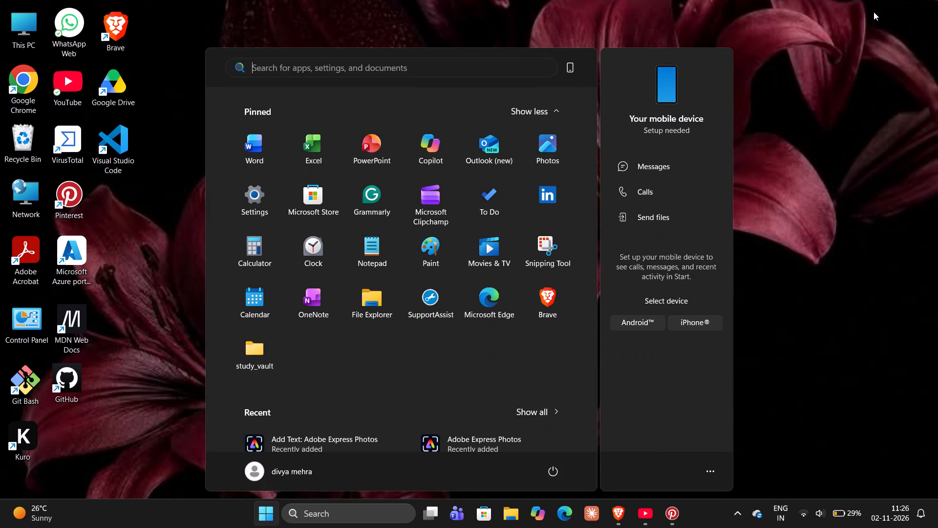
{"action": "left_click", "coordinate": [379, 160]}
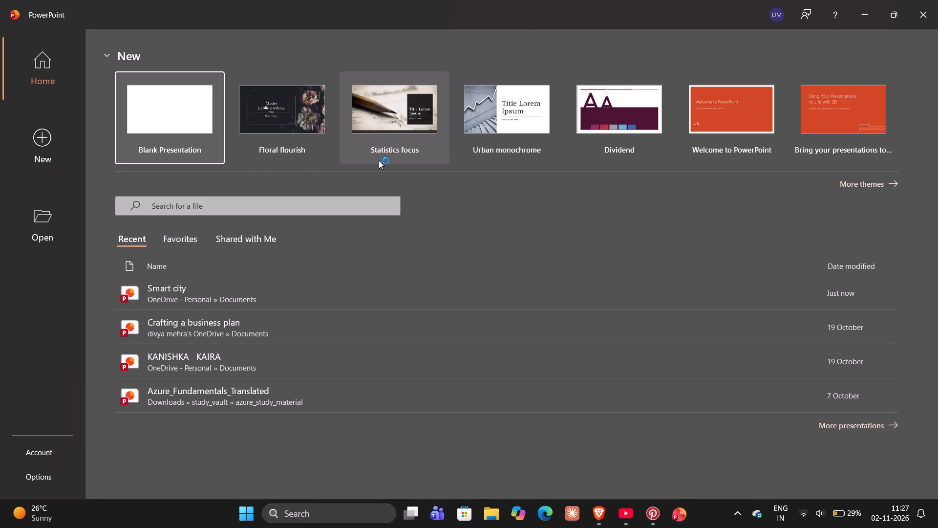
{"action": "double_click", "coordinate": [233, 284]}
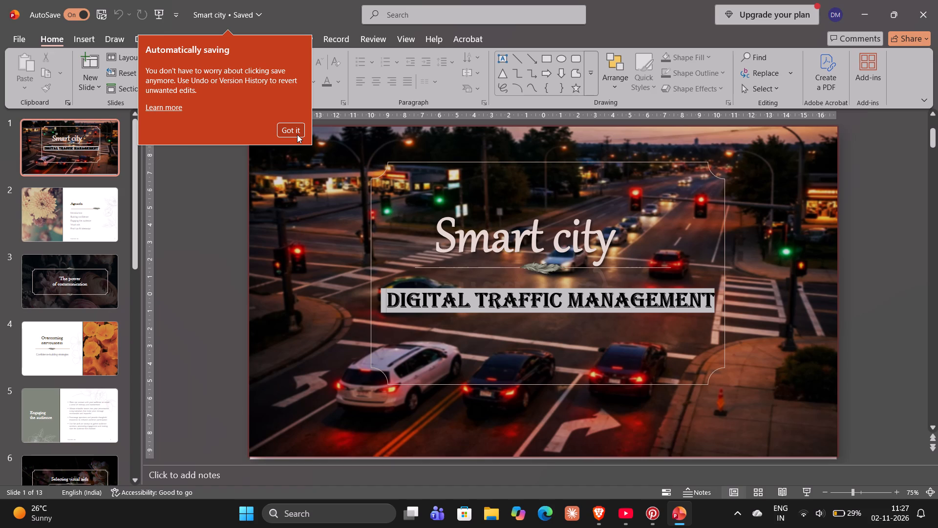
{"action": "left_click", "coordinate": [297, 134]}
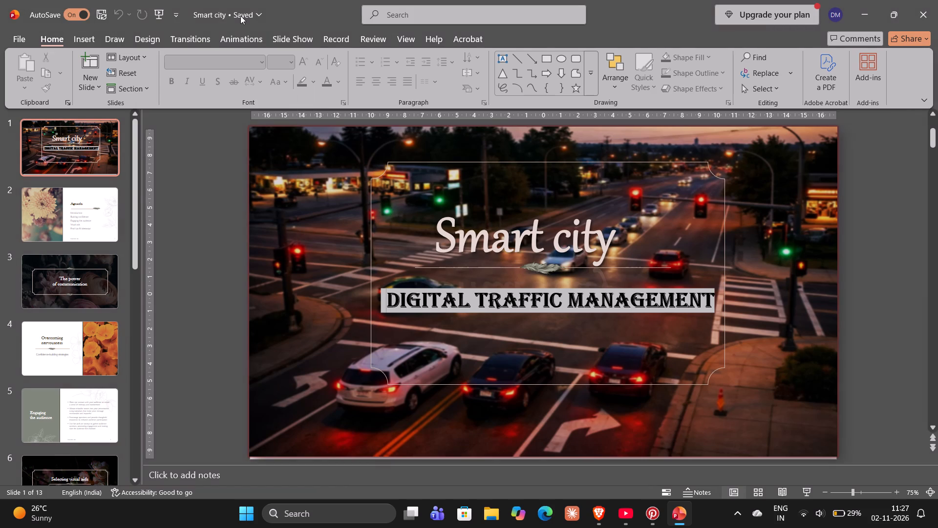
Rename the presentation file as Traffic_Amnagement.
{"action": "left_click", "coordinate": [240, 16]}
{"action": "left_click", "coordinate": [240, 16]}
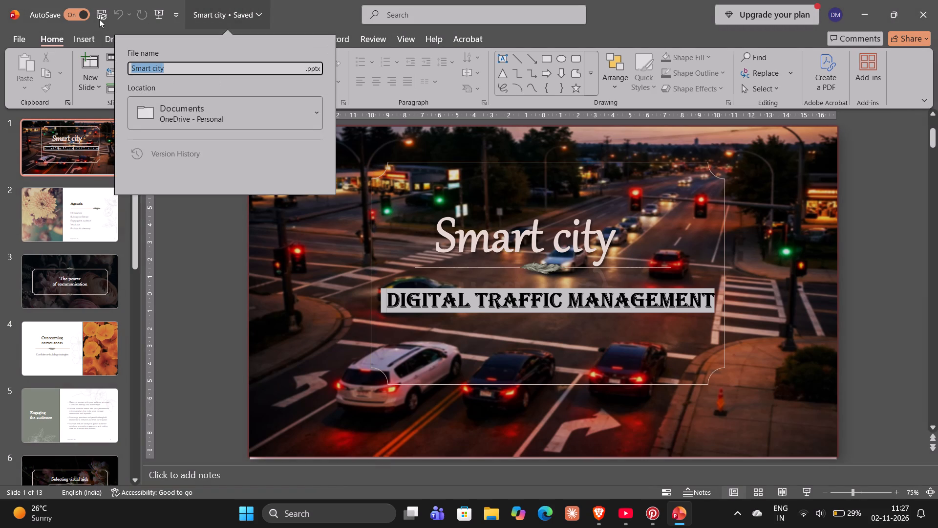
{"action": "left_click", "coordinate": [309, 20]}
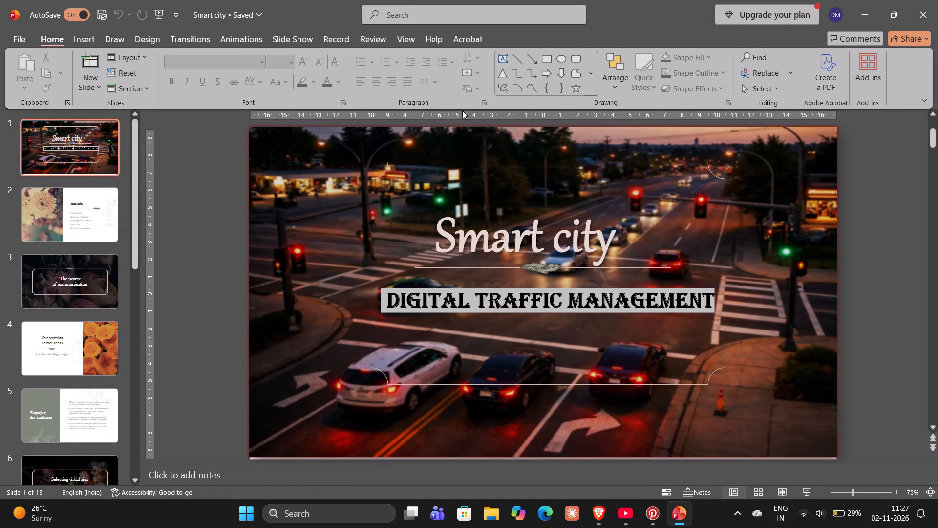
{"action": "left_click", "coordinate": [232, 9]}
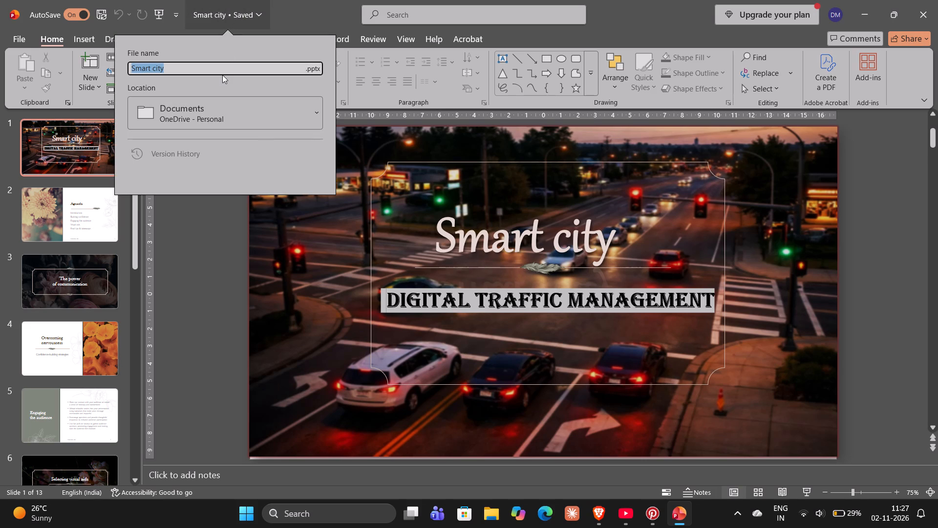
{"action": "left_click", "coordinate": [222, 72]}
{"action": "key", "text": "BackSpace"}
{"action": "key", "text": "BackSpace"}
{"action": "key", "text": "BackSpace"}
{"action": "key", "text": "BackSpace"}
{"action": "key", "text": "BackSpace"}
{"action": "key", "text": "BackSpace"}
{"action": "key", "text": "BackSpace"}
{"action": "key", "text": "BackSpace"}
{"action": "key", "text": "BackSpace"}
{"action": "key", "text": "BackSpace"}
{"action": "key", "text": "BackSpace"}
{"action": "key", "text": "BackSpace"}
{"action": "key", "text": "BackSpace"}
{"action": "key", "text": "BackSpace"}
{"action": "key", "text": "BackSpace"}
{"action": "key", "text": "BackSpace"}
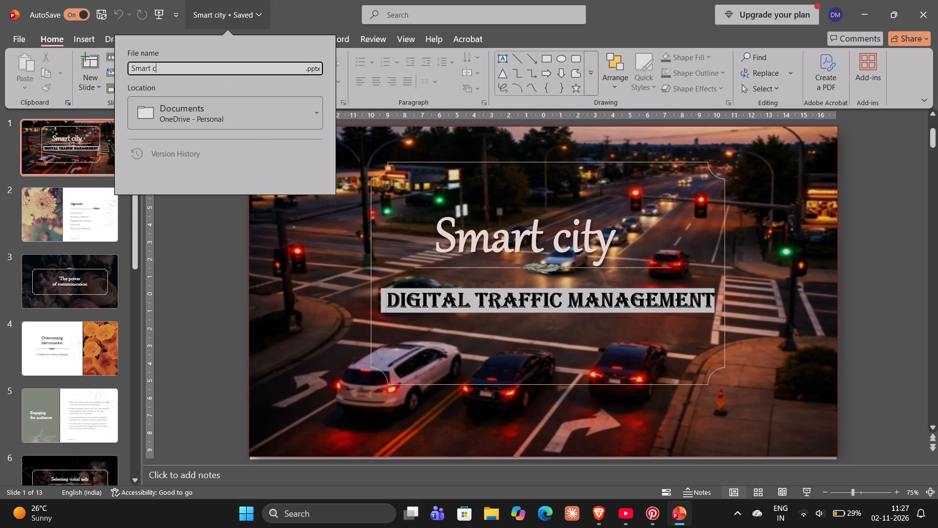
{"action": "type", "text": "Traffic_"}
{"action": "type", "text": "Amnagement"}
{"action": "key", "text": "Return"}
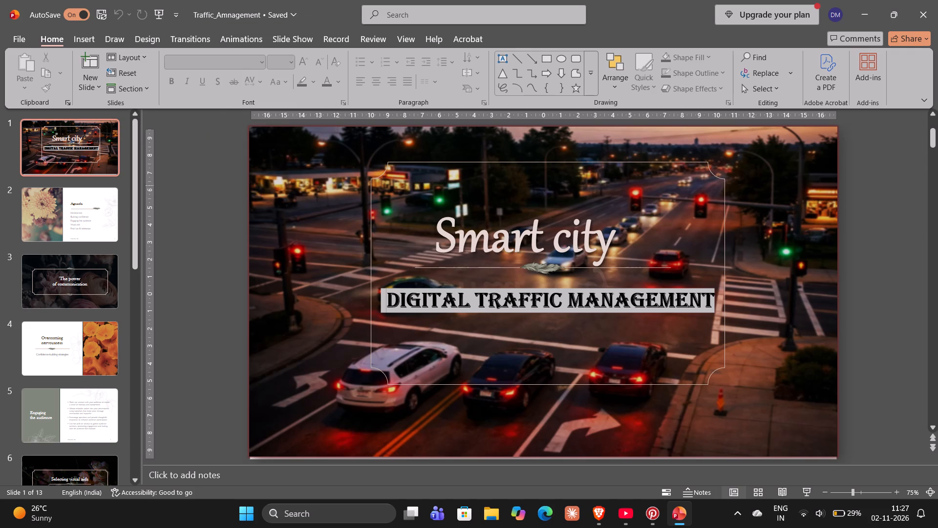
Nudge the traffic background picture slightly down and to the right so it covers the strip along the title slide's bottom edge.
{"action": "left_click_drag", "start_coordinate": [282, 193], "coordinate": [284, 198]}
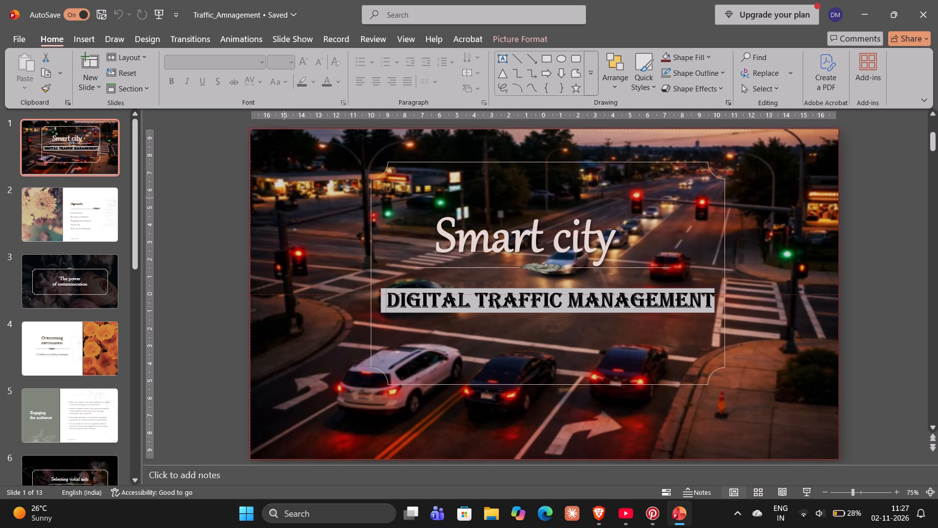
{"action": "left_click_drag", "start_coordinate": [284, 198], "coordinate": [284, 198]}
{"action": "left_click", "coordinate": [284, 198]}
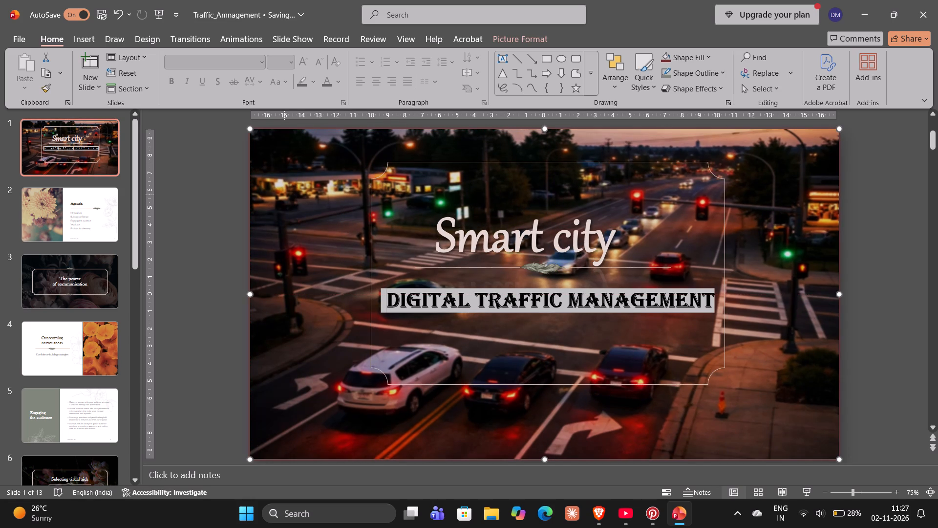
{"action": "left_click", "coordinate": [166, 184]}
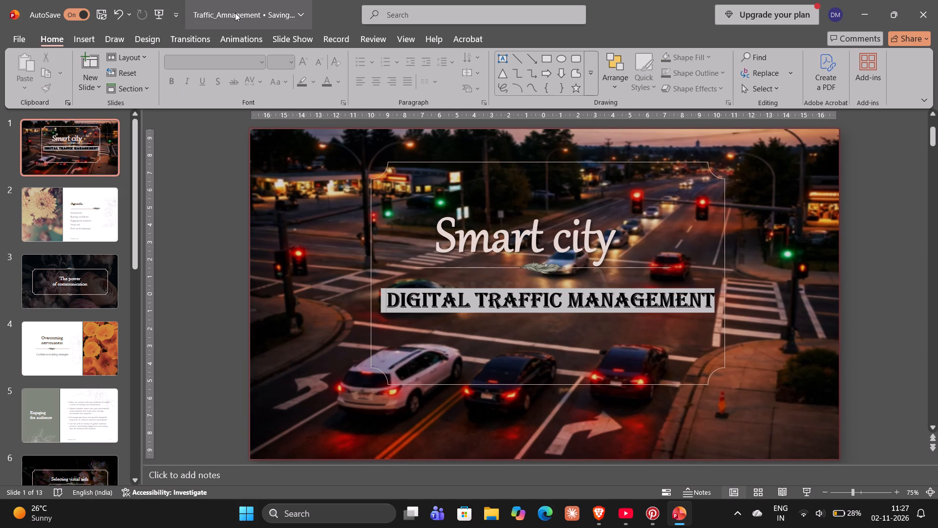
Rename the presentation file as trafficManagement and save it.
{"action": "left_click", "coordinate": [235, 13]}
{"action": "left_click", "coordinate": [214, 65]}
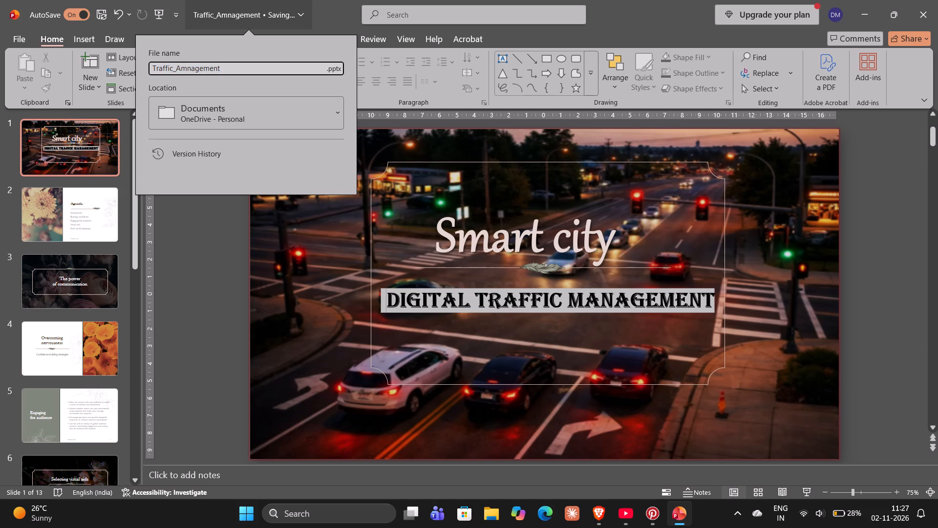
{"action": "key", "text": "Left"}
{"action": "key", "text": "Left"}
{"action": "key", "text": "Left"}
{"action": "key", "text": "Left"}
{"action": "key", "text": "Left"}
{"action": "key", "text": "Left"}
{"action": "key", "text": "Left"}
{"action": "key", "text": "Right"}
{"action": "key", "text": "BackSpace"}
{"action": "key", "text": "BackSpace"}
{"action": "key", "text": "BackSpace"}
{"action": "key", "text": "BackSpace"}
{"action": "key", "text": "BackSpace"}
{"action": "key", "text": "BackSpace"}
{"action": "key", "text": "BackSpace"}
{"action": "key", "text": "BackSpace"}
{"action": "key", "text": "BackSpace"}
{"action": "key", "text": "BackSpace"}
{"action": "type", "text": "tarff"}
{"action": "key", "text": "BackSpace"}
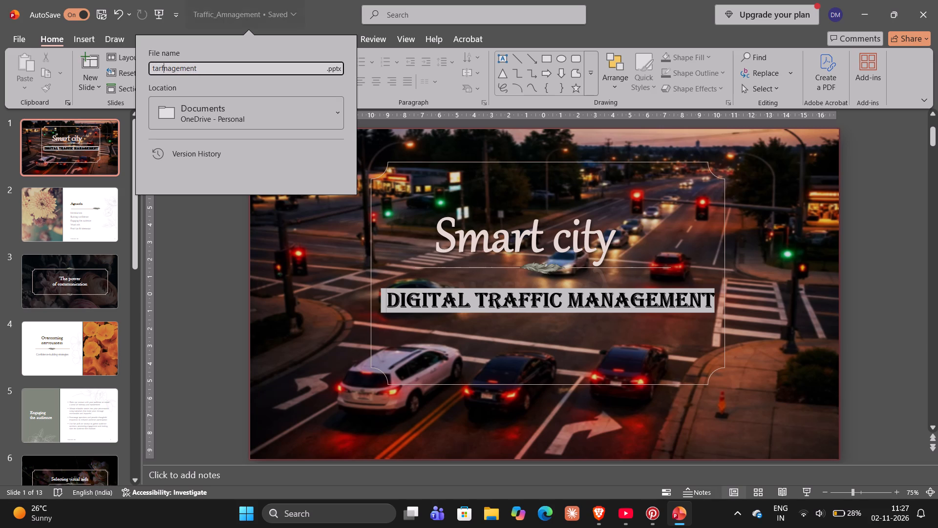
{"action": "key", "text": "BackSpace"}
{"action": "key", "text": "BackSpace"}
{"action": "key", "text": "BackSpace"}
{"action": "type", "text": "rafficMa"}
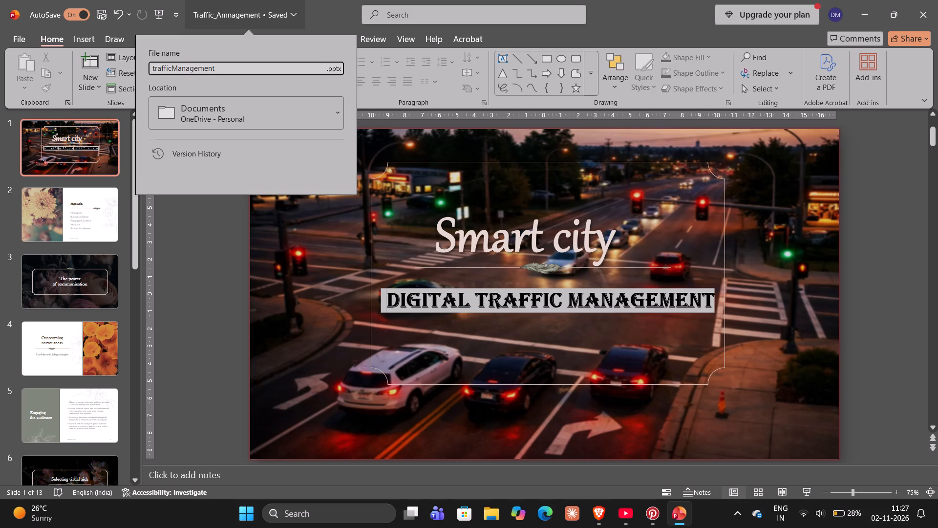
{"action": "key", "text": "Down"}
{"action": "key", "text": "Up"}
{"action": "key", "text": "Right"}
{"action": "key", "text": "Return"}
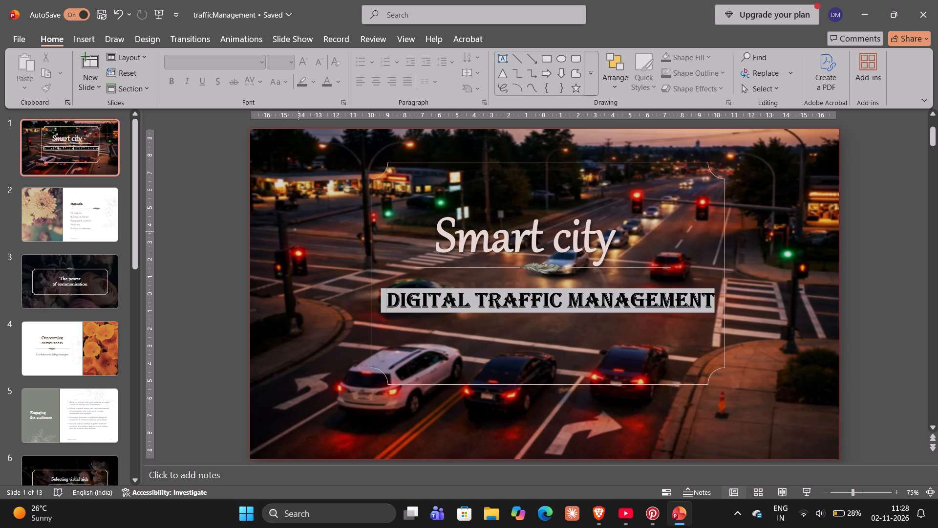
{"action": "key", "text": "ctrl+s"}
{"action": "left_click", "coordinate": [221, 220]}
Play the slide show from the title slide through all the slides to review the deck, and exit back to editing.
{"action": "left_click", "coordinate": [809, 487]}
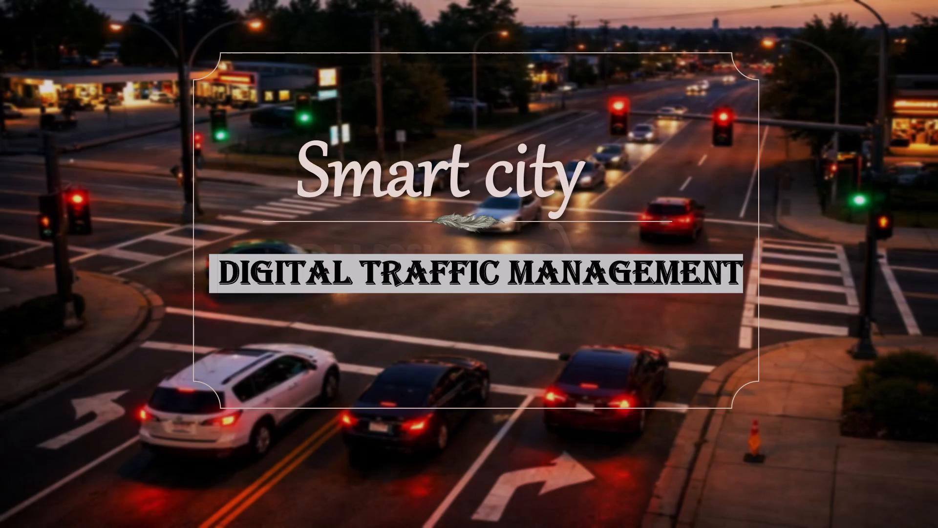
{"action": "key", "text": "Return"}
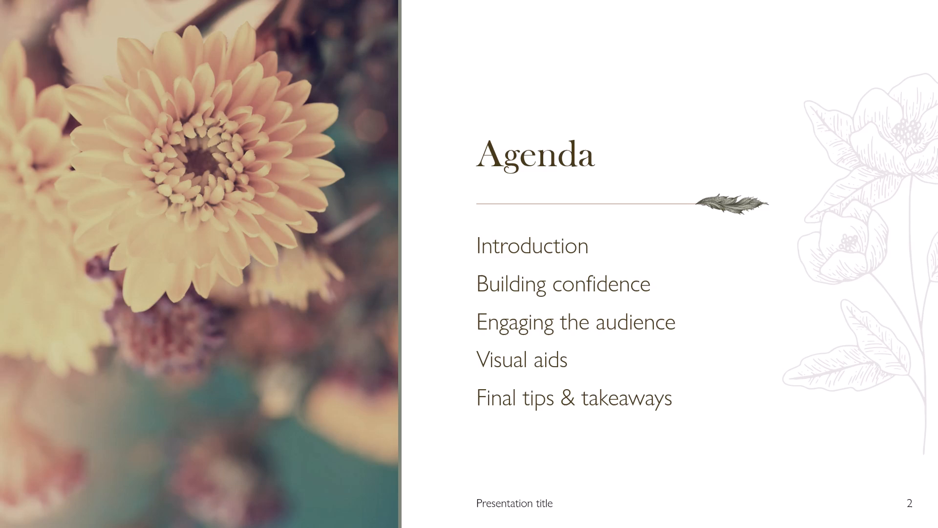
{"action": "key", "text": "Return"}
{"action": "key", "text": "Return"}
{"action": "key", "text": "Return"}
{"action": "key", "text": "Return"}
{"action": "key", "text": "Return"}
{"action": "key", "text": "Return"}
{"action": "key", "text": "Return"}
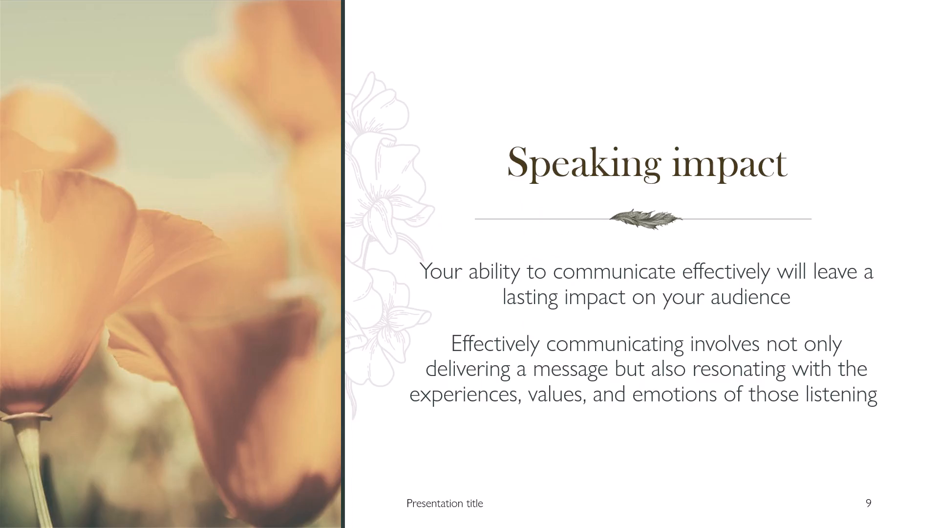
{"action": "key", "text": "Return"}
{"action": "key", "text": "Return"}
{"action": "key", "text": "Return"}
{"action": "key", "text": "Return"}
{"action": "key", "text": "Return"}
{"action": "key", "text": "Return"}
{"action": "key", "text": "Return"}
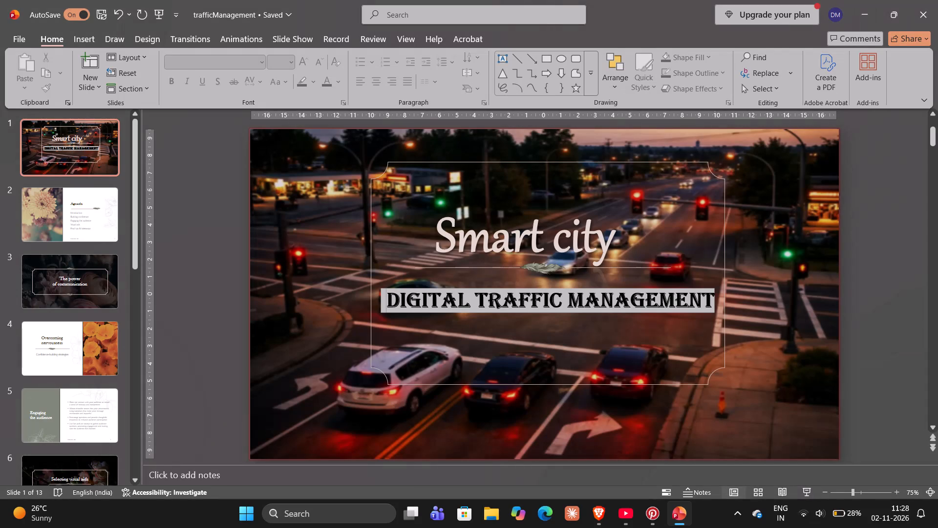
Move the thin ornamental frame on the title slide slightly down, so it sits lower around the title and subtitle.
{"action": "left_click", "coordinate": [652, 345]}
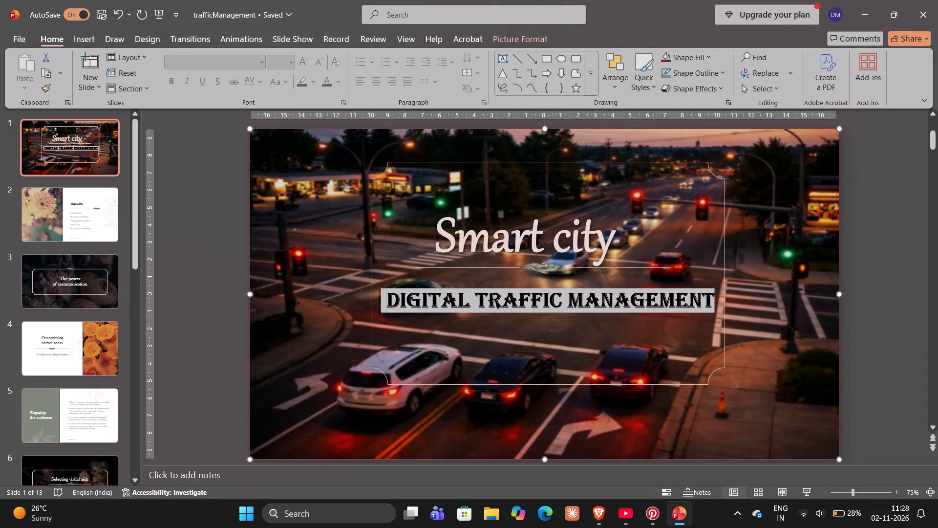
{"action": "left_click", "coordinate": [661, 377]}
{"action": "left_click", "coordinate": [661, 377]}
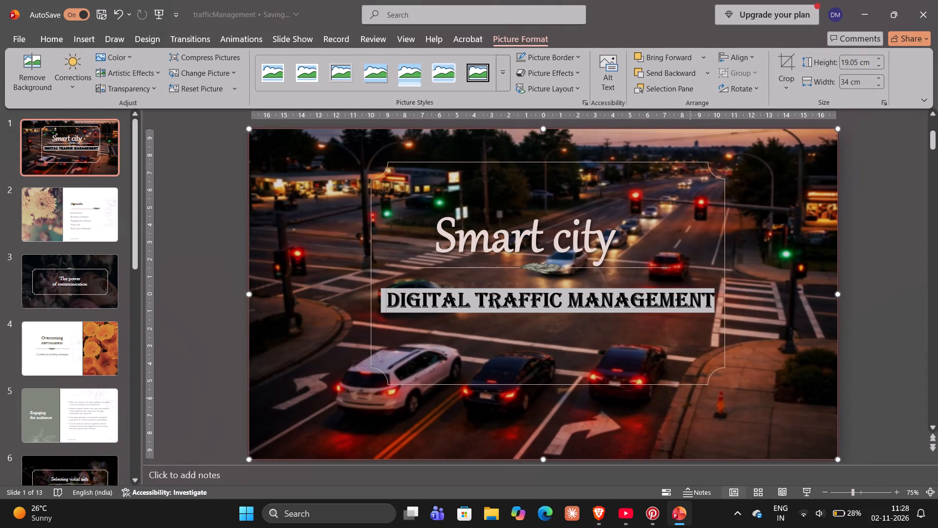
{"action": "left_click", "coordinate": [687, 385]}
{"action": "double_click", "coordinate": [687, 385]}
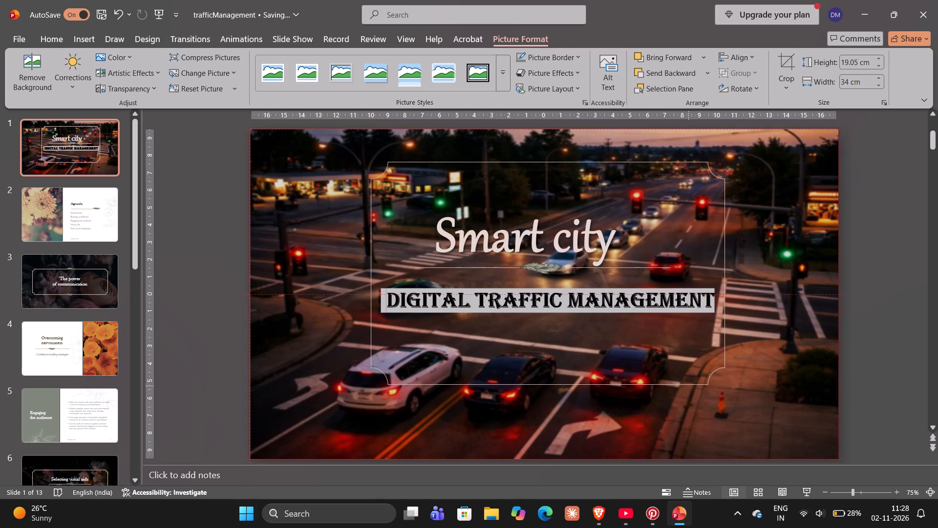
{"action": "left_click", "coordinate": [589, 313]}
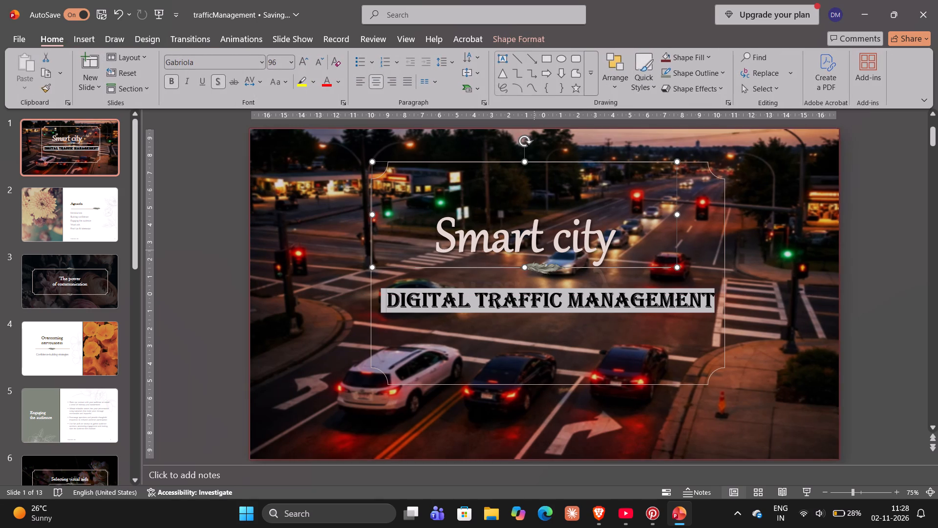
{"action": "left_click", "coordinate": [534, 385]}
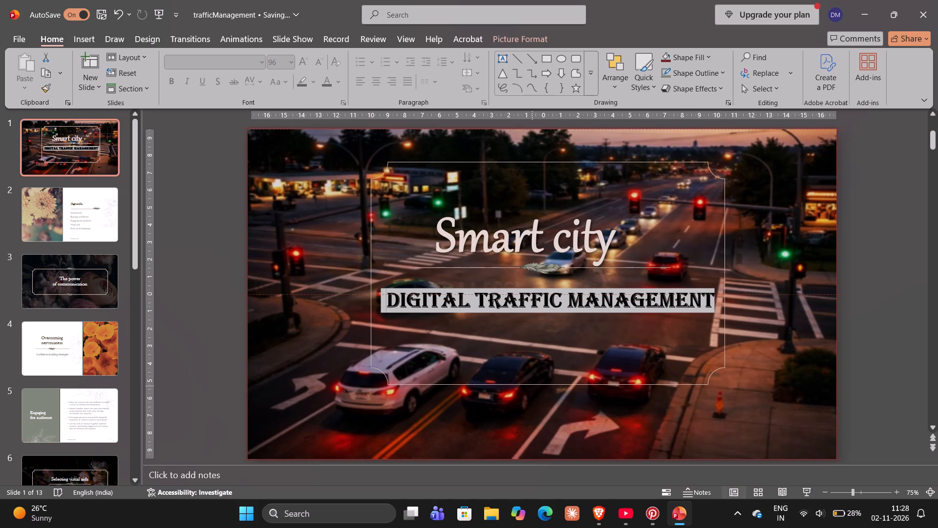
{"action": "left_click", "coordinate": [527, 328]}
{"action": "double_click", "coordinate": [527, 328]}
{"action": "left_click", "coordinate": [474, 186]}
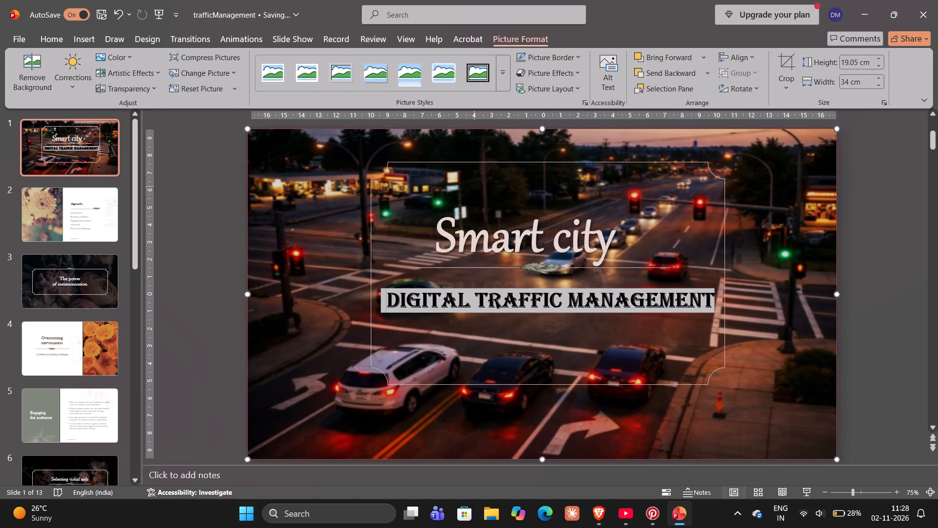
{"action": "left_click_drag", "start_coordinate": [463, 162], "coordinate": [466, 176]}
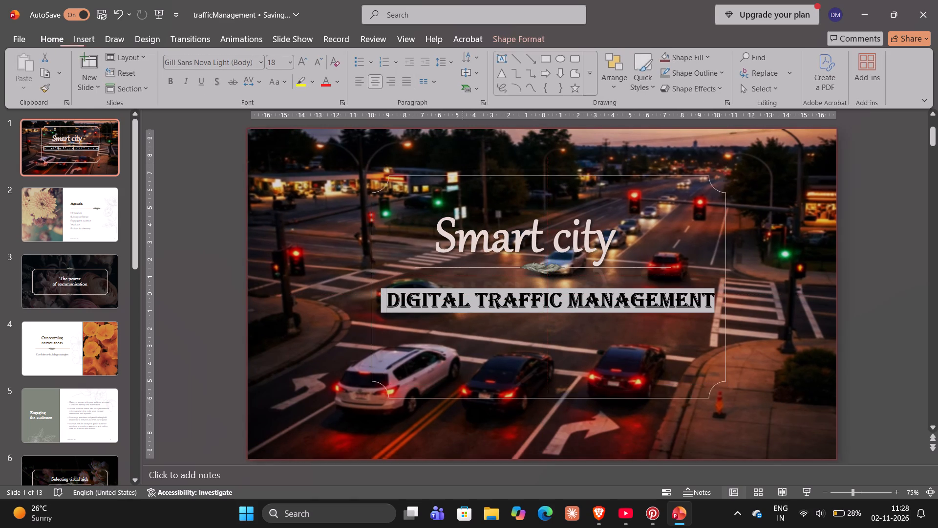
{"action": "left_click_drag", "start_coordinate": [466, 176], "coordinate": [464, 184]}
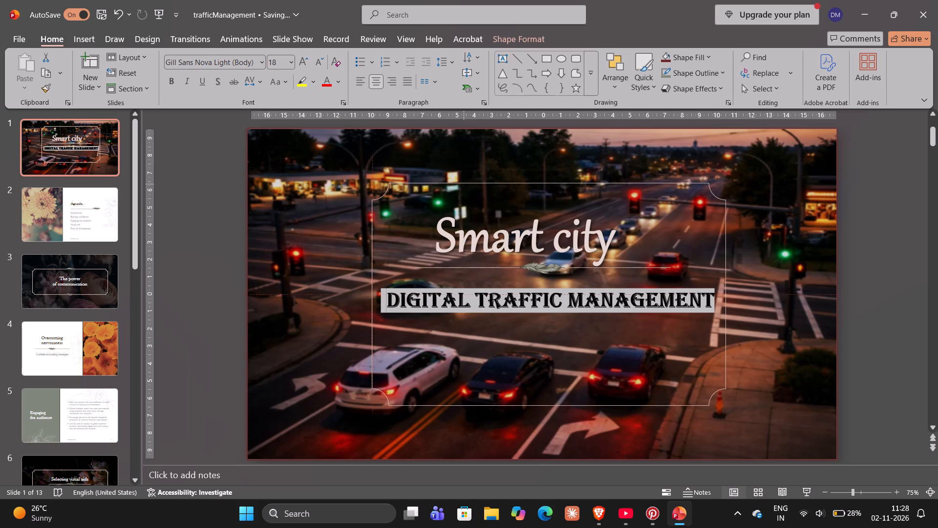
{"action": "left_click_drag", "start_coordinate": [464, 184], "coordinate": [462, 179]}
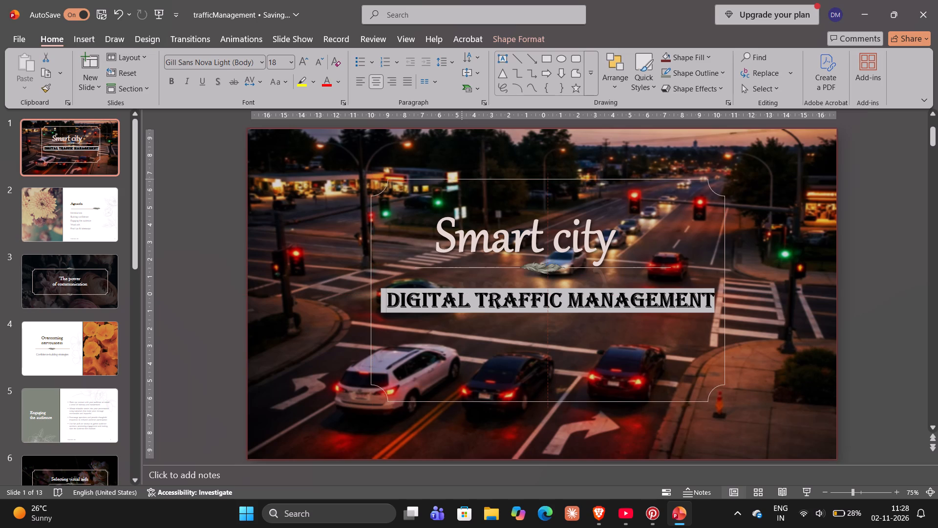
{"action": "left_click_drag", "start_coordinate": [462, 179], "coordinate": [465, 190]}
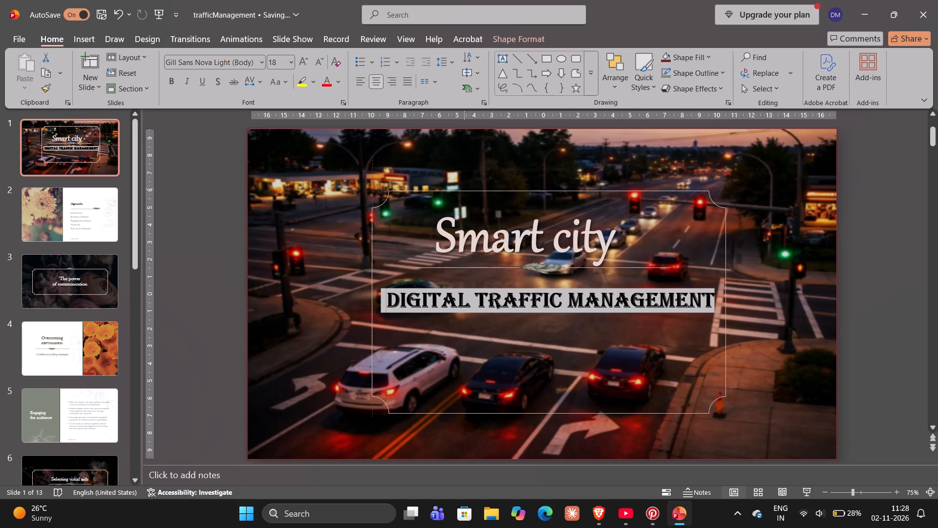
{"action": "left_click_drag", "start_coordinate": [465, 190], "coordinate": [462, 184]}
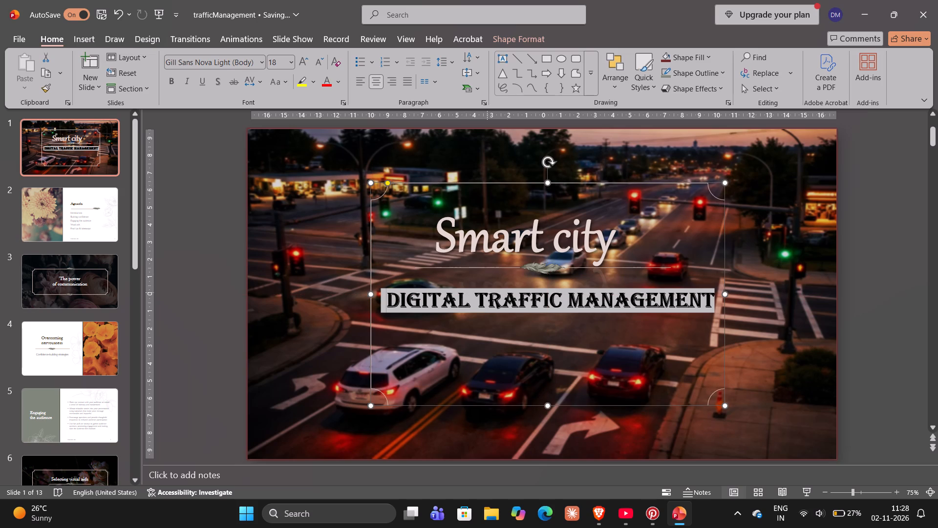
Move the DIGITAL TRAFFIC MANAGEMENT subtitle down to just above the row of waiting cars, keeping it inside the frame.
{"action": "left_click", "coordinate": [489, 295]}
{"action": "left_click_drag", "start_coordinate": [552, 337], "coordinate": [559, 383]}
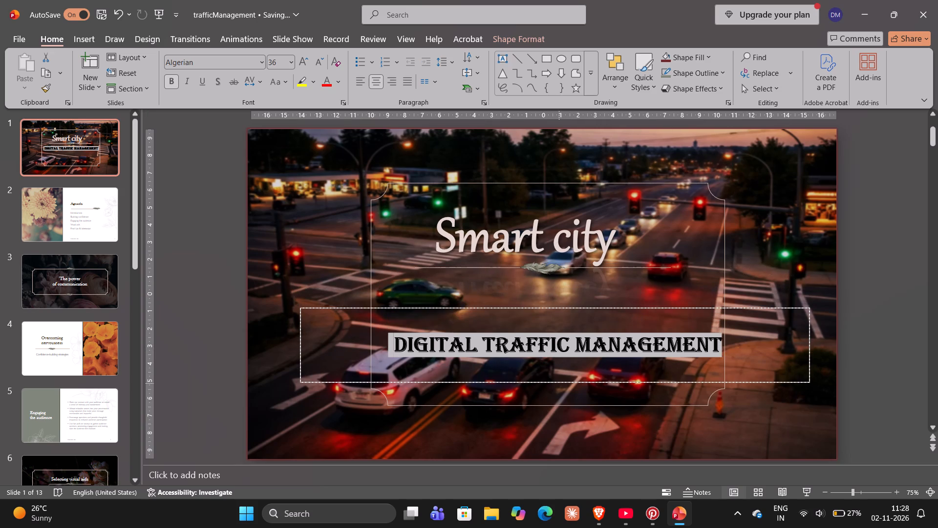
{"action": "left_click_drag", "start_coordinate": [559, 383], "coordinate": [555, 371]}
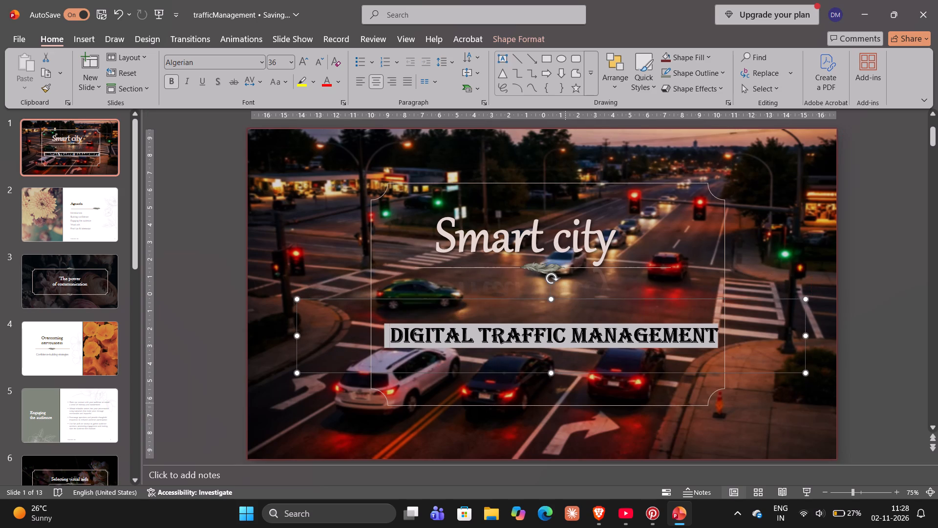
Nudge the ornamental frame slightly up and to the right around the title slide's text.
{"action": "left_click", "coordinate": [565, 403]}
{"action": "double_click", "coordinate": [564, 401]}
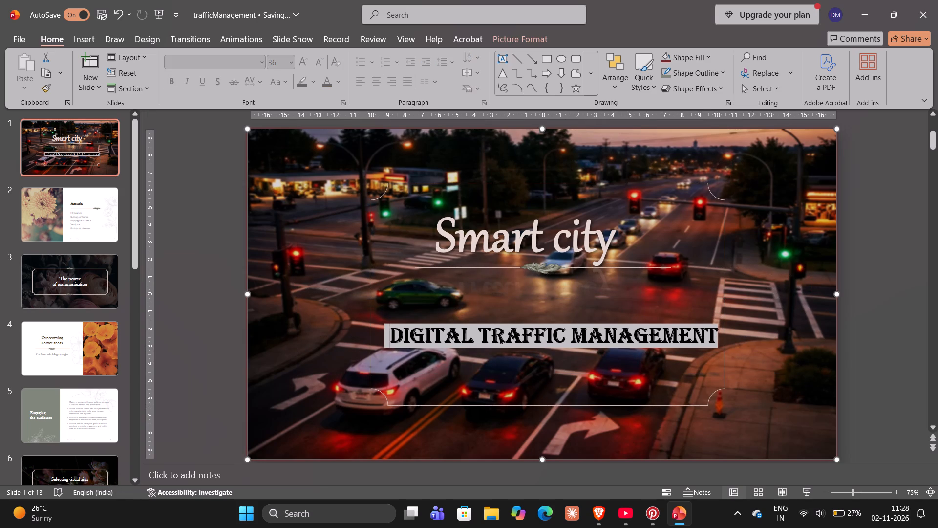
{"action": "left_click", "coordinate": [565, 403]}
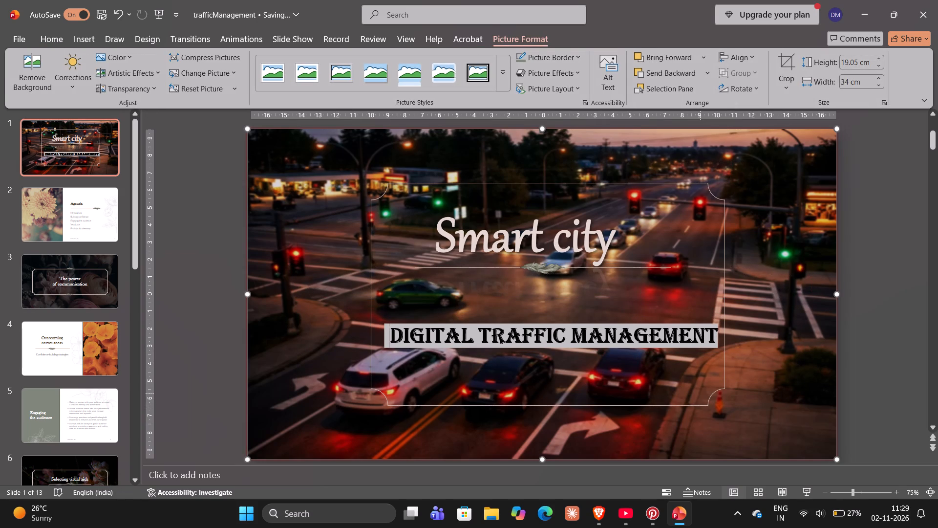
{"action": "double_click", "coordinate": [702, 392]}
{"action": "double_click", "coordinate": [709, 398]}
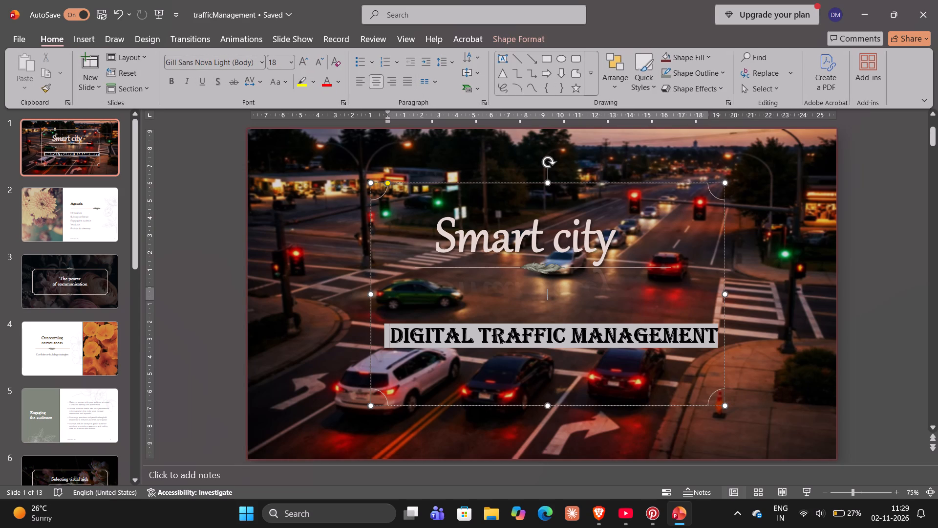
{"action": "left_click_drag", "start_coordinate": [608, 406], "coordinate": [608, 402]}
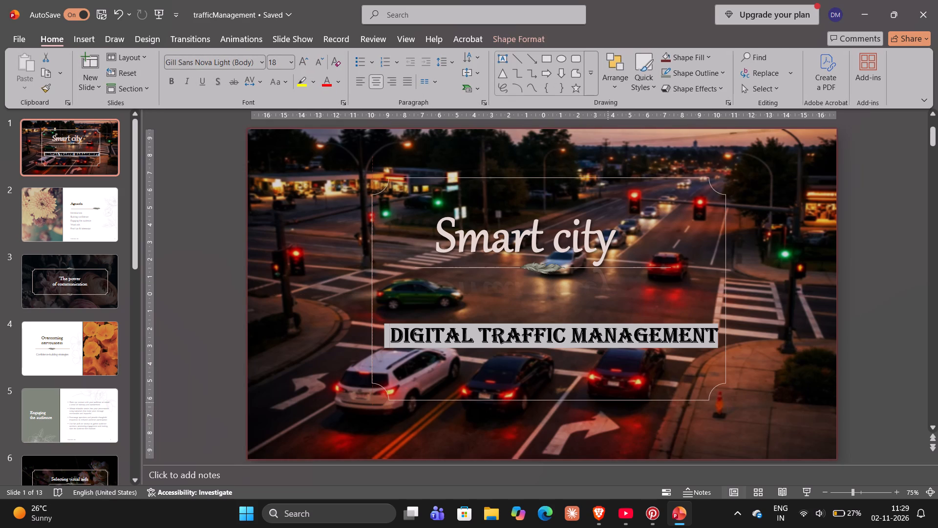
{"action": "left_click_drag", "start_coordinate": [608, 402], "coordinate": [607, 402]}
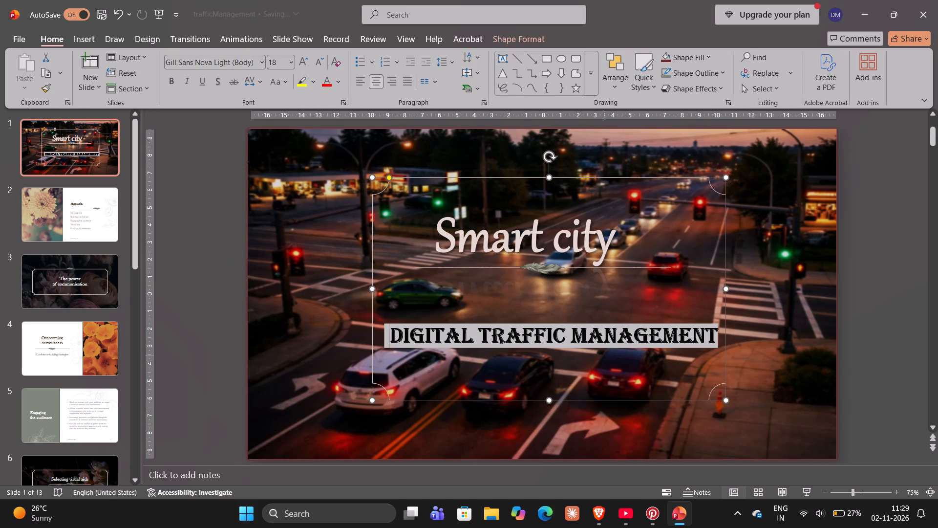
Move the thin horizontal divider line down to between the Smart city title and the subtitle.
{"action": "left_click", "coordinate": [579, 266]}
{"action": "left_click_drag", "start_coordinate": [579, 266], "coordinate": [583, 278]}
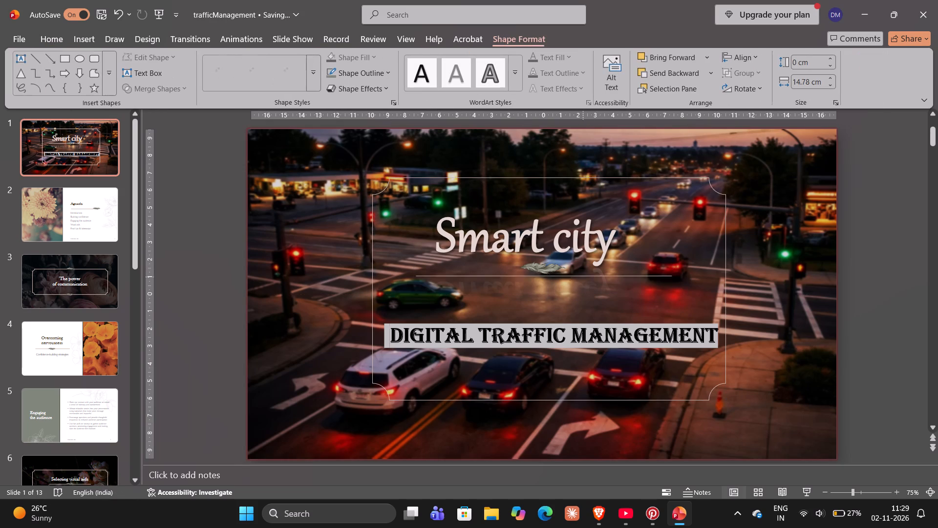
{"action": "left_click_drag", "start_coordinate": [583, 278], "coordinate": [586, 299]}
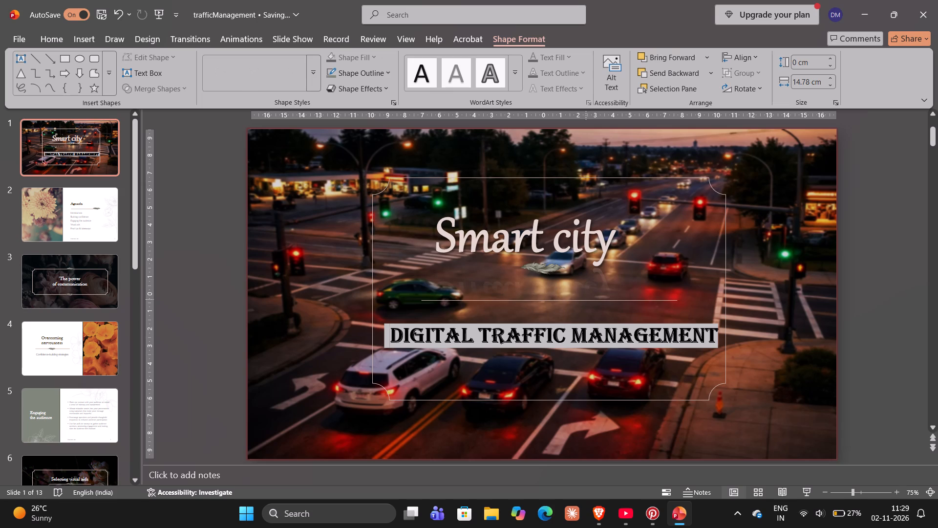
{"action": "left_click_drag", "start_coordinate": [586, 299], "coordinate": [585, 298]}
{"action": "left_click_drag", "start_coordinate": [585, 298], "coordinate": [584, 296]}
Nudge the DIGITAL TRAFFIC MANAGEMENT subtitle slightly up and to the left, centring it beneath the divider line.
{"action": "left_click", "coordinate": [576, 331]}
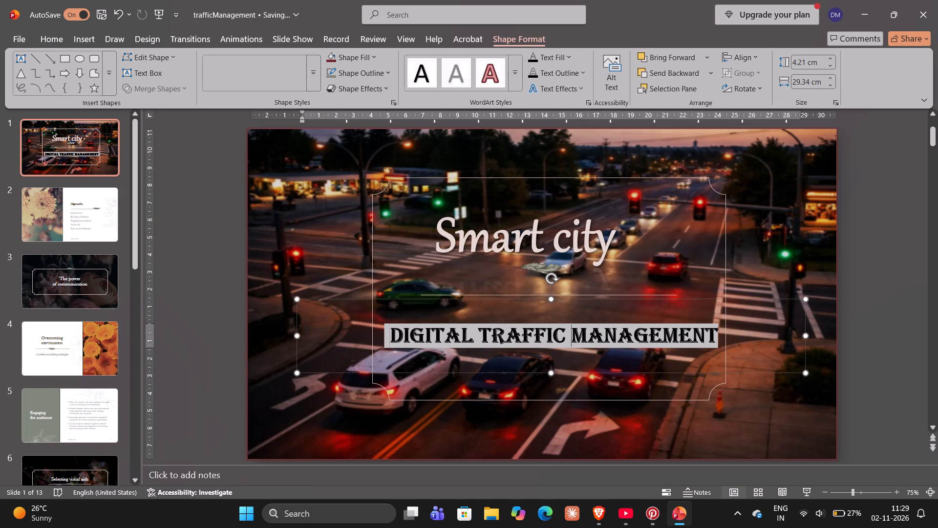
{"action": "left_click_drag", "start_coordinate": [556, 373], "coordinate": [556, 372]}
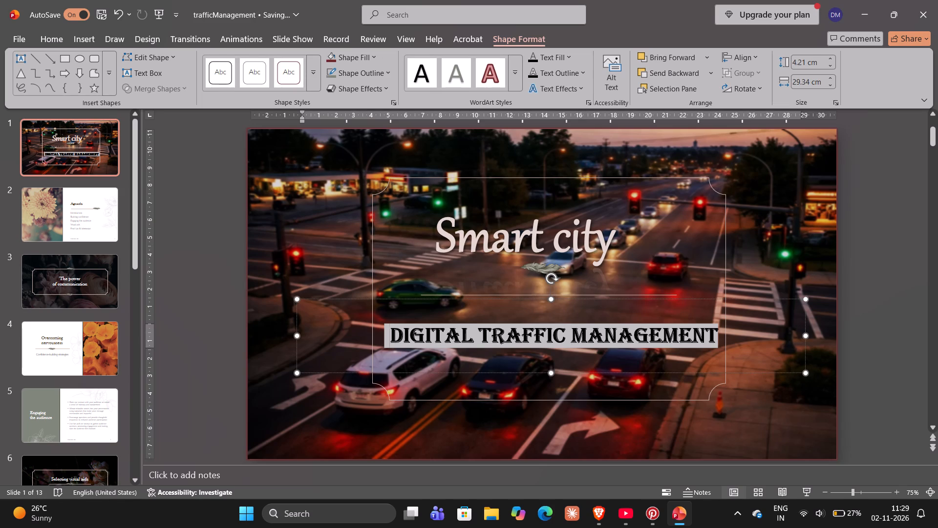
{"action": "left_click_drag", "start_coordinate": [556, 372], "coordinate": [556, 368]}
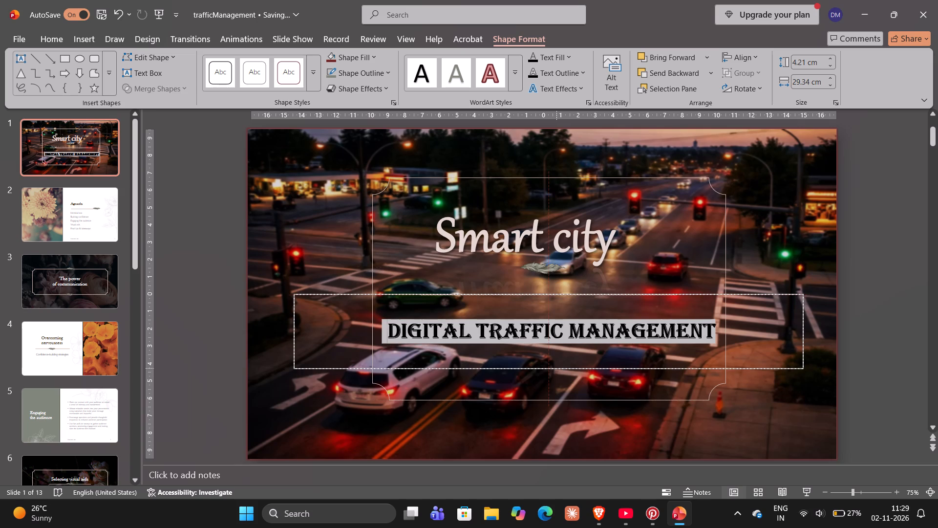
{"action": "left_click_drag", "start_coordinate": [556, 368], "coordinate": [556, 367]}
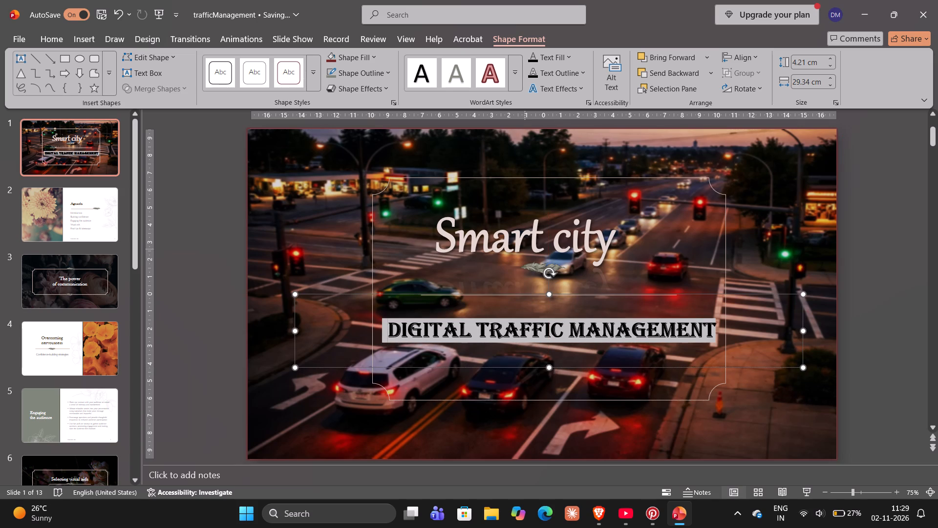
Move the small feather ornament down onto the middle of the divider line.
{"action": "left_click", "coordinate": [549, 265]}
{"action": "left_click_drag", "start_coordinate": [549, 265], "coordinate": [551, 273]}
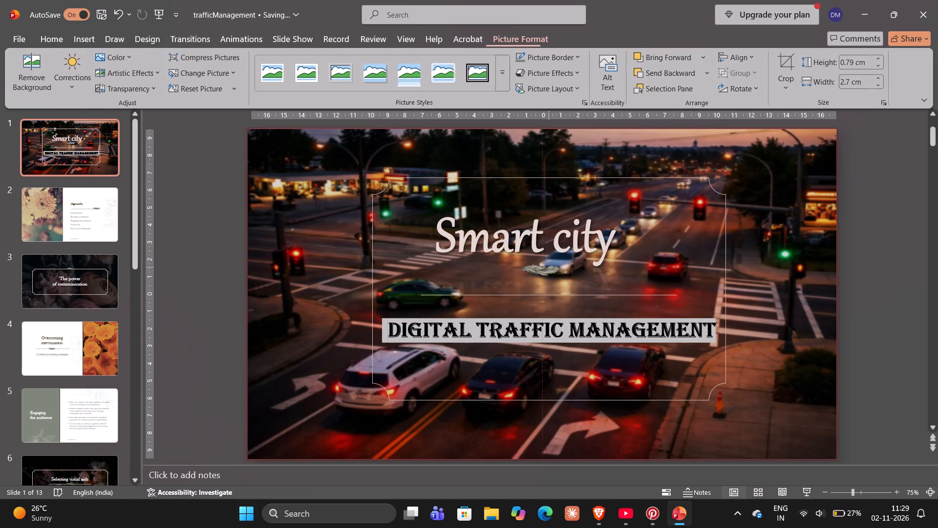
{"action": "left_click_drag", "start_coordinate": [551, 273], "coordinate": [555, 292]}
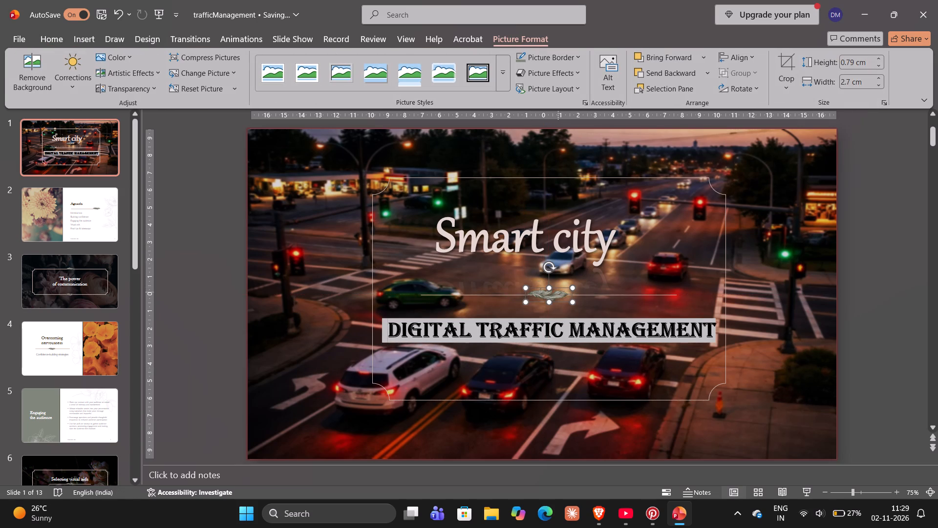
Move the Smart city title down and to the right so it sits centred just above the divider line.
{"action": "left_click", "coordinate": [561, 218]}
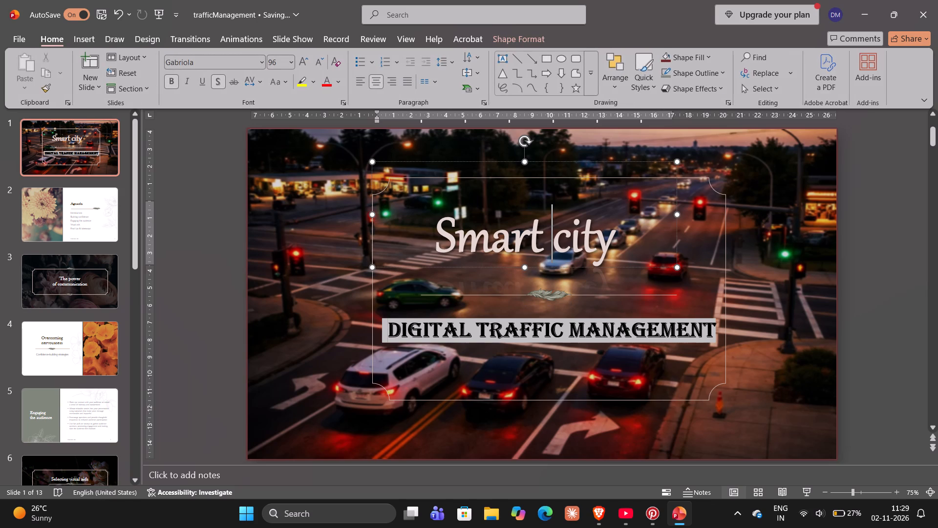
{"action": "left_click_drag", "start_coordinate": [594, 267], "coordinate": [614, 291]}
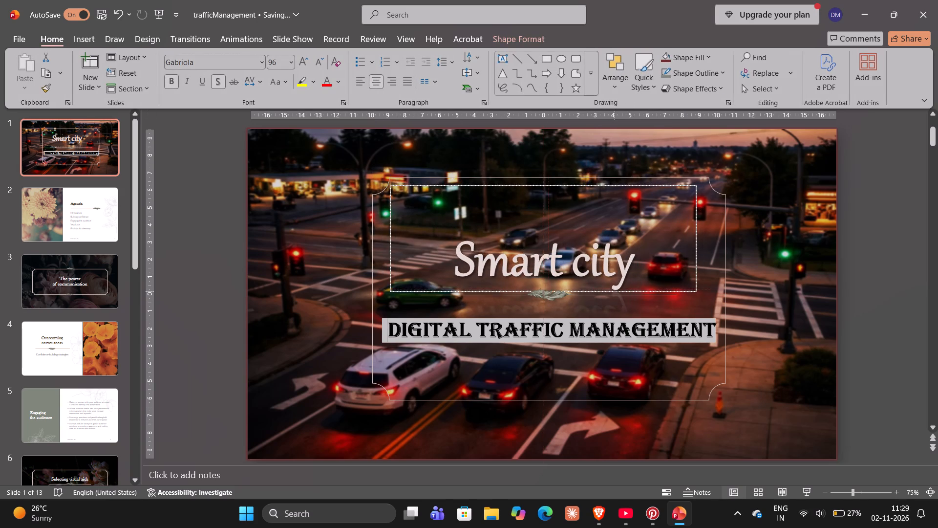
{"action": "left_click_drag", "start_coordinate": [614, 291], "coordinate": [611, 288]}
{"action": "left_click", "coordinate": [863, 302]}
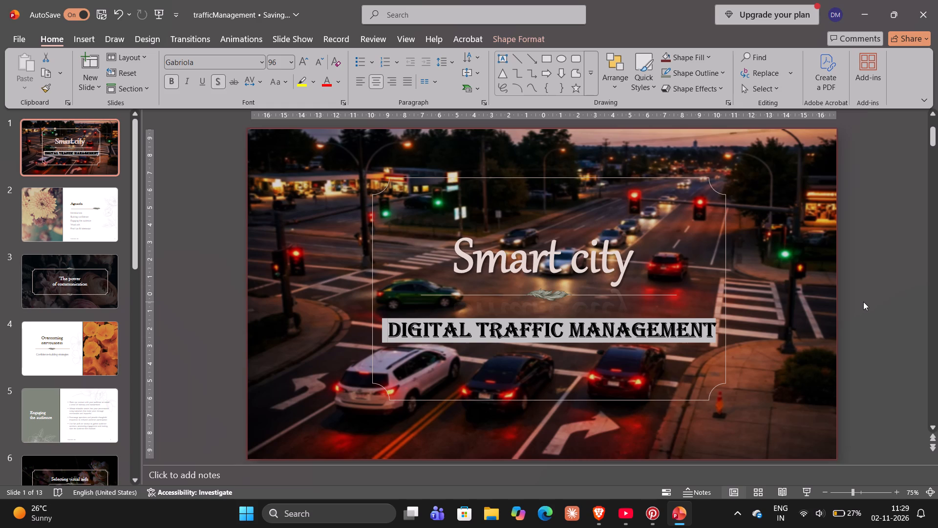
Start the slide show from the first slide to check the rearranged title slide full screen.
{"action": "key", "text": "F5"}
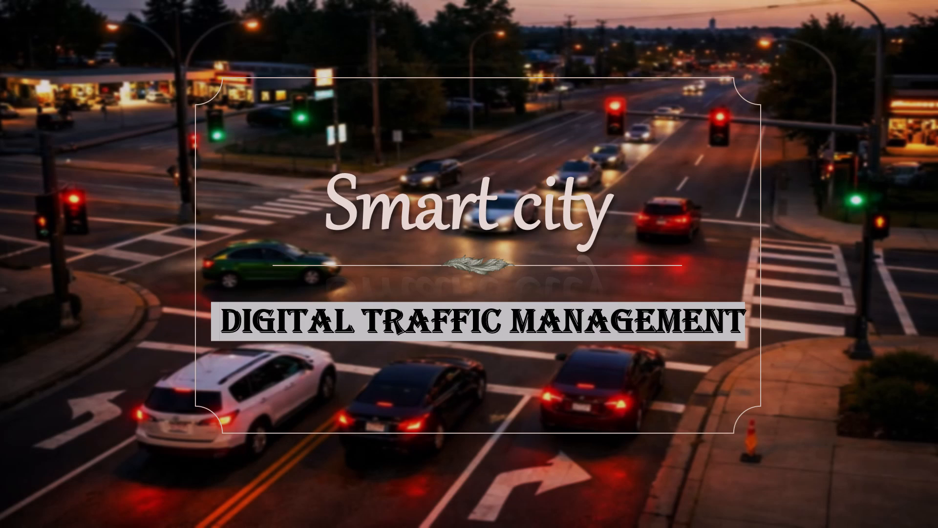
Advance through the remaining slides of the slide show to its end and return to editing the title slide.
{"action": "key", "text": "Return"}
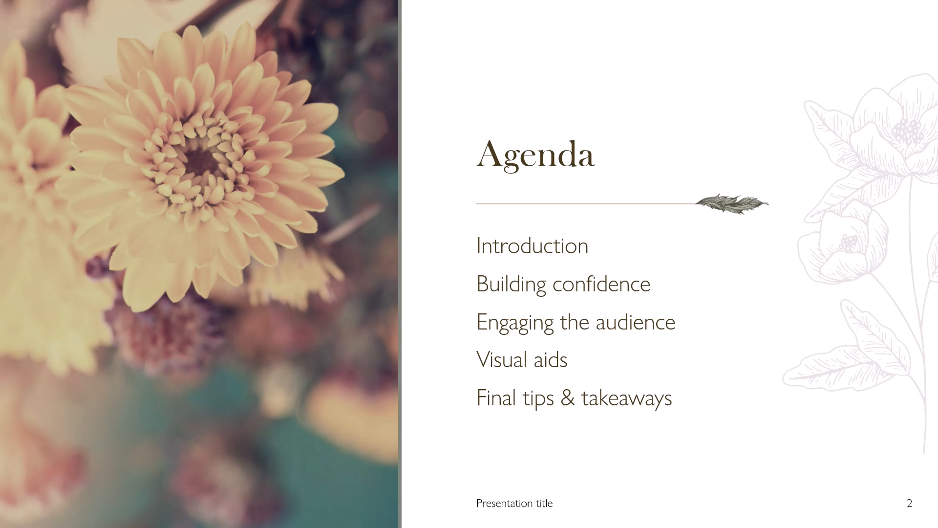
{"action": "key", "text": "Return"}
{"action": "key", "text": "Return"}
{"action": "key", "text": "Return"}
{"action": "key", "text": "Return"}
{"action": "key", "text": "Return"}
{"action": "key", "text": "Return"}
{"action": "key", "text": "Return"}
{"action": "key", "text": "Return"}
{"action": "key", "text": "Return"}
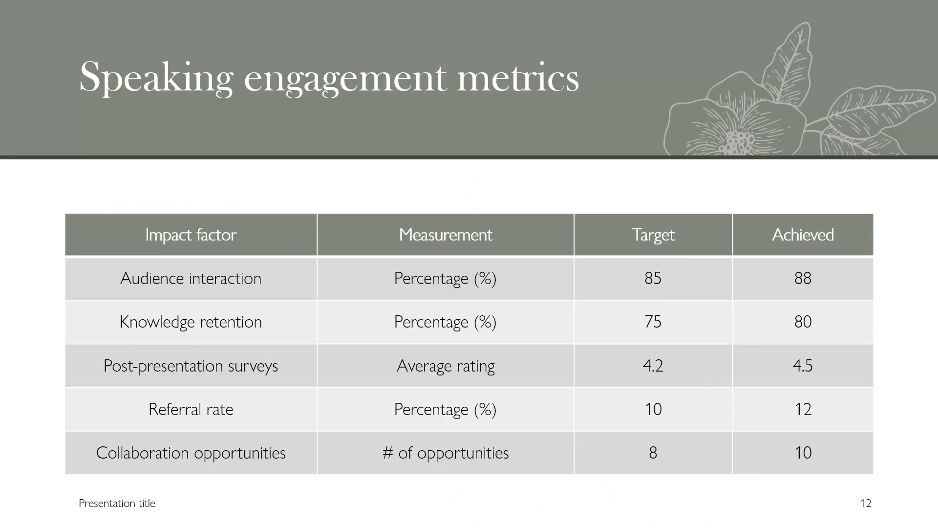
{"action": "key", "text": "Return"}
{"action": "key", "text": "Return"}
{"action": "key", "text": "Return"}
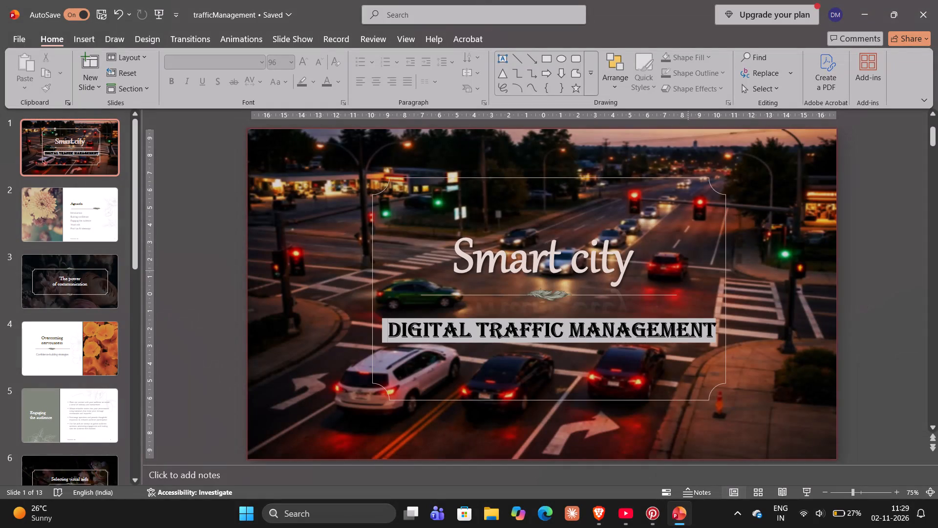
Widen the Smart city title's text box outward on both sides so it spans roughly the width of the ornamental frame.
{"action": "left_click", "coordinate": [627, 264]}
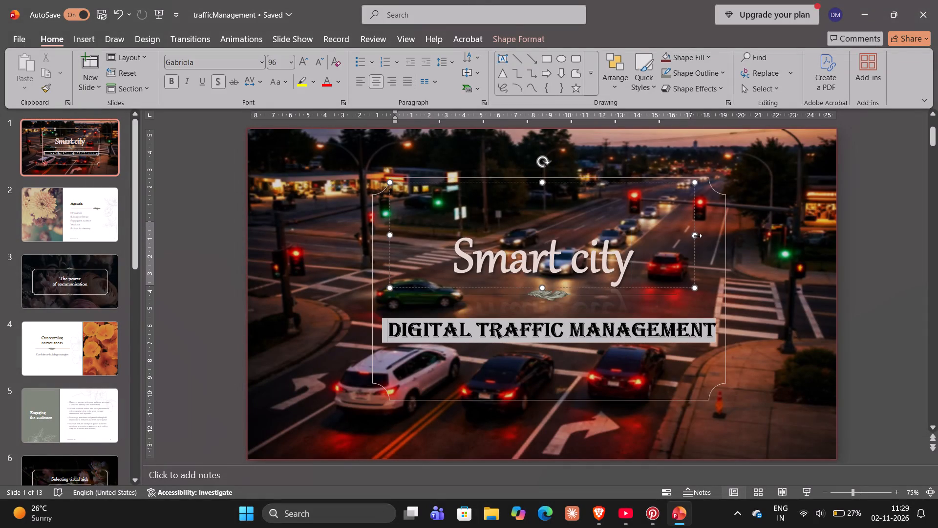
{"action": "left_click_drag", "start_coordinate": [697, 236], "coordinate": [712, 236]}
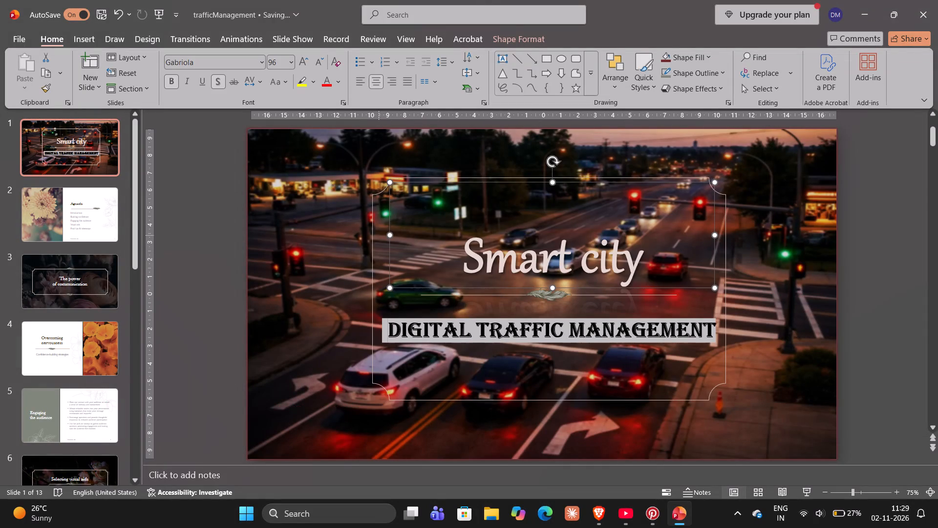
{"action": "left_click_drag", "start_coordinate": [389, 235], "coordinate": [365, 237]}
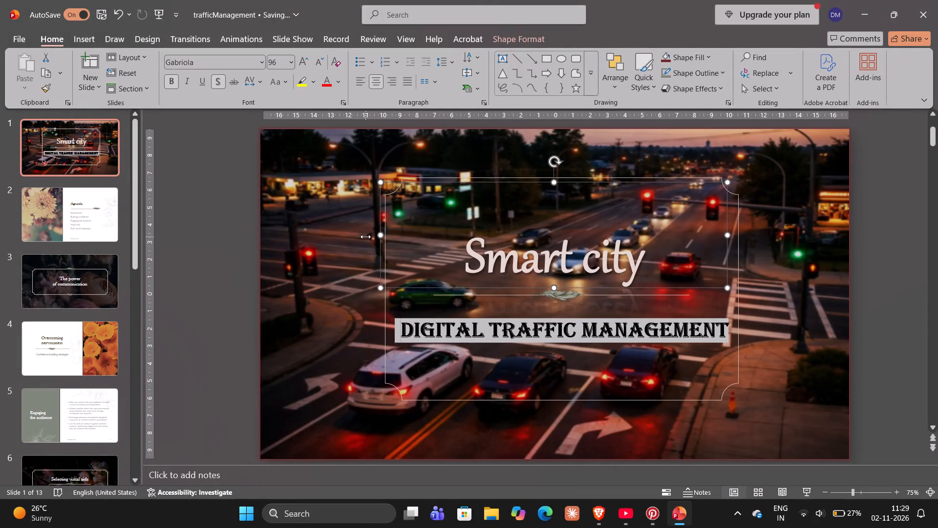
{"action": "left_click", "coordinate": [937, 244]}
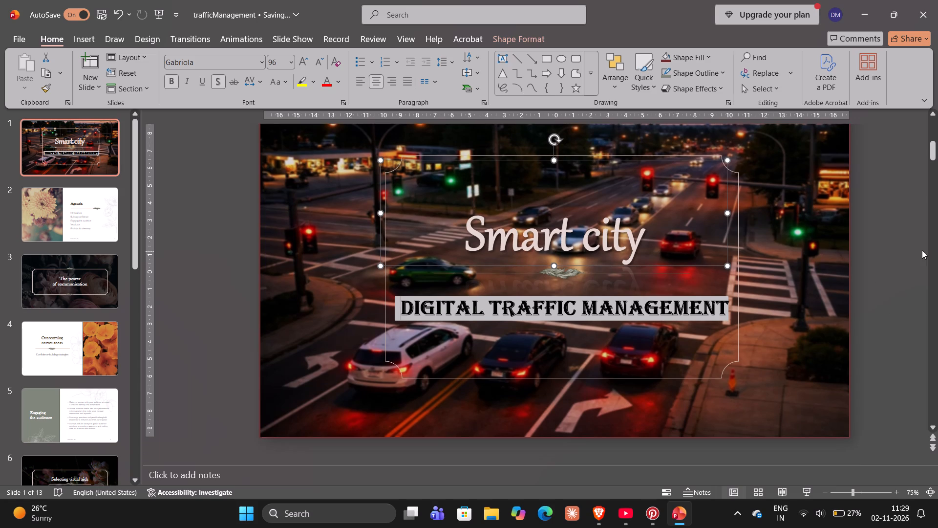
{"action": "left_click", "coordinate": [935, 143]}
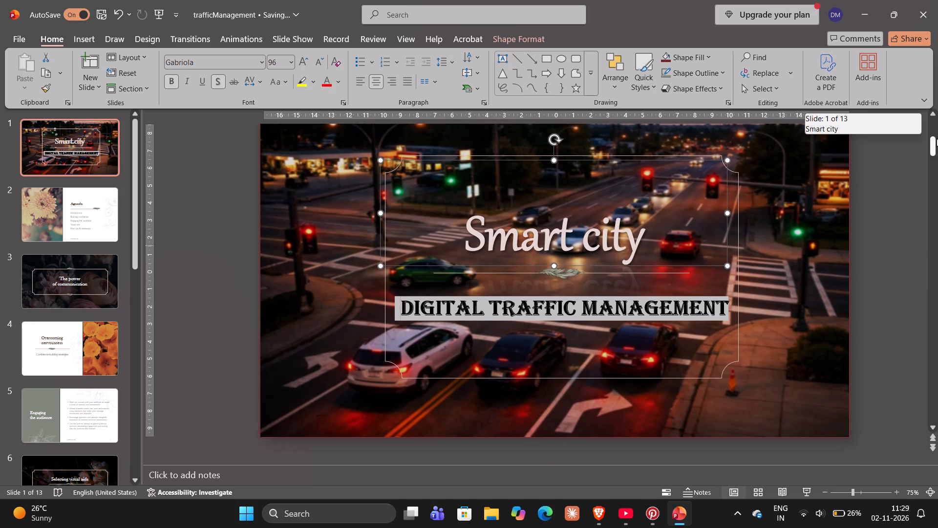
{"action": "left_click_drag", "start_coordinate": [931, 140], "coordinate": [934, 128]}
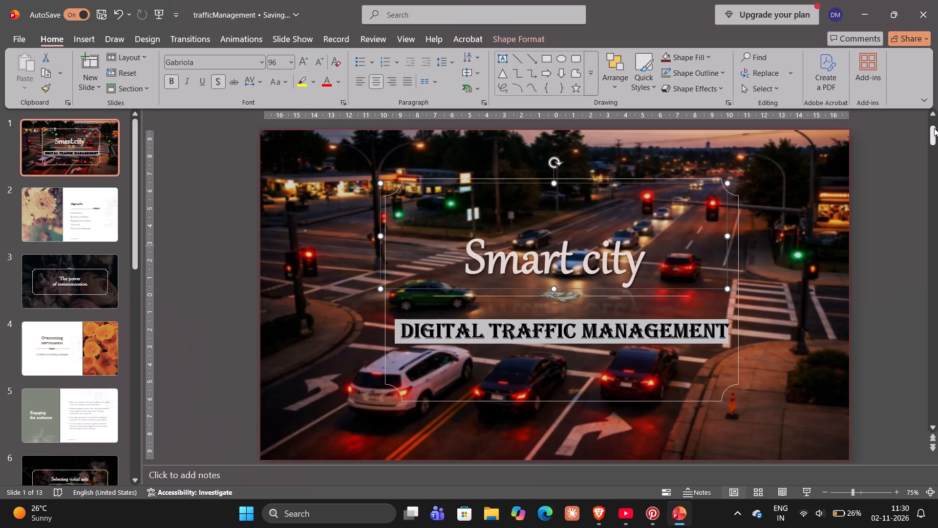
{"action": "left_click", "coordinate": [892, 213]}
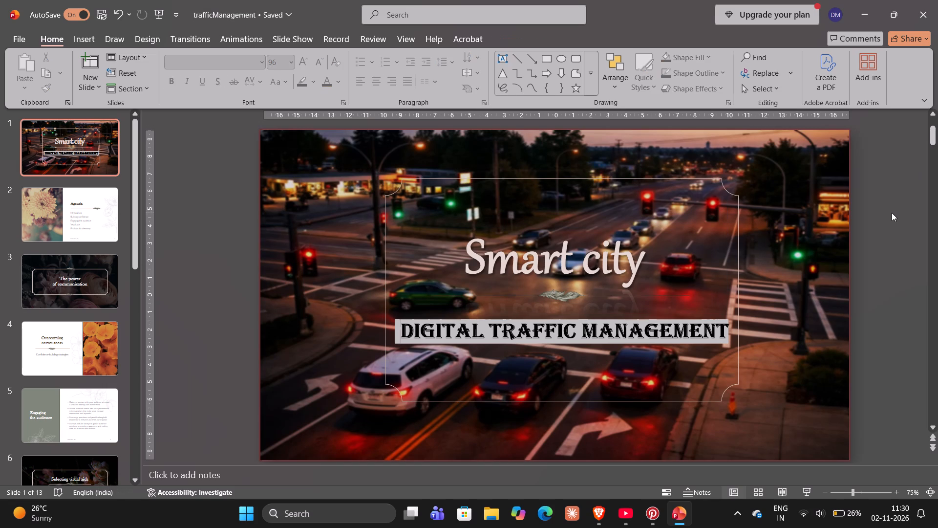
Move the Smart city title slightly down and to the left, resting its text box on the divider line.
{"action": "left_click", "coordinate": [620, 266]}
{"action": "left_click_drag", "start_coordinate": [646, 287], "coordinate": [632, 293]}
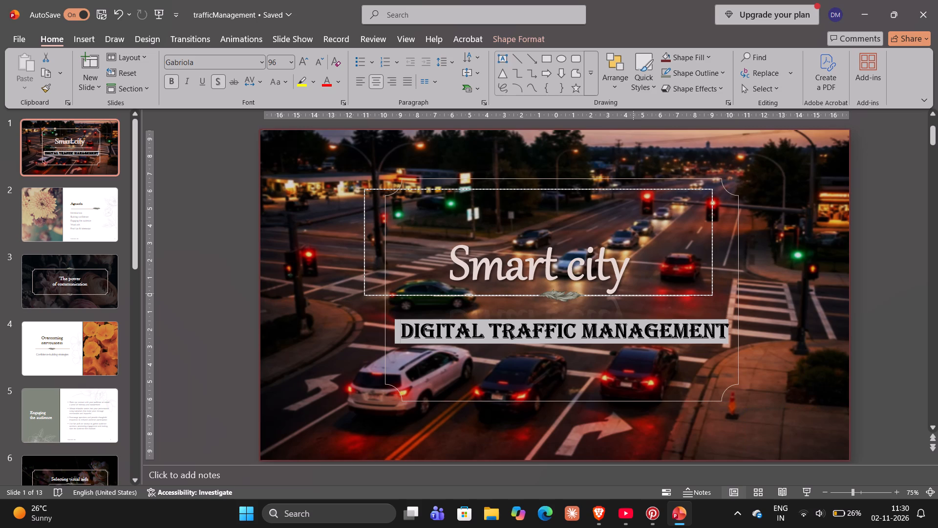
{"action": "left_click_drag", "start_coordinate": [632, 293], "coordinate": [631, 292]}
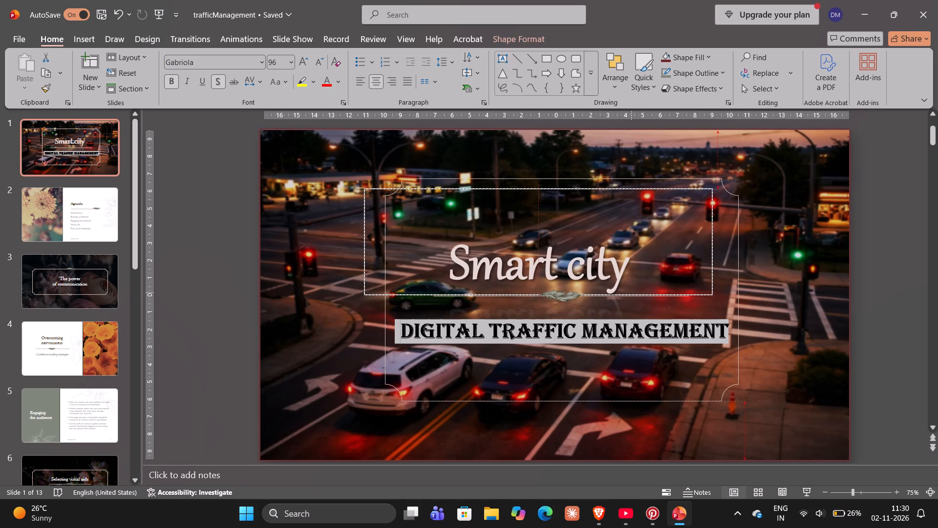
{"action": "left_click_drag", "start_coordinate": [631, 292], "coordinate": [632, 292]}
Shift the small feather ornament slightly left along the divider line, beneath the Smart city title.
{"action": "left_click_drag", "start_coordinate": [583, 297], "coordinate": [582, 297]}
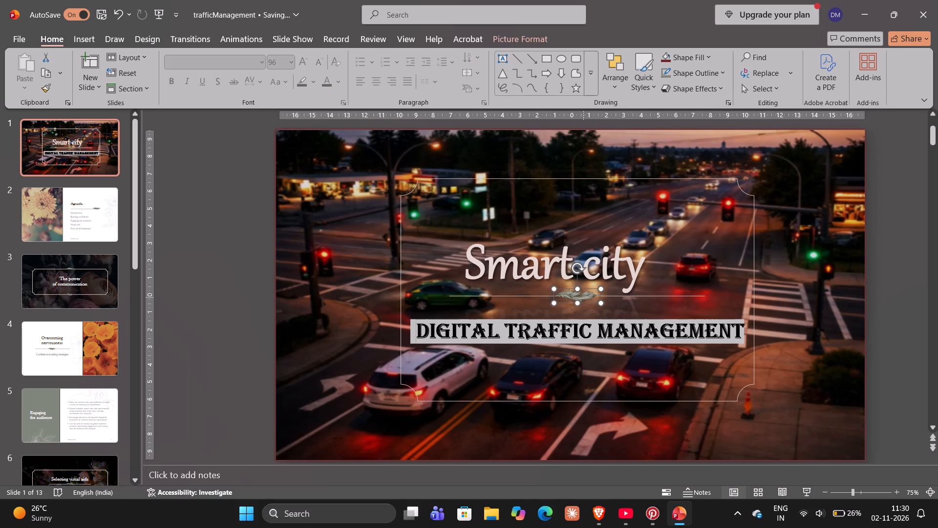
{"action": "left_click_drag", "start_coordinate": [582, 297], "coordinate": [573, 298]}
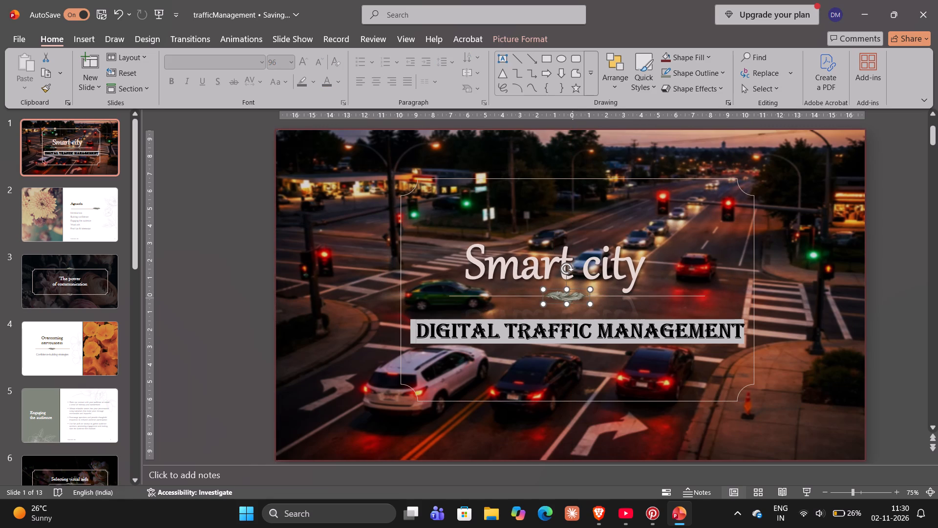
Shift the divider line slightly left so it is centred on the feather ornament.
{"action": "left_click", "coordinate": [596, 296]}
{"action": "left_click_drag", "start_coordinate": [596, 296], "coordinate": [591, 296]}
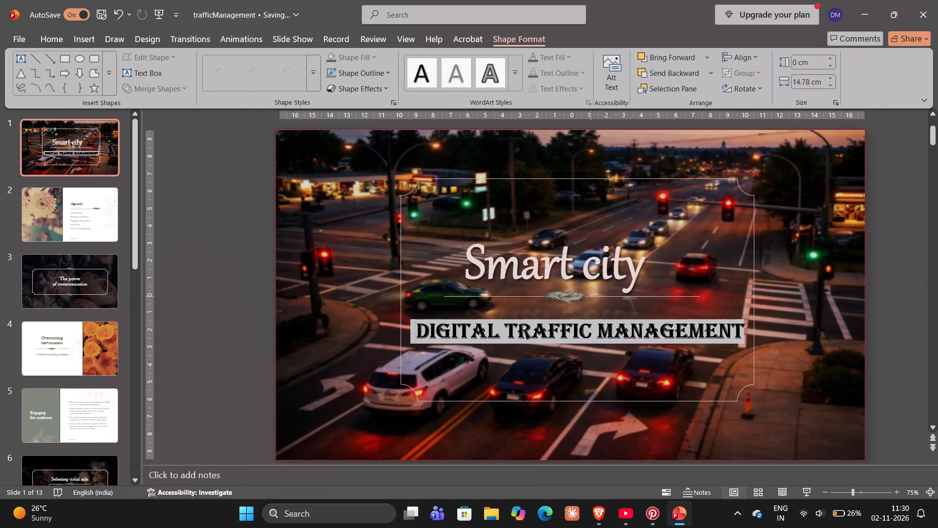
{"action": "left_click_drag", "start_coordinate": [591, 296], "coordinate": [585, 296]}
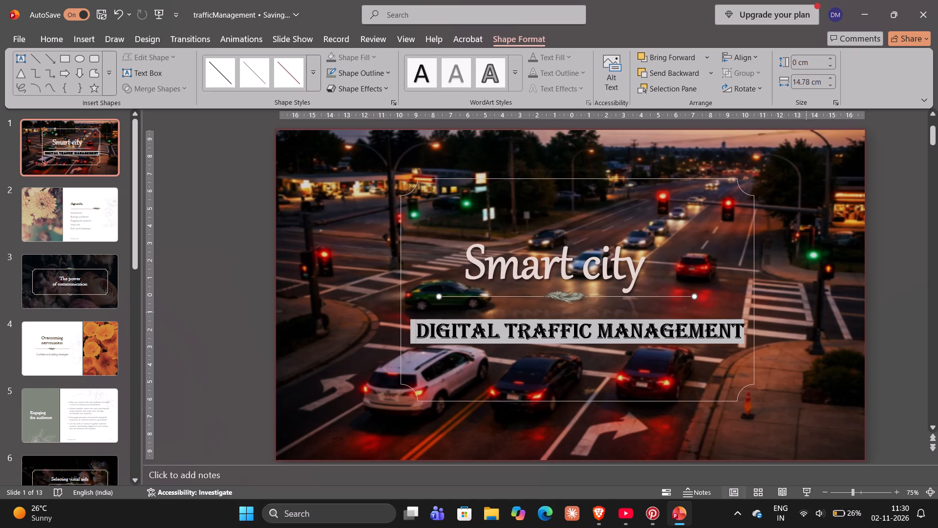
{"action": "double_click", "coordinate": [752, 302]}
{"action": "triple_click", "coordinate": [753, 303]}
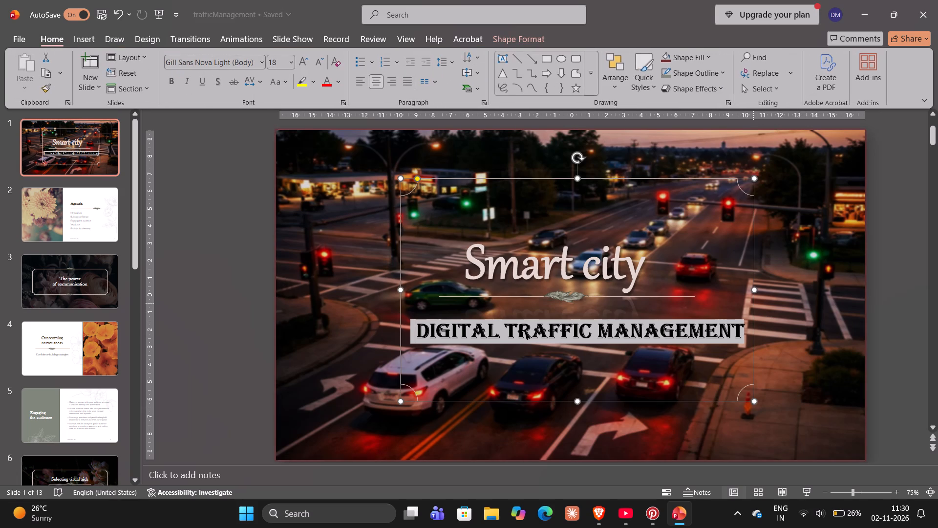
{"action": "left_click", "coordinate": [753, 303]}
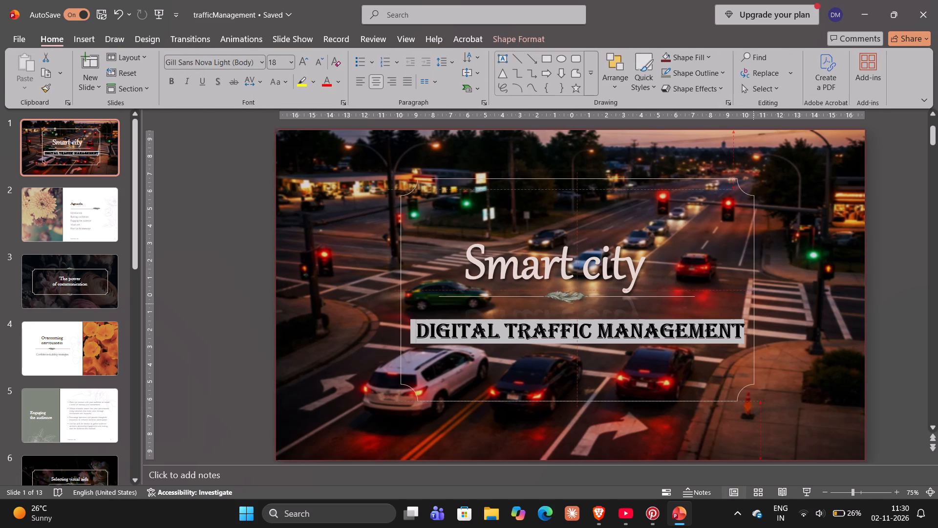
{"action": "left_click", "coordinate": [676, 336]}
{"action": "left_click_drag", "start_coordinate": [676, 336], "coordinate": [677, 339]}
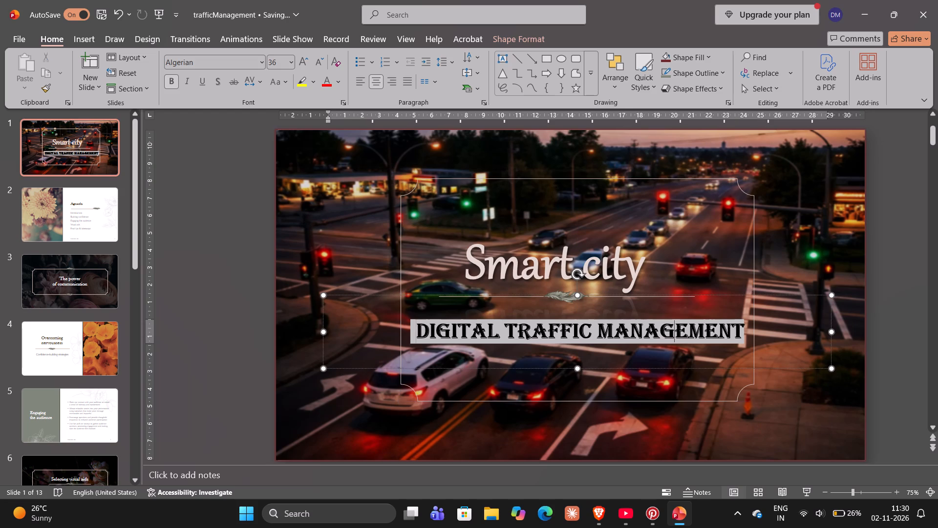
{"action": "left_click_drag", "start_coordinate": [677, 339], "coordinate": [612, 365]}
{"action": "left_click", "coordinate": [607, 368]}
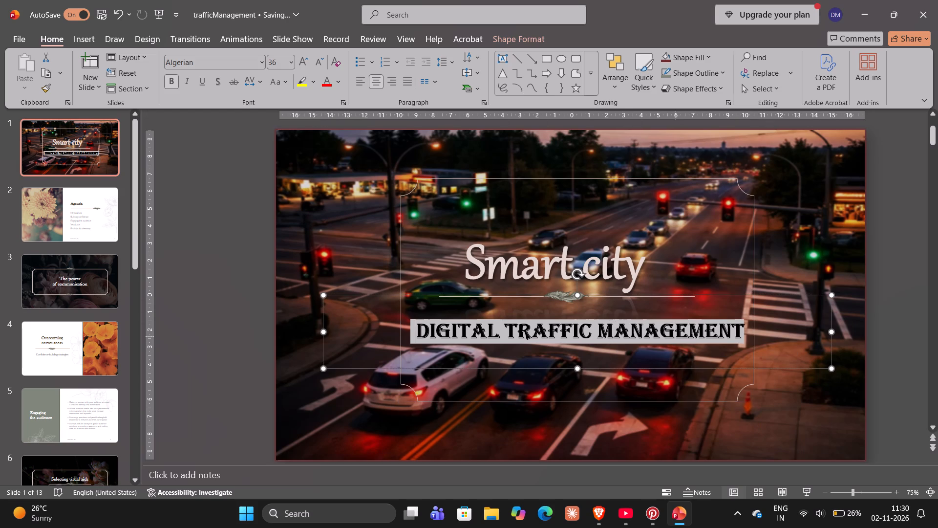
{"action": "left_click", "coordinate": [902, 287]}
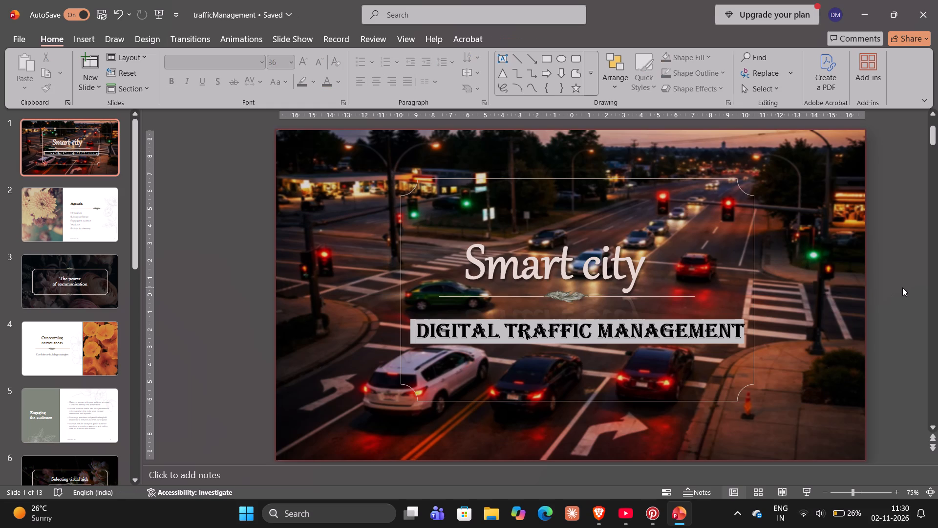
Run the slide show from the first slide to the end to check the adjusted title slide and the remaining slides.
{"action": "key", "text": "F5"}
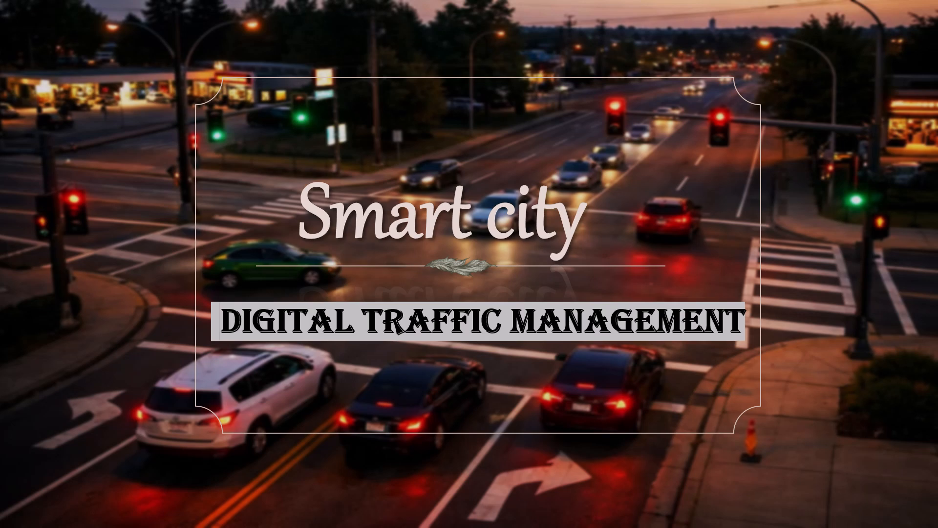
{"action": "key", "text": "Return"}
{"action": "key", "text": "Return"}
{"action": "key", "text": "Return"}
{"action": "key", "text": "Return"}
{"action": "key", "text": "Return"}
{"action": "key", "text": "Return"}
{"action": "key", "text": "Return"}
{"action": "key", "text": "Return"}
{"action": "key", "text": "Return"}
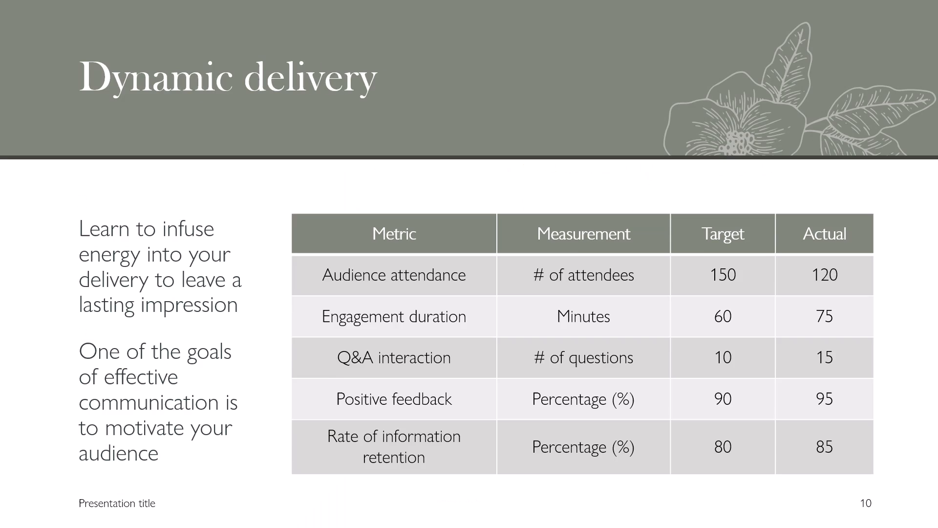
{"action": "key", "text": "Return"}
{"action": "key", "text": "Return"}
{"action": "key", "text": "Return"}
{"action": "key", "text": "Return"}
{"action": "key", "text": "Return"}
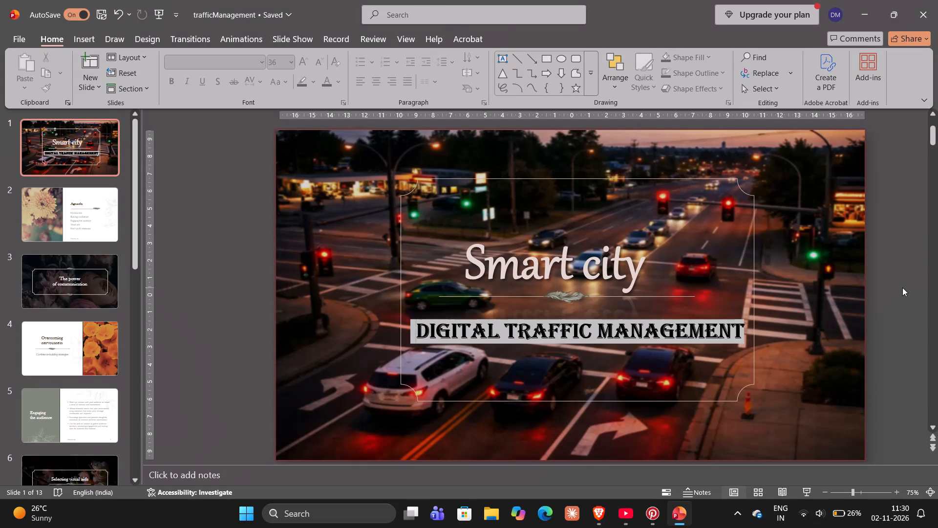
Apply the Fade animation to the Smart city title text on the first slide.
{"action": "left_click", "coordinate": [211, 230]}
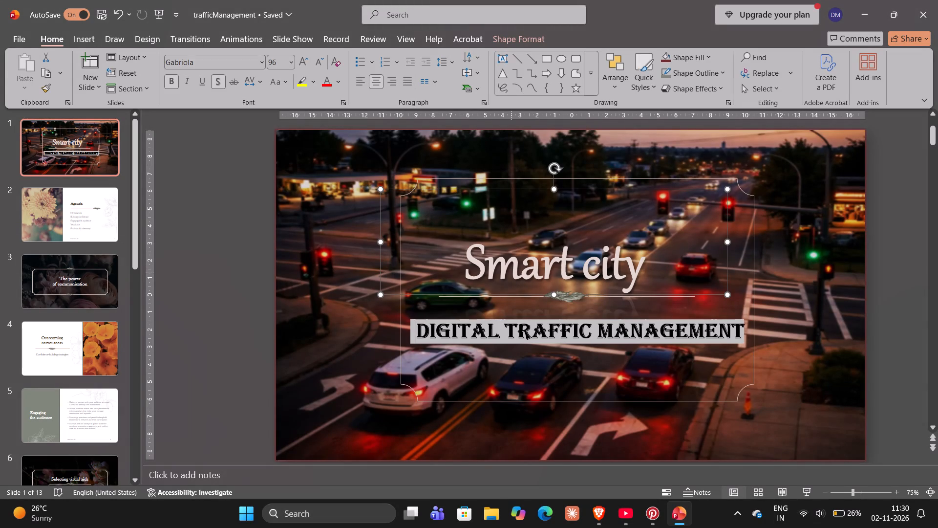
{"action": "left_click_drag", "start_coordinate": [466, 264], "coordinate": [622, 268]}
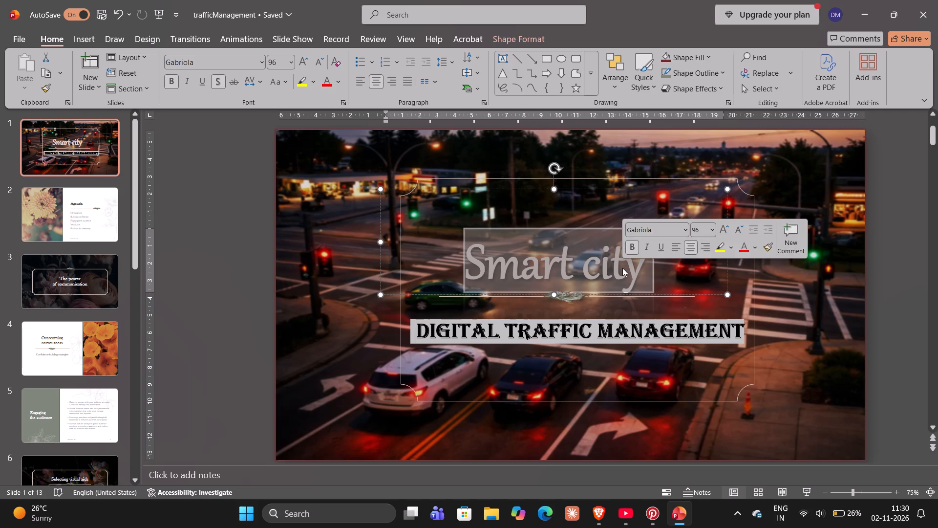
{"action": "left_click", "coordinate": [257, 34]}
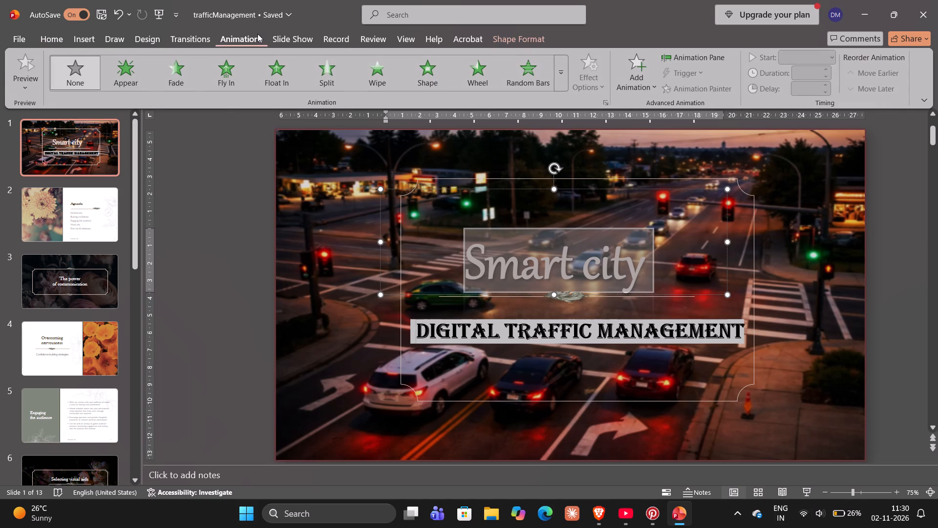
{"action": "left_click", "coordinate": [168, 77]}
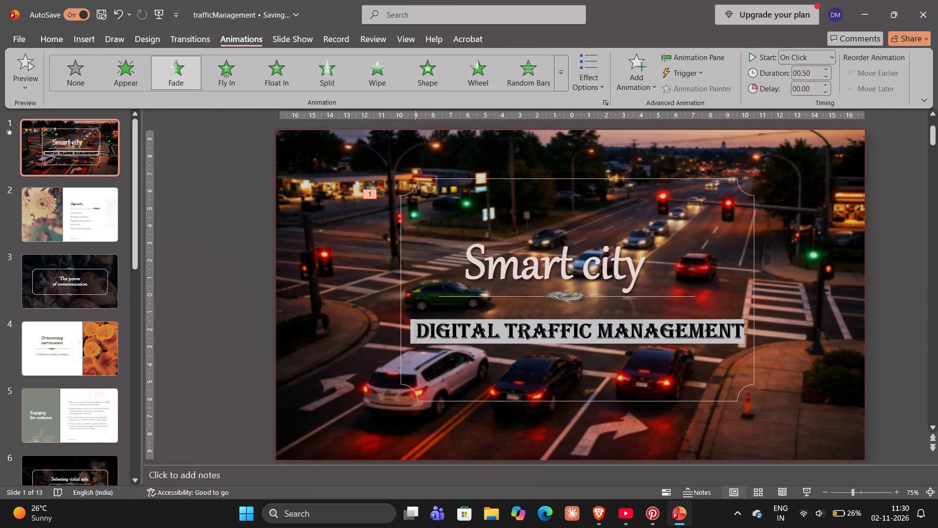
Apply the Fade animation to the DIGITAL TRAFFIC MANAGEMENT subtitle, starting from its word DIGITAL.
{"action": "left_click_drag", "start_coordinate": [415, 329], "coordinate": [520, 322]}
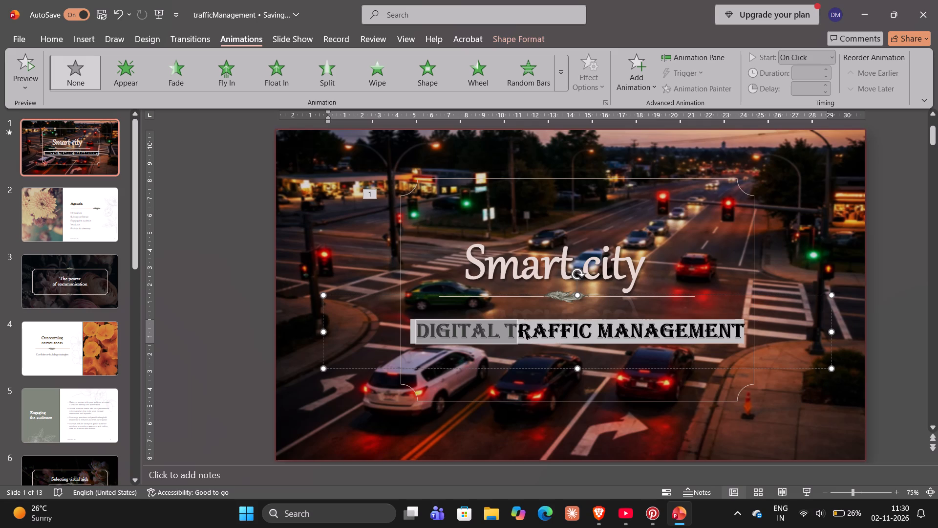
{"action": "left_click_drag", "start_coordinate": [520, 322], "coordinate": [499, 322]}
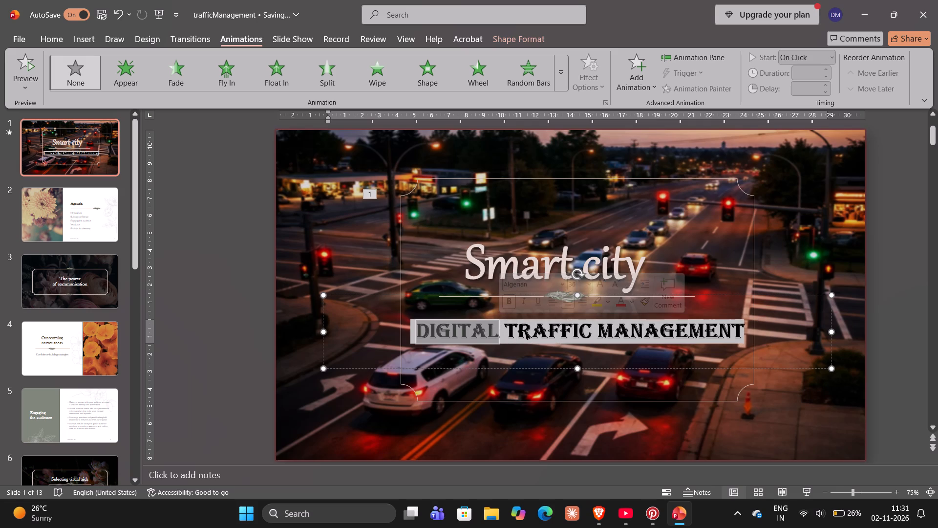
{"action": "left_click", "coordinate": [415, 329]}
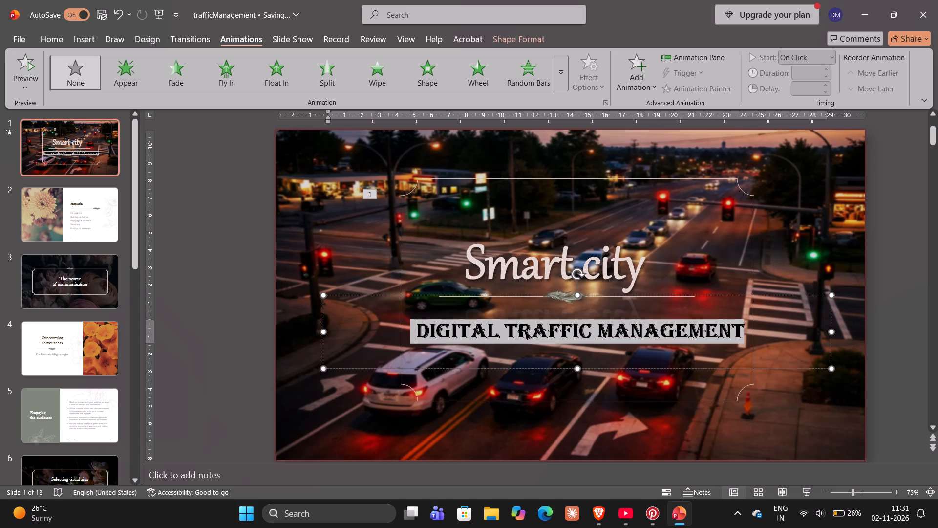
{"action": "left_click_drag", "start_coordinate": [416, 329], "coordinate": [495, 330]}
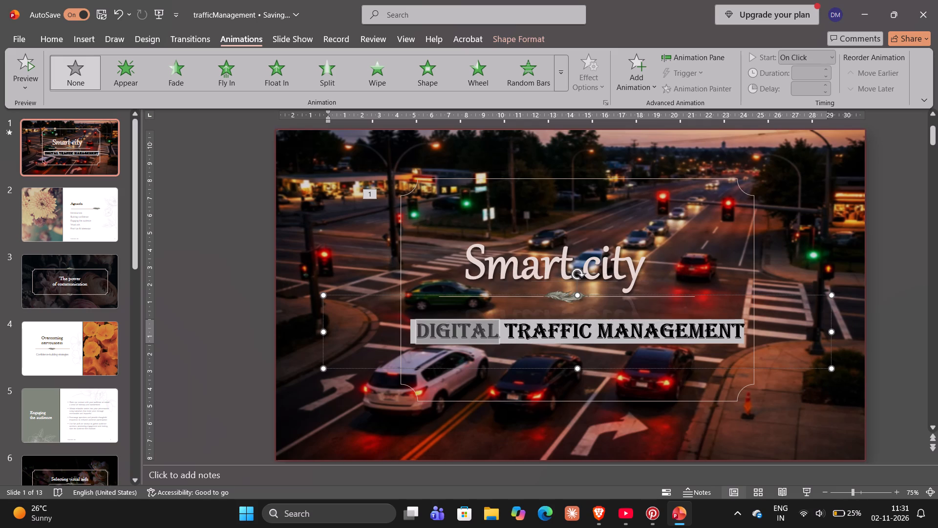
{"action": "left_click", "coordinate": [187, 84]}
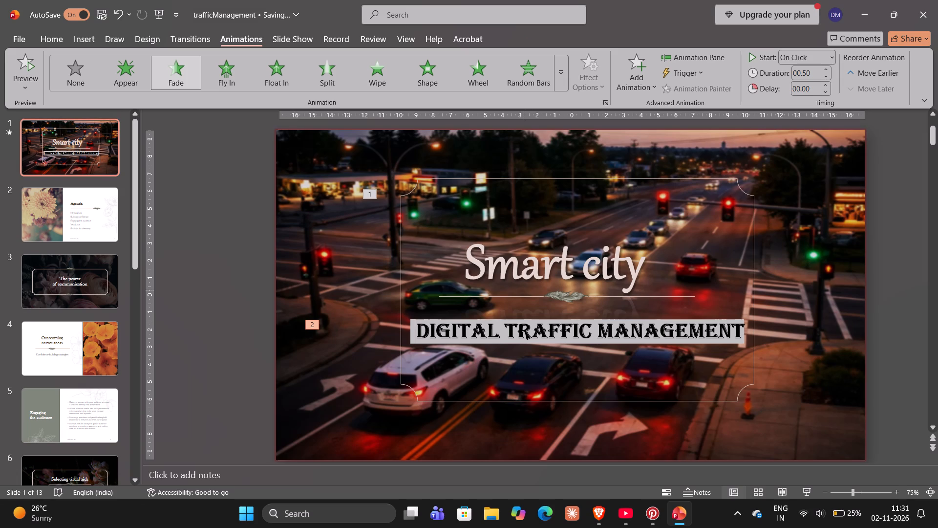
Apply the Fade animation to the TRAFFIC MANAGEMENT part of the subtitle on the first slide.
{"action": "left_click_drag", "start_coordinate": [507, 330], "coordinate": [509, 330]}
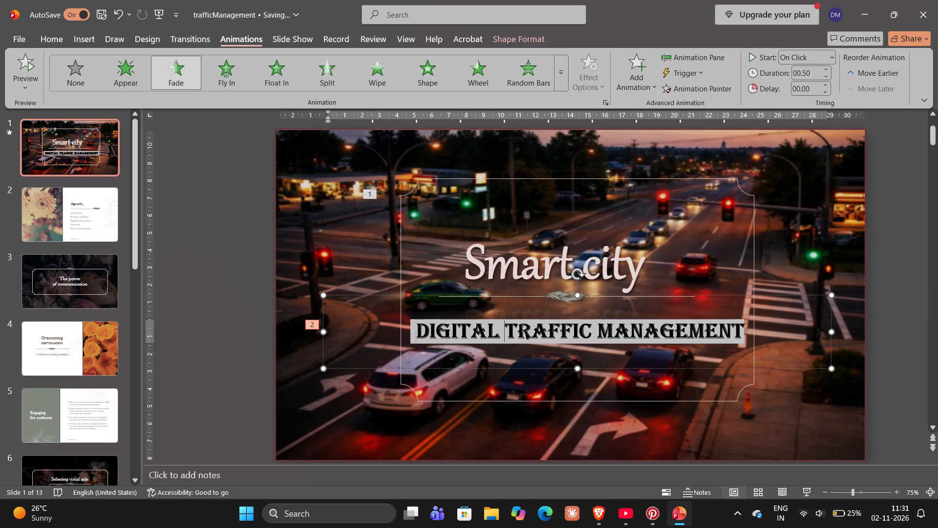
{"action": "left_click_drag", "start_coordinate": [509, 330], "coordinate": [728, 327]}
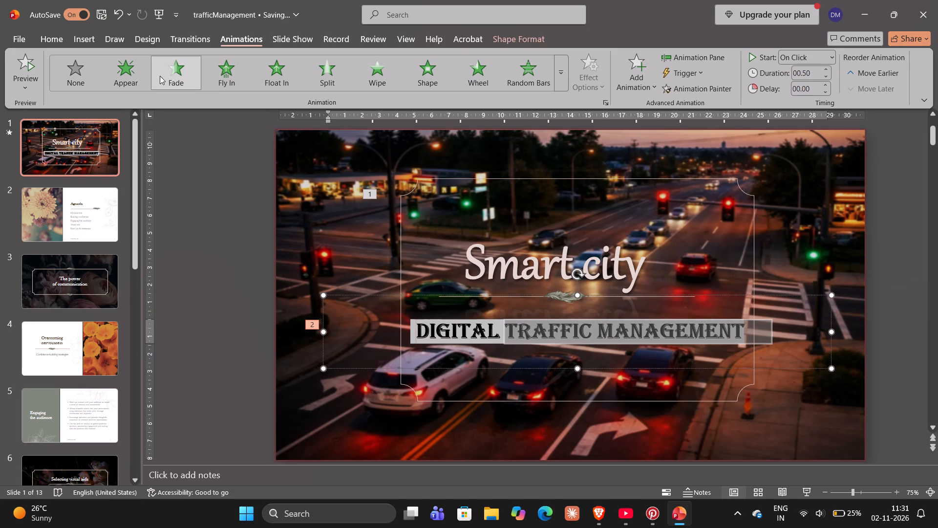
{"action": "left_click", "coordinate": [189, 75]}
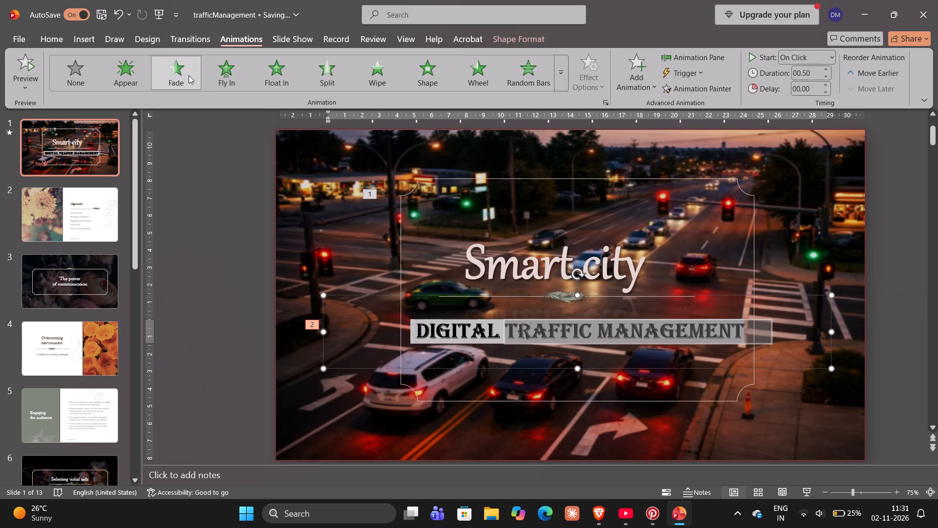
{"action": "left_click", "coordinate": [189, 75]}
{"action": "left_click", "coordinate": [259, 193]}
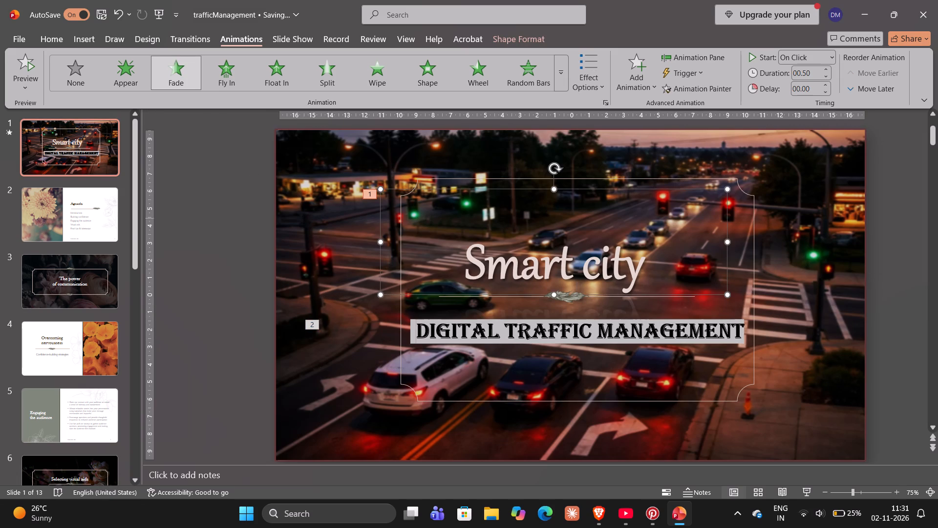
{"action": "left_click", "coordinate": [248, 271]}
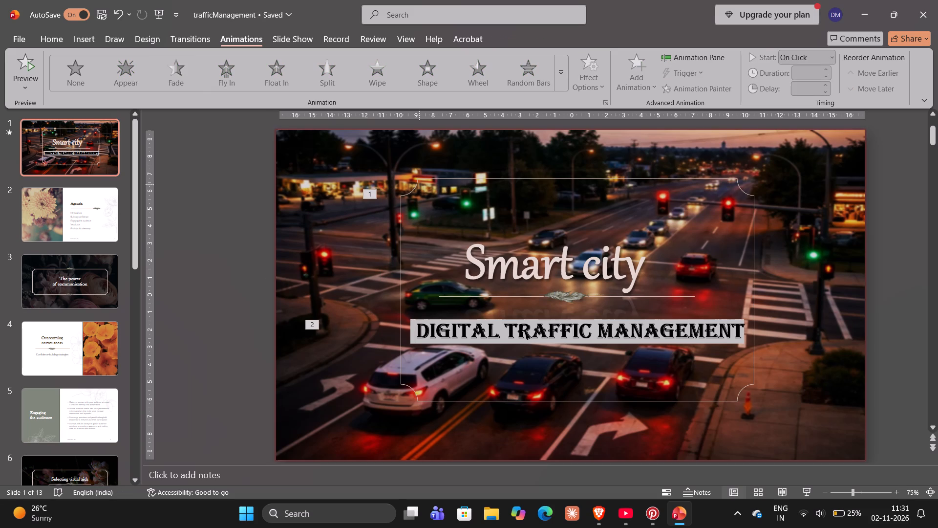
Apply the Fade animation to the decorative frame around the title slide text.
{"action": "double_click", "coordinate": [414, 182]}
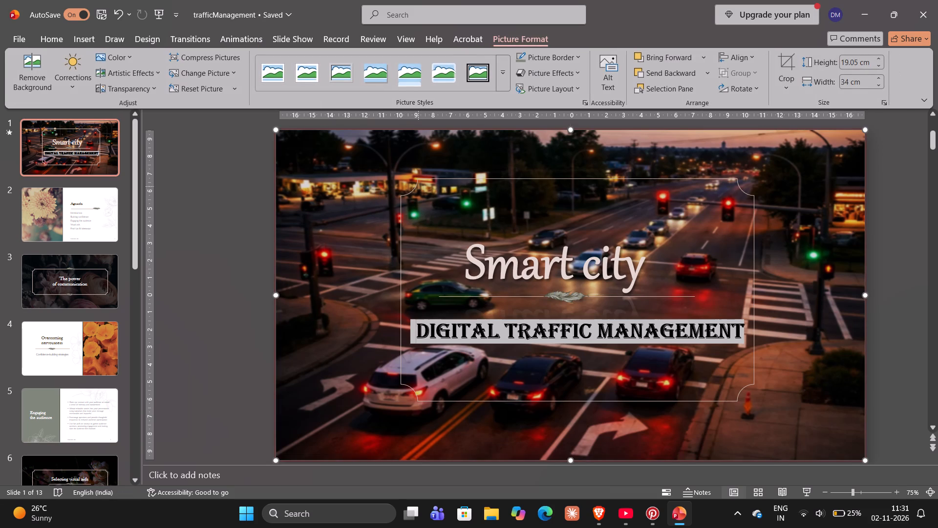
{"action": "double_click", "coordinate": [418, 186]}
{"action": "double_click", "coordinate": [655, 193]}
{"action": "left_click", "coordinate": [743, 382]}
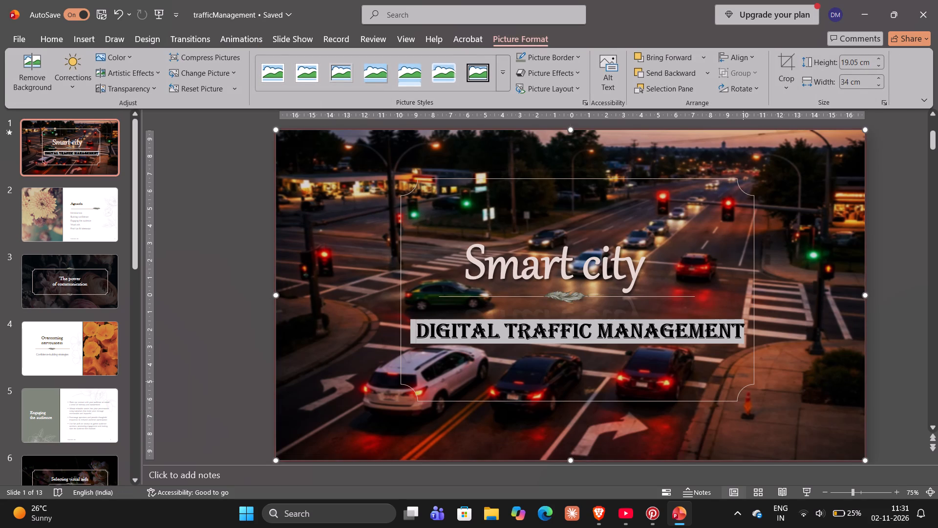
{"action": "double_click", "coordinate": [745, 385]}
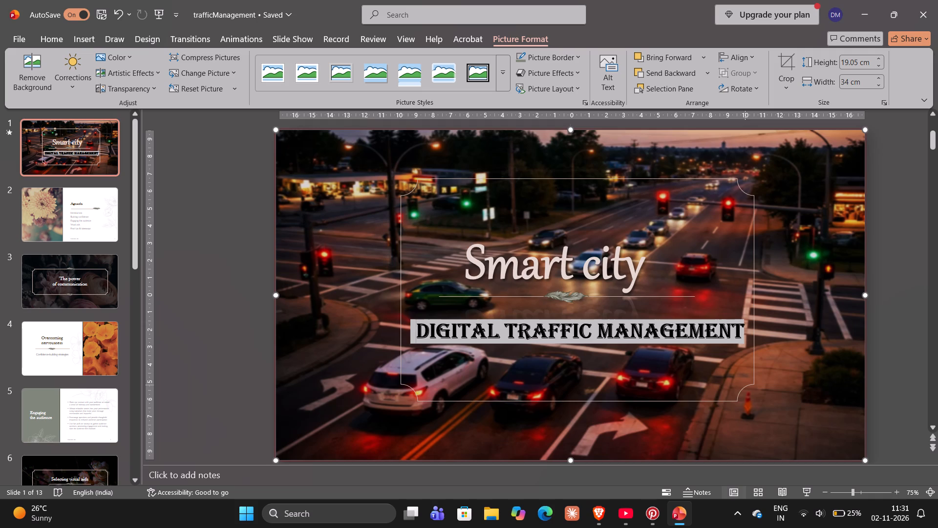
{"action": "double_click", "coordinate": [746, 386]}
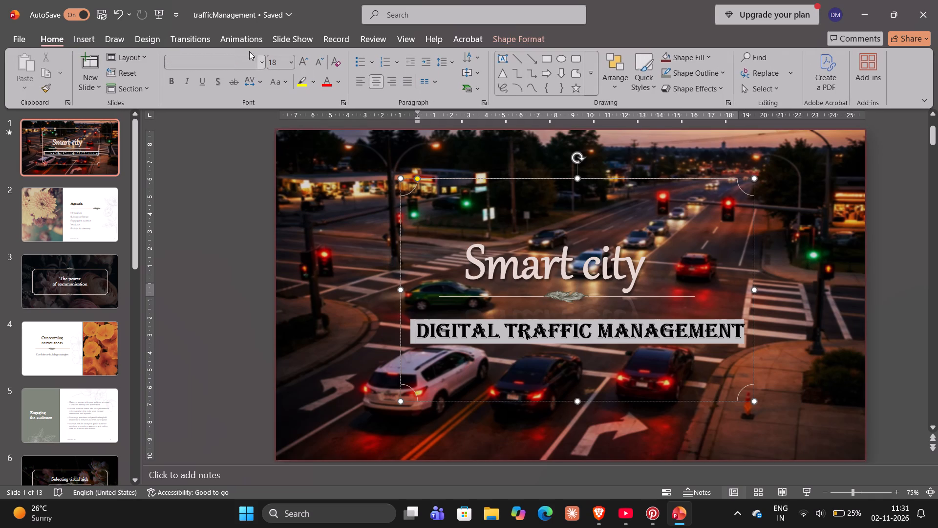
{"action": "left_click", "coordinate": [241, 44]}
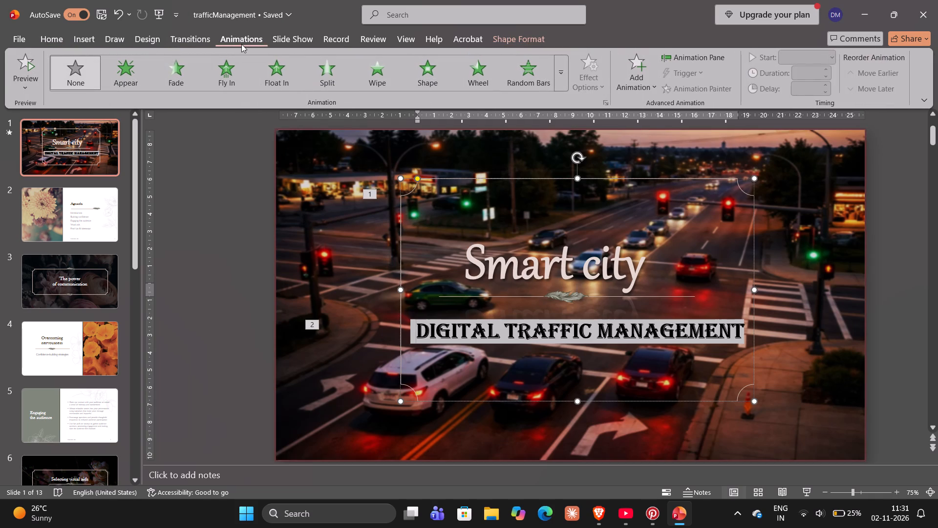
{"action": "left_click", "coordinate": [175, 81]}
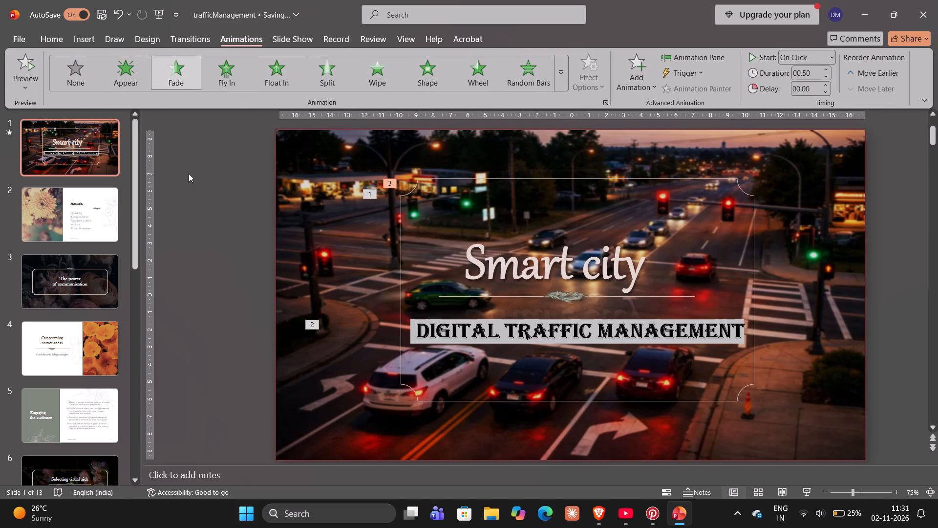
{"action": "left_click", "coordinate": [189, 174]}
Run the slide show from the first slide to check the title slide animations, and exit it at The power of communication slide.
{"action": "key", "text": "F5"}
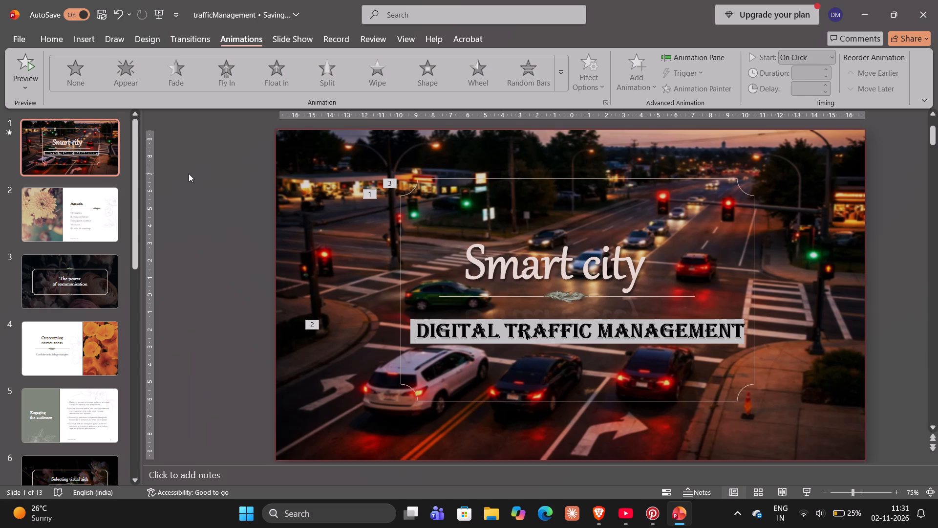
{"action": "key", "text": "space"}
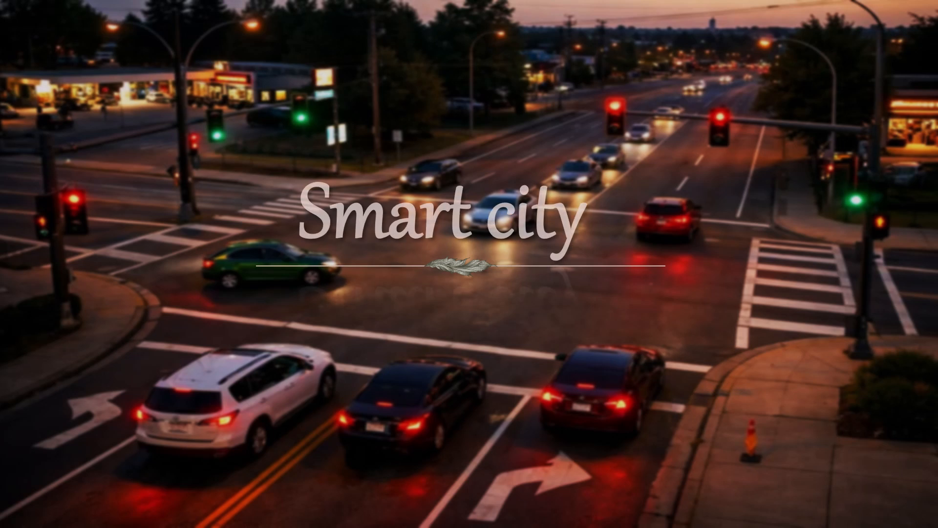
{"action": "key", "text": "space"}
{"action": "key", "text": "space"}
{"action": "key", "text": "space"}
{"action": "key", "text": "space"}
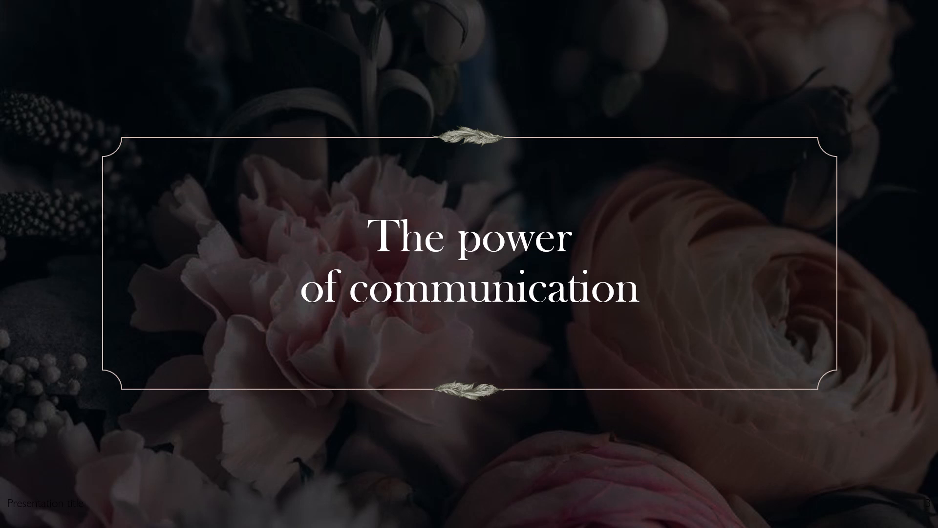
{"action": "key", "text": "Escape"}
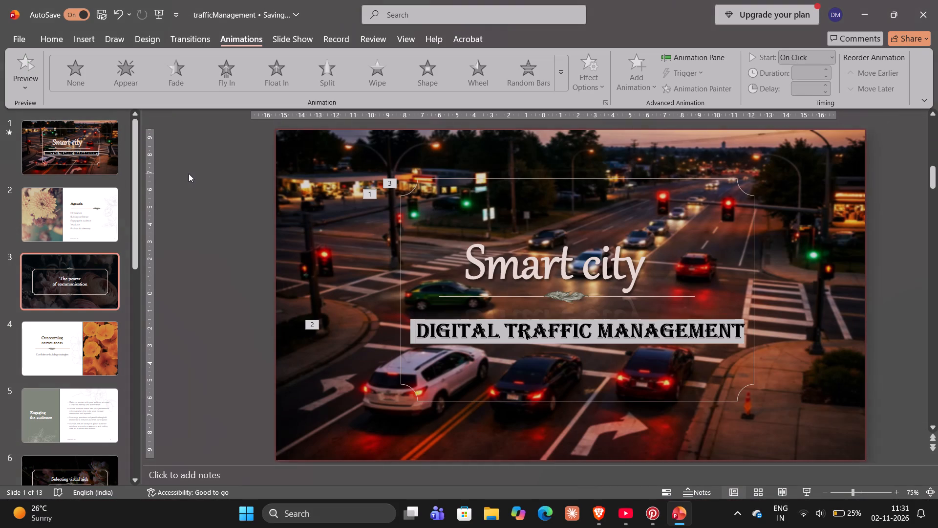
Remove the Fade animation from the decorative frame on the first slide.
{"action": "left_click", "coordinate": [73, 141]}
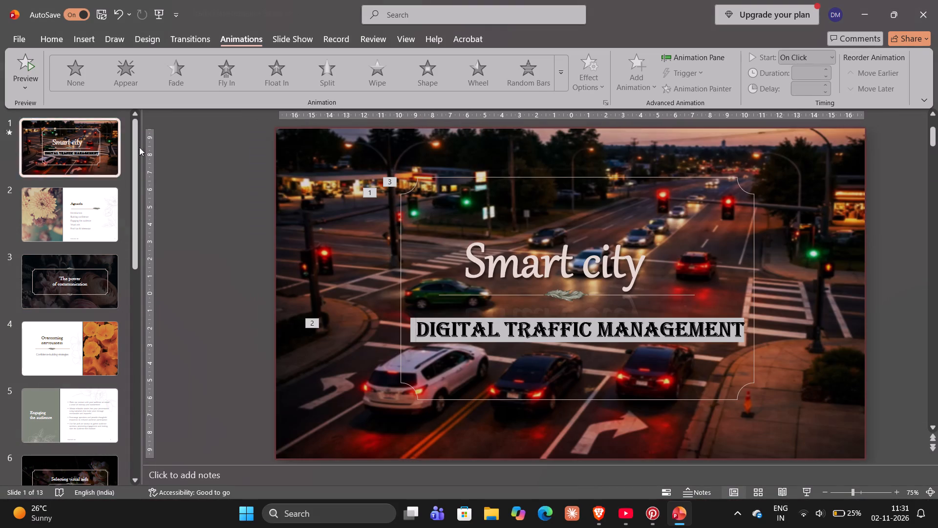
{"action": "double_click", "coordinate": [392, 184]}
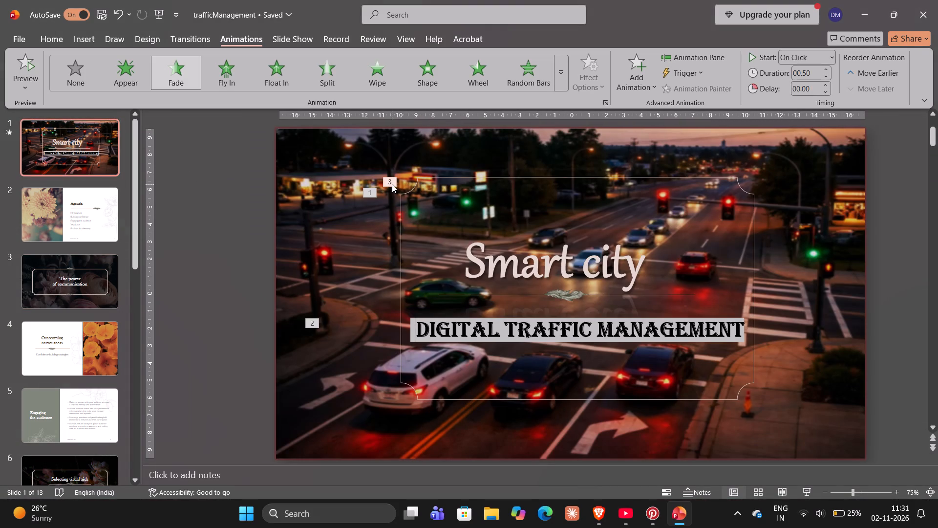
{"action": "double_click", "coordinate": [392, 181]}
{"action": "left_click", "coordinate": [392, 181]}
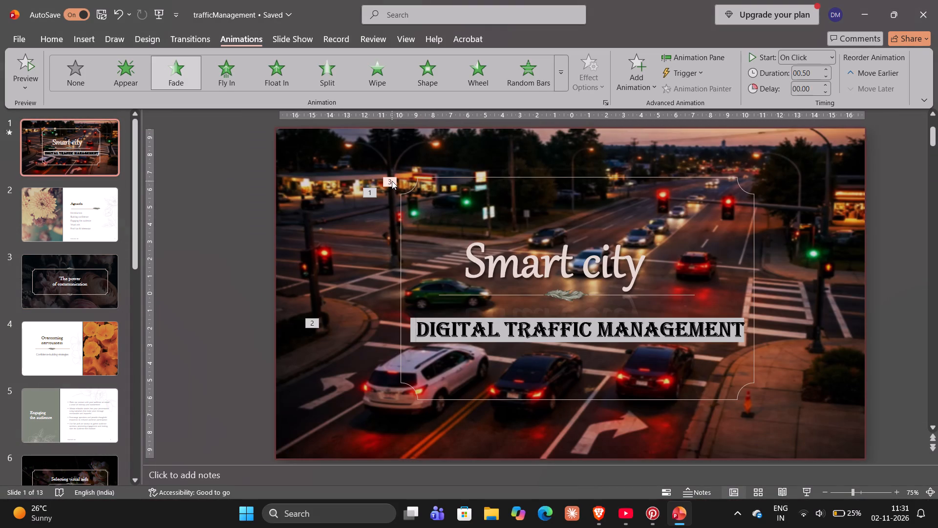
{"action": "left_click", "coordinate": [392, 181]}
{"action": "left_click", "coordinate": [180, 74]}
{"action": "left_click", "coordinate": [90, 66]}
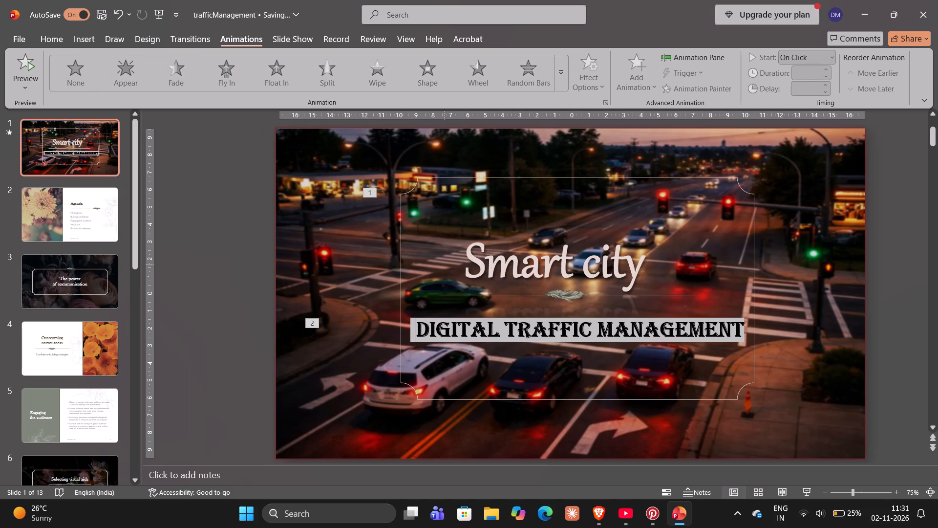
Apply the Fade animation to the feather ornament below the Smart city title.
{"action": "left_click", "coordinate": [572, 292]}
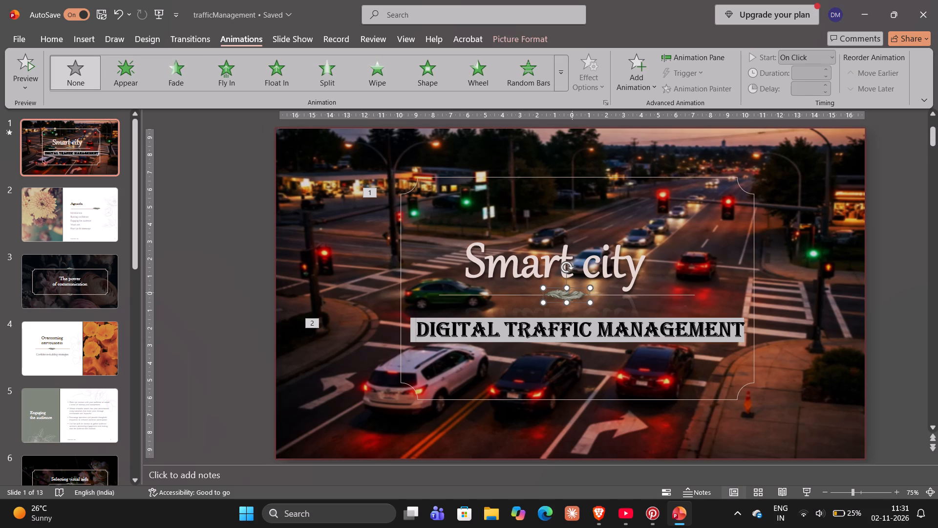
{"action": "left_click", "coordinate": [183, 80]}
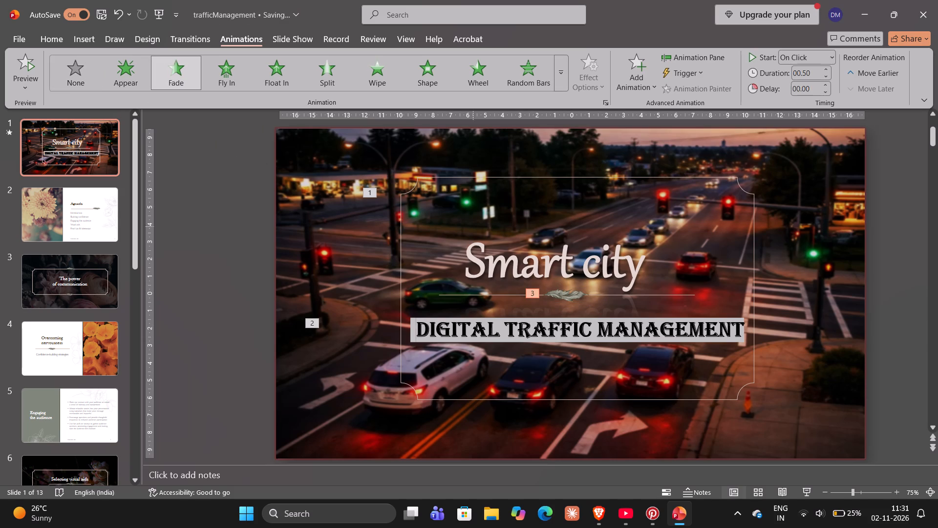
{"action": "left_click", "coordinate": [564, 296]}
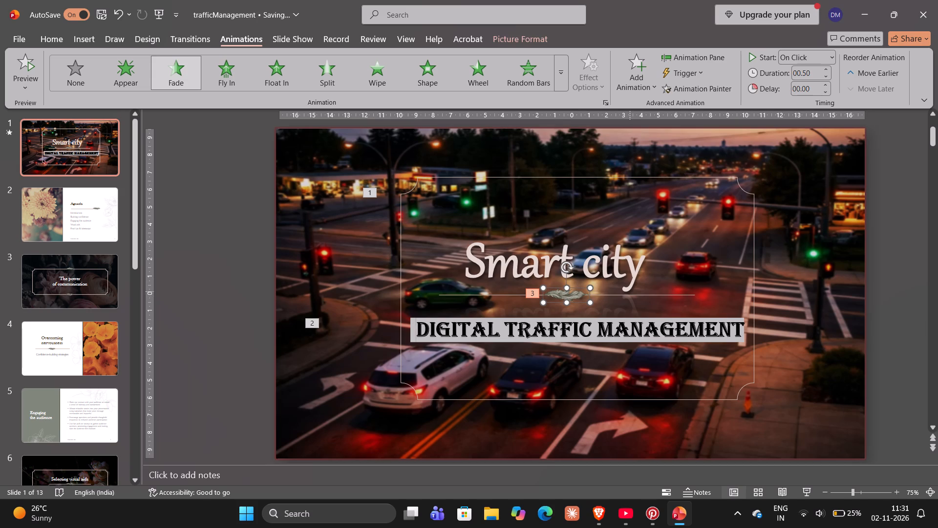
Apply the Fade animation to the divider line behind the feather ornament.
{"action": "left_click", "coordinate": [629, 293]}
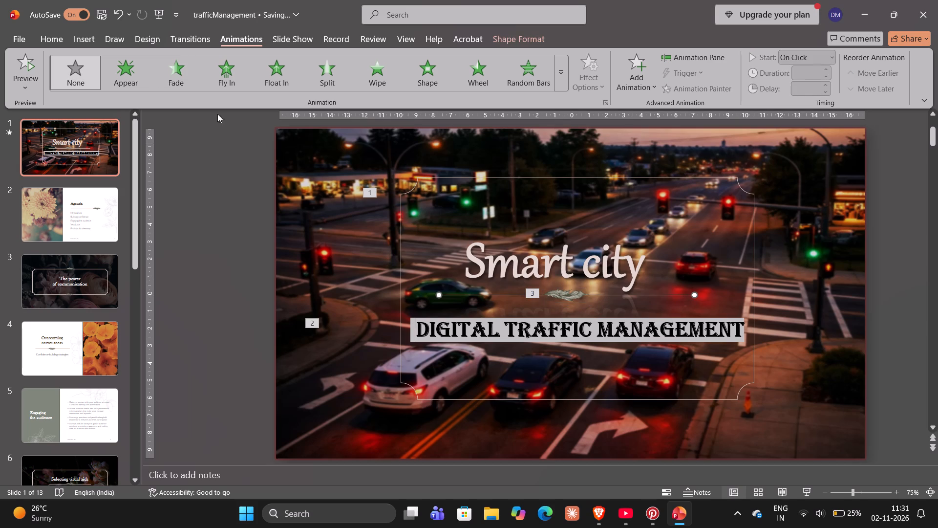
{"action": "left_click", "coordinate": [169, 76]}
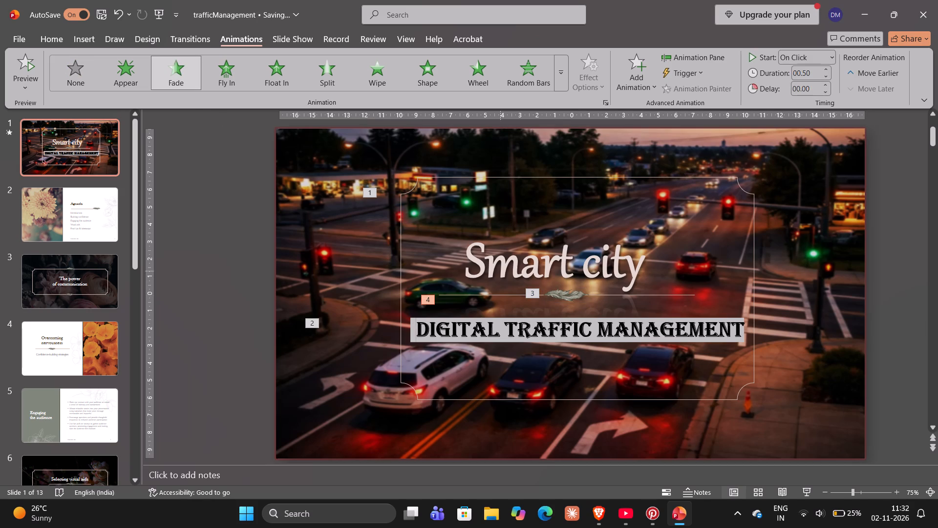
Remove the feather ornament's Fade animation and reapply it so that it plays after the divider line.
{"action": "left_click", "coordinate": [528, 292]}
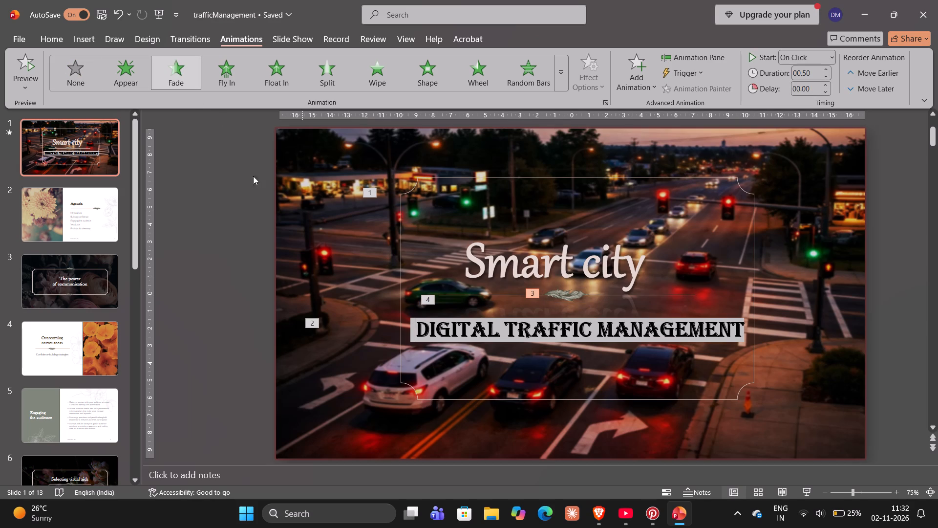
{"action": "left_click", "coordinate": [78, 76]}
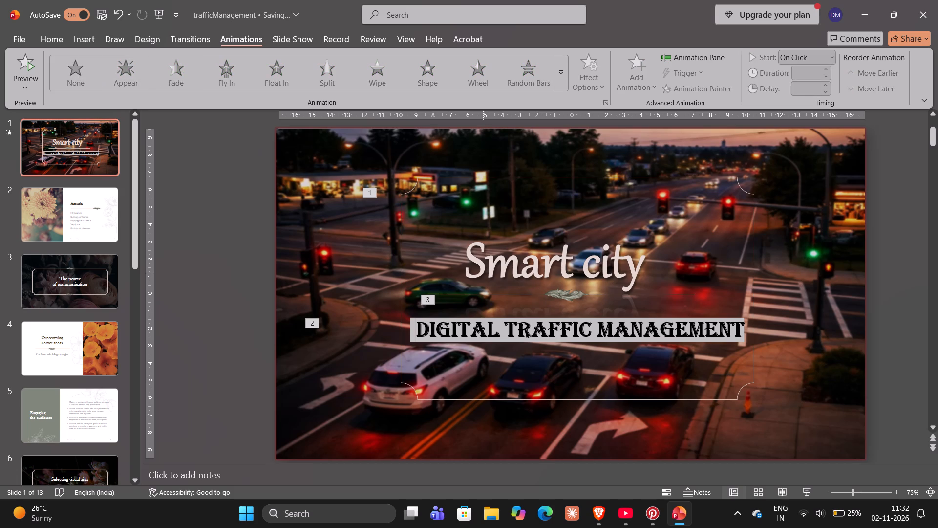
{"action": "double_click", "coordinate": [563, 297]}
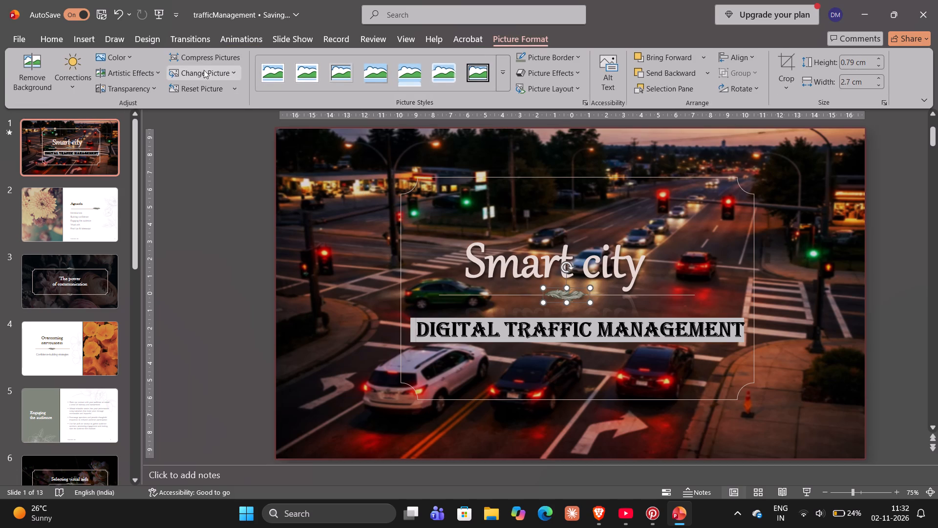
{"action": "left_click", "coordinate": [237, 41]}
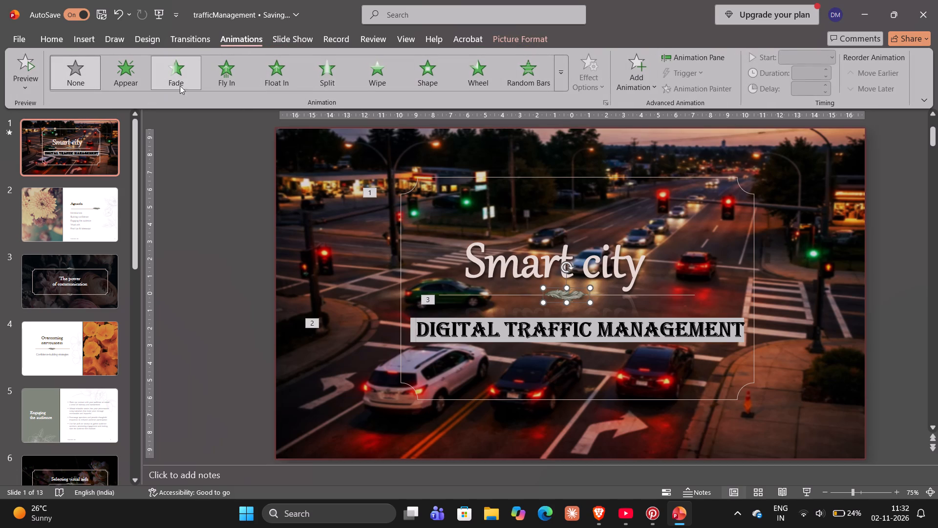
{"action": "left_click", "coordinate": [191, 81]}
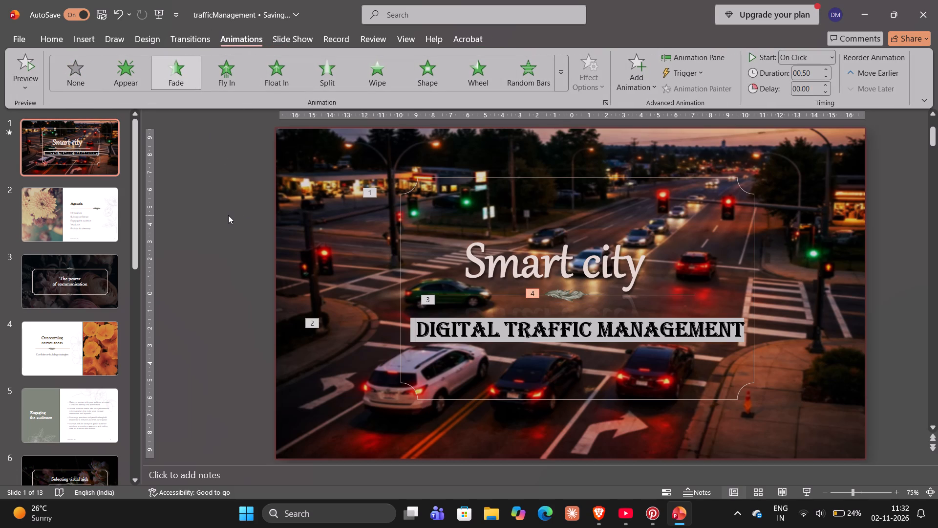
{"action": "left_click", "coordinate": [228, 215]}
Play the slide show from the beginning to check the title slide's Fade sequence and run through the remaining slides.
{"action": "key", "text": "F5"}
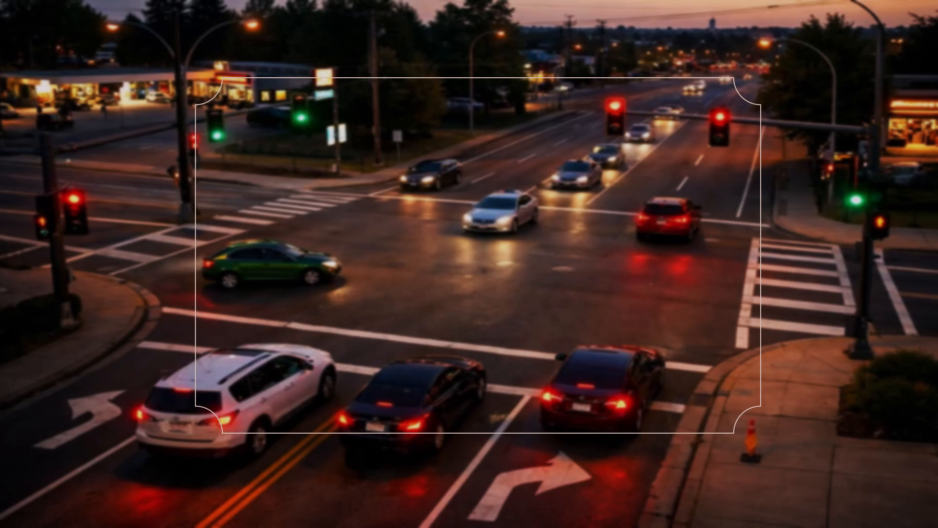
{"action": "left_click", "coordinate": [429, 286]}
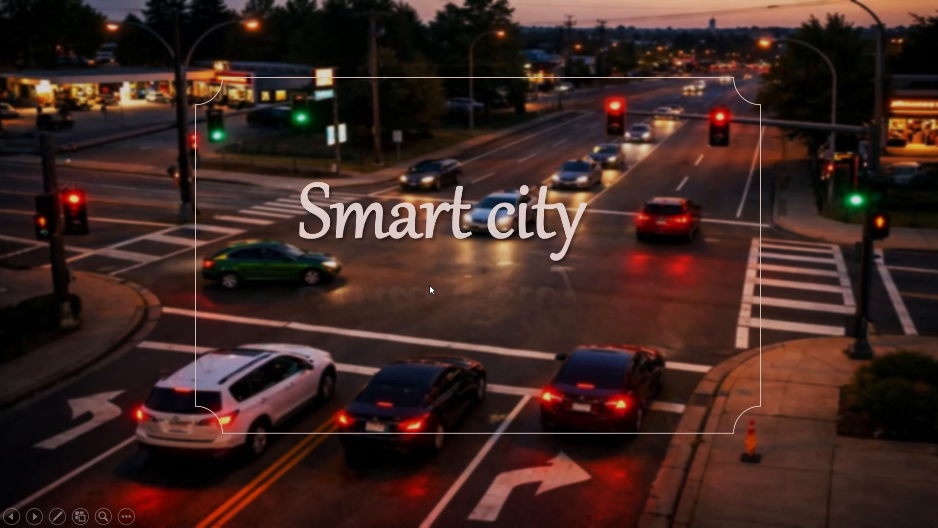
{"action": "left_click", "coordinate": [429, 286]}
{"action": "left_click", "coordinate": [429, 286]}
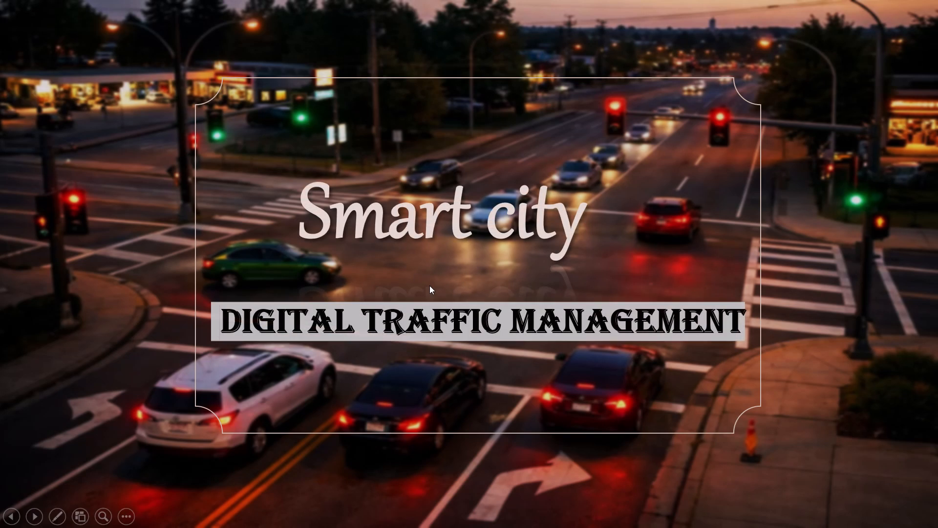
{"action": "left_click", "coordinate": [429, 286]}
{"action": "left_click", "coordinate": [429, 286]}
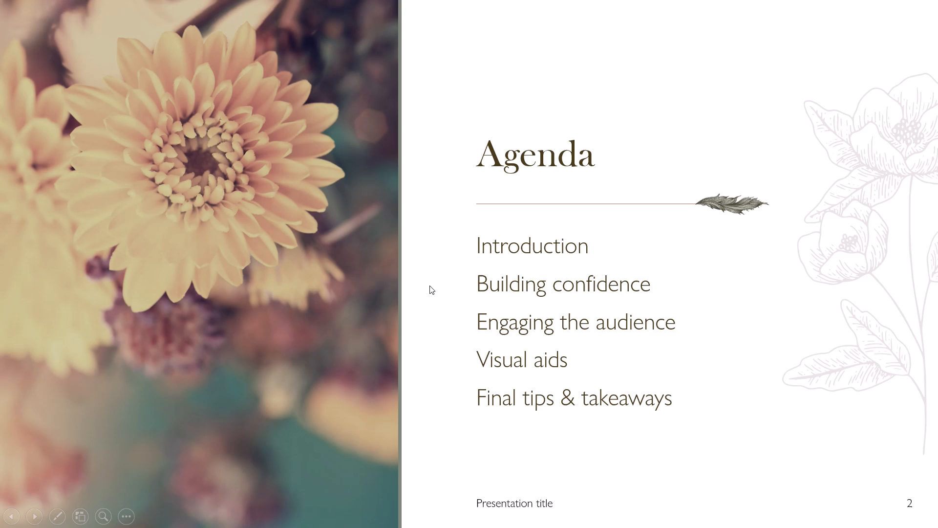
{"action": "triple_click", "coordinate": [429, 286]}
{"action": "triple_click", "coordinate": [429, 286]}
{"action": "triple_click", "coordinate": [429, 286]}
{"action": "triple_click", "coordinate": [429, 286]}
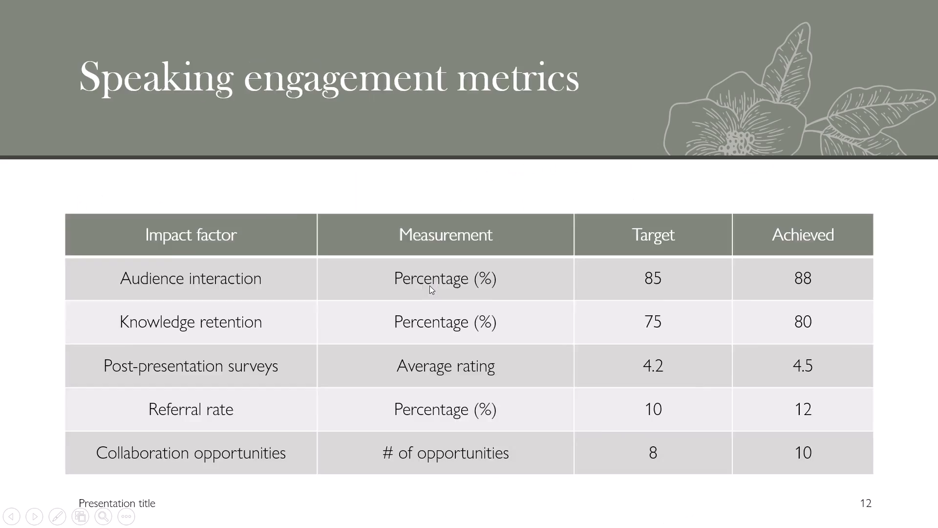
{"action": "double_click", "coordinate": [429, 286]}
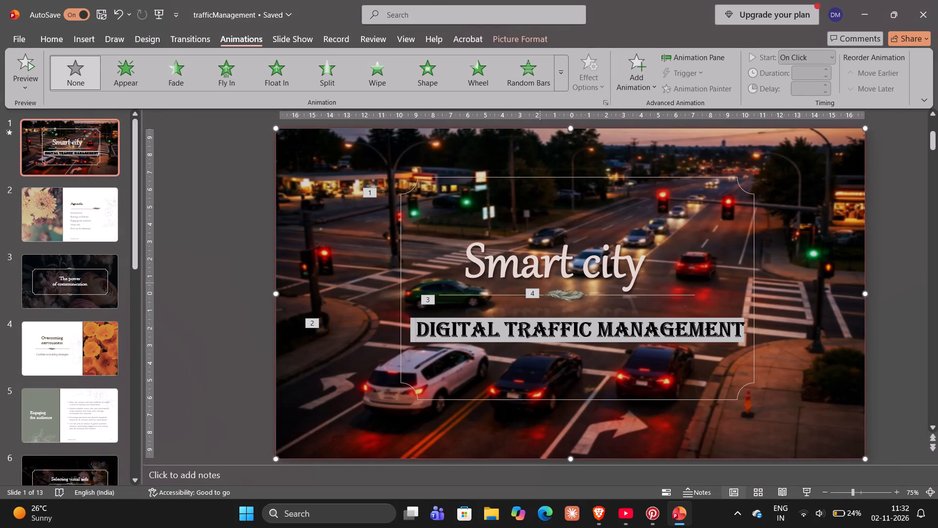
Move the Smart city title slightly to the right so it sits centred above the divider line and feather.
{"action": "left_click", "coordinate": [537, 268]}
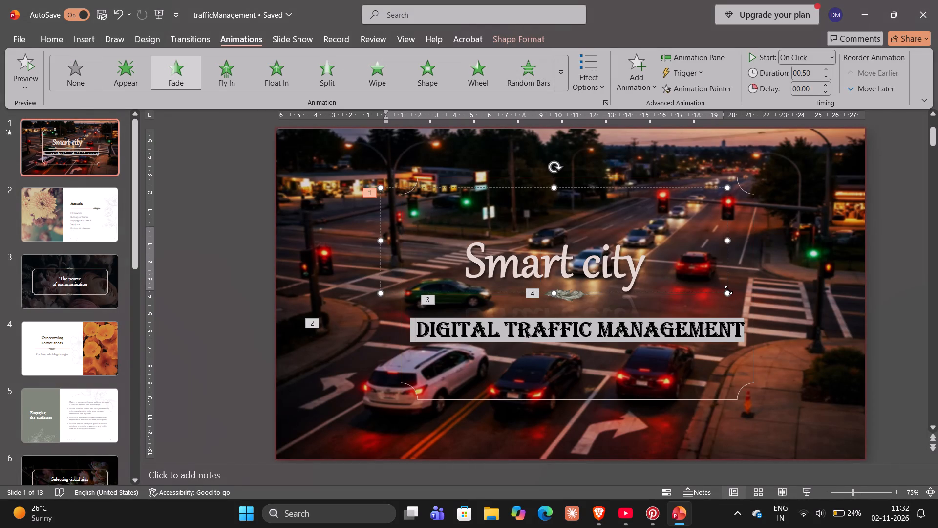
{"action": "left_click_drag", "start_coordinate": [728, 284], "coordinate": [734, 284]}
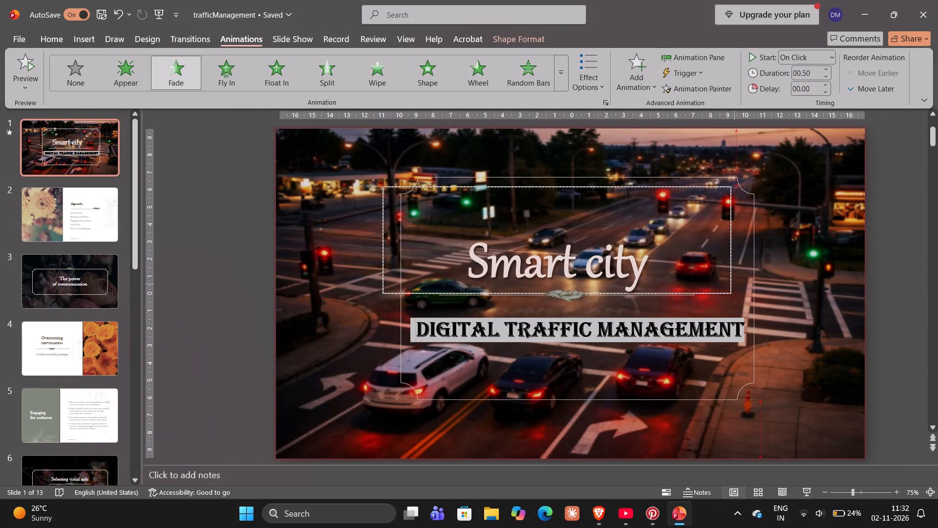
{"action": "left_click_drag", "start_coordinate": [734, 284], "coordinate": [741, 284]}
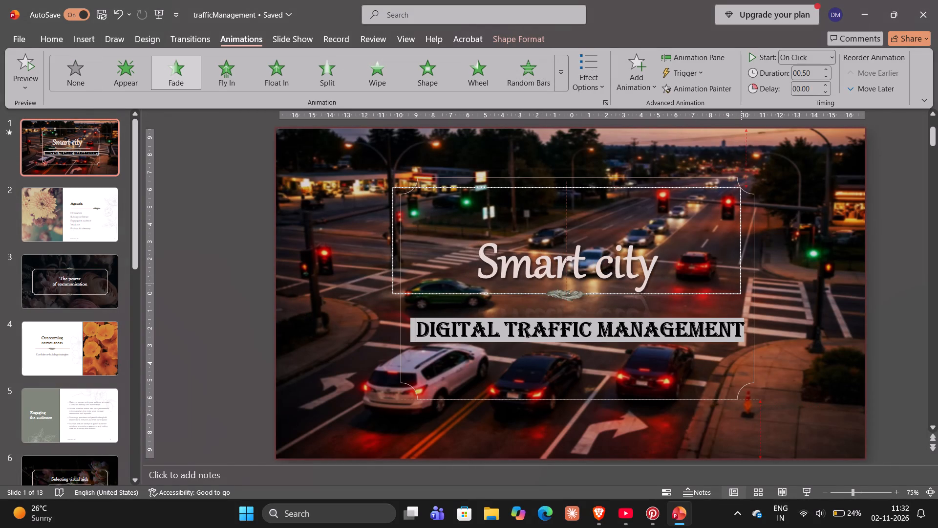
{"action": "left_click_drag", "start_coordinate": [741, 284], "coordinate": [741, 285]}
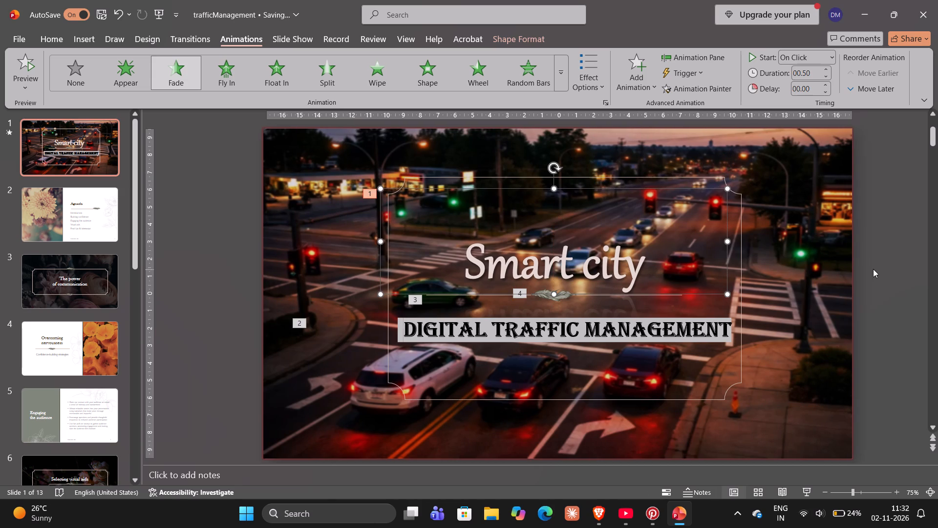
{"action": "left_click", "coordinate": [873, 269]}
Preview the title slide's animations in the slide show with the repositioned title, and return to editing the first slide.
{"action": "key", "text": "F5"}
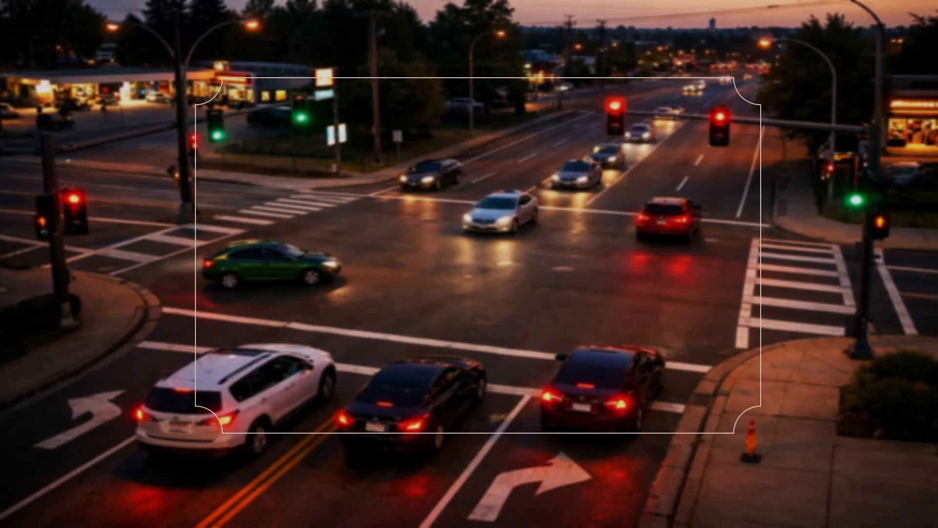
{"action": "left_click", "coordinate": [721, 270]}
{"action": "left_click", "coordinate": [721, 270]}
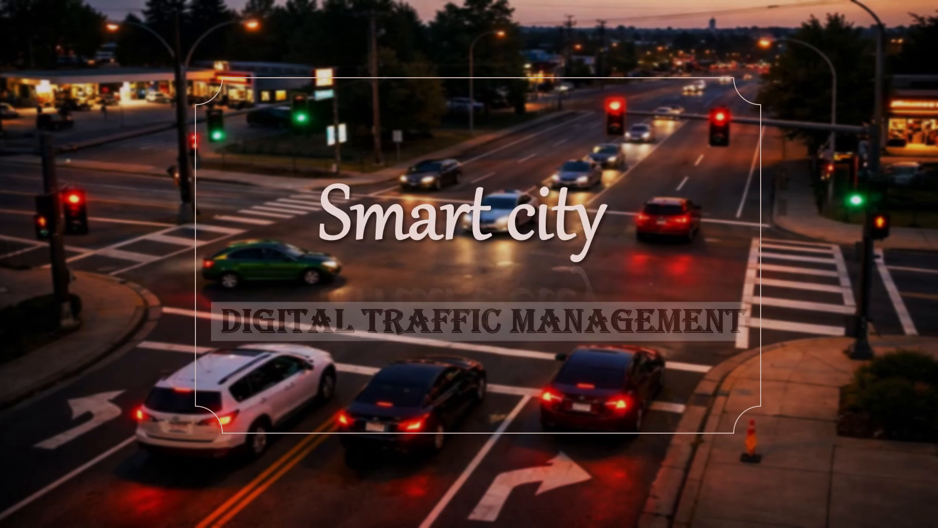
{"action": "left_click", "coordinate": [721, 270]}
{"action": "double_click", "coordinate": [721, 270]}
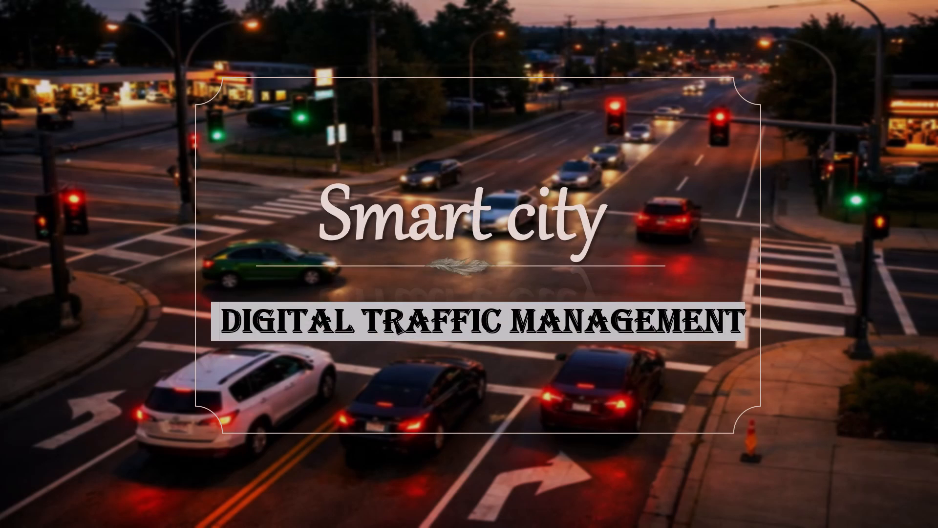
{"action": "left_click", "coordinate": [721, 270]}
{"action": "key", "text": "grave"}
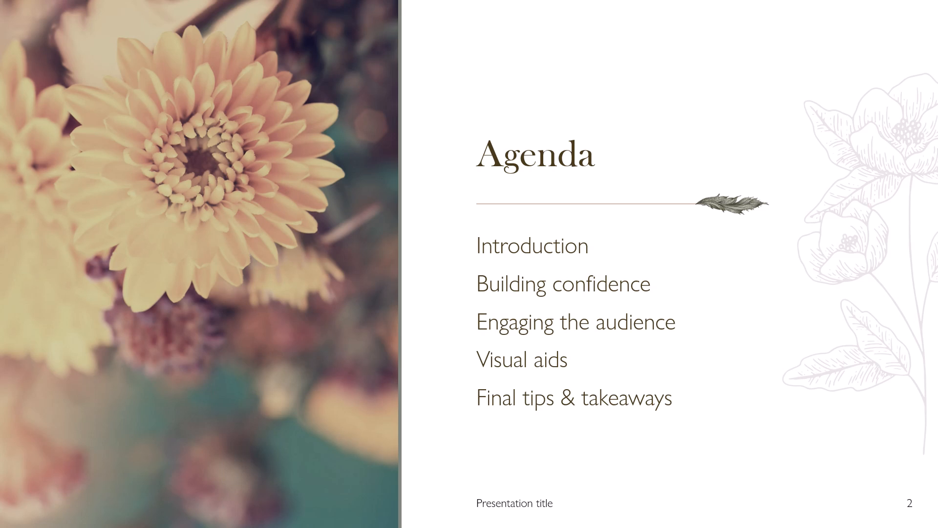
{"action": "key", "text": "Escape"}
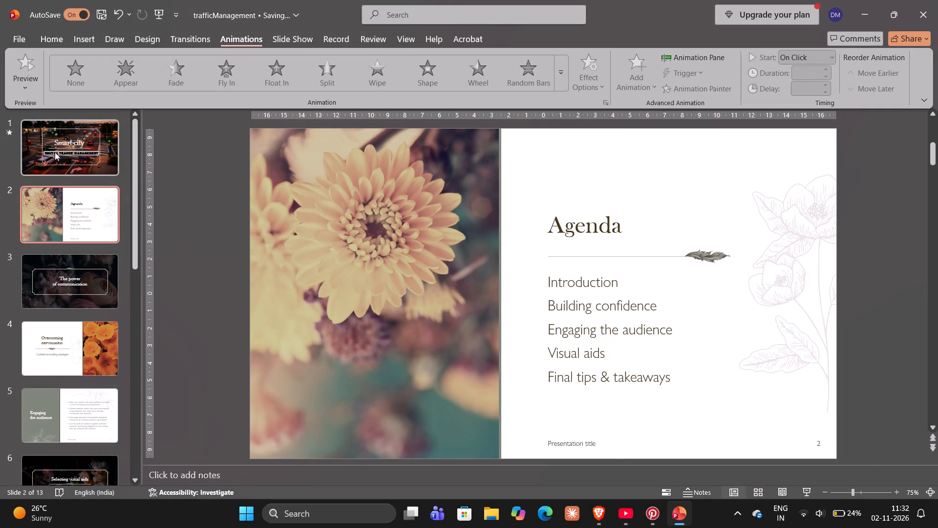
{"action": "left_click", "coordinate": [50, 149]}
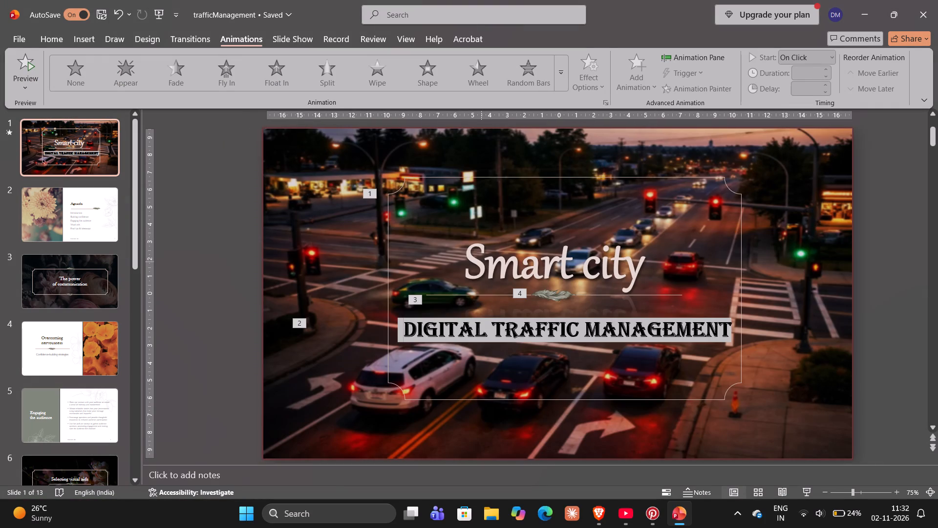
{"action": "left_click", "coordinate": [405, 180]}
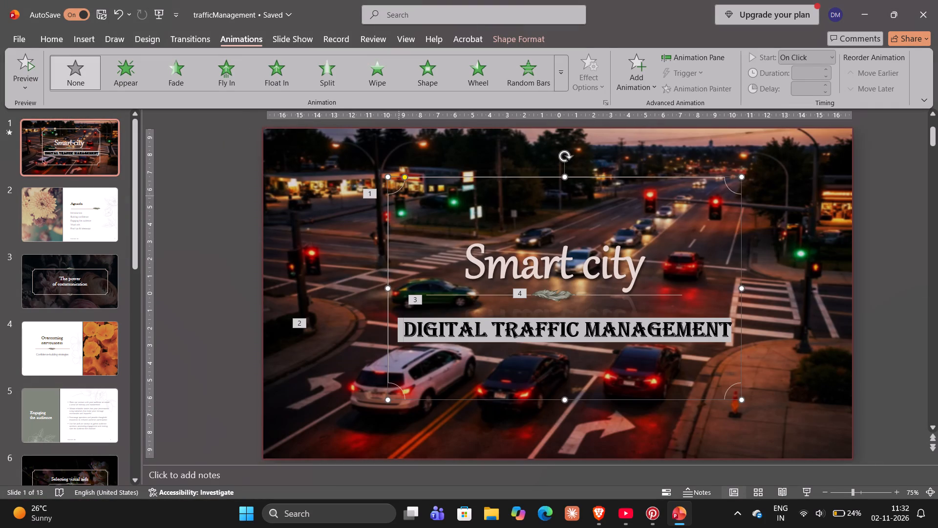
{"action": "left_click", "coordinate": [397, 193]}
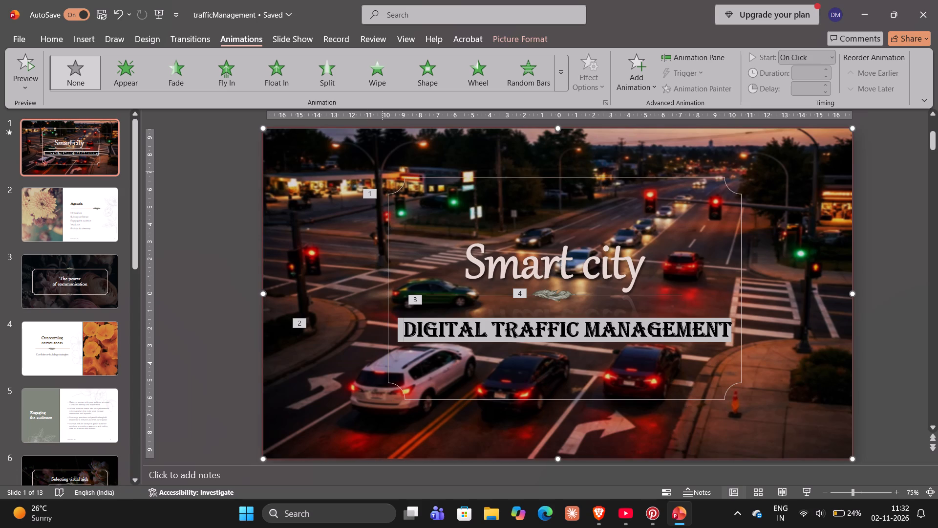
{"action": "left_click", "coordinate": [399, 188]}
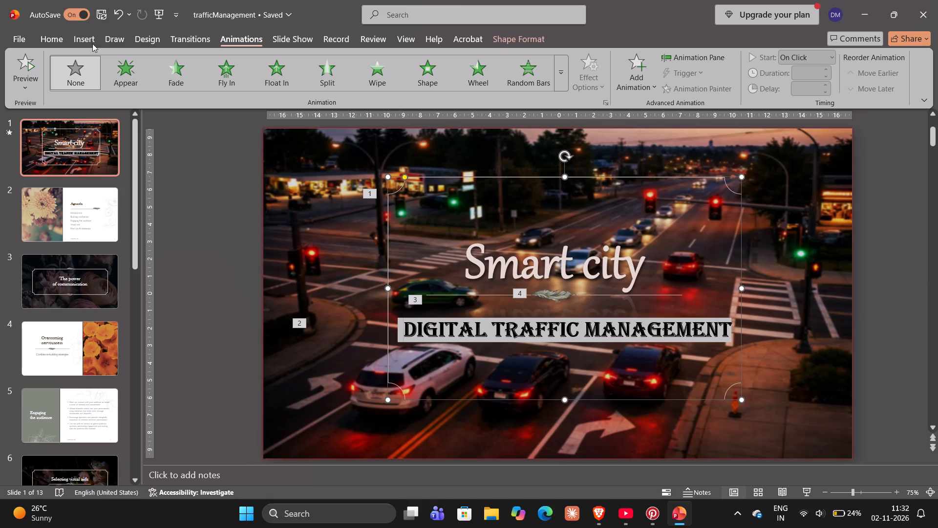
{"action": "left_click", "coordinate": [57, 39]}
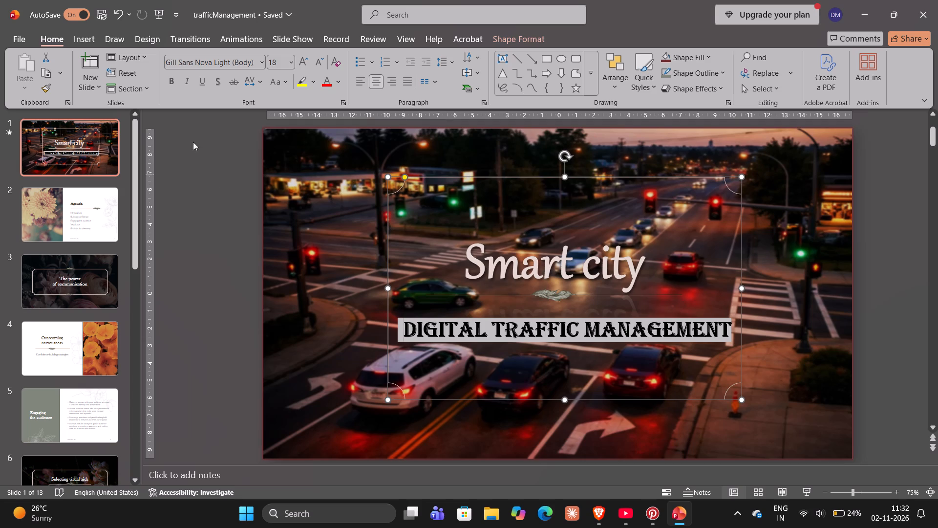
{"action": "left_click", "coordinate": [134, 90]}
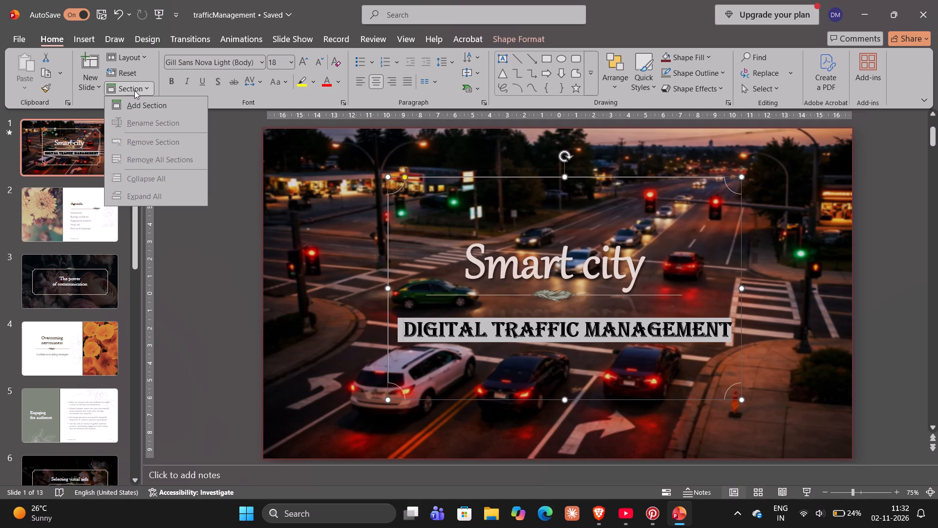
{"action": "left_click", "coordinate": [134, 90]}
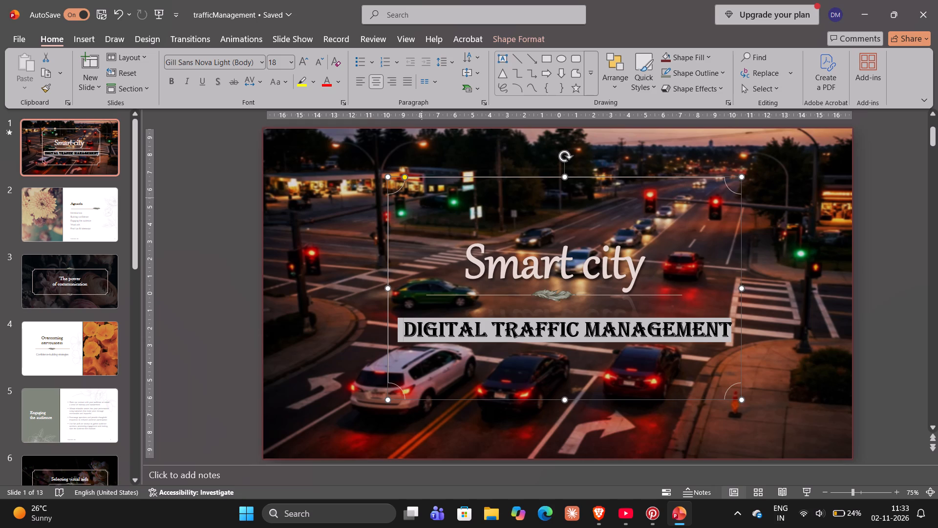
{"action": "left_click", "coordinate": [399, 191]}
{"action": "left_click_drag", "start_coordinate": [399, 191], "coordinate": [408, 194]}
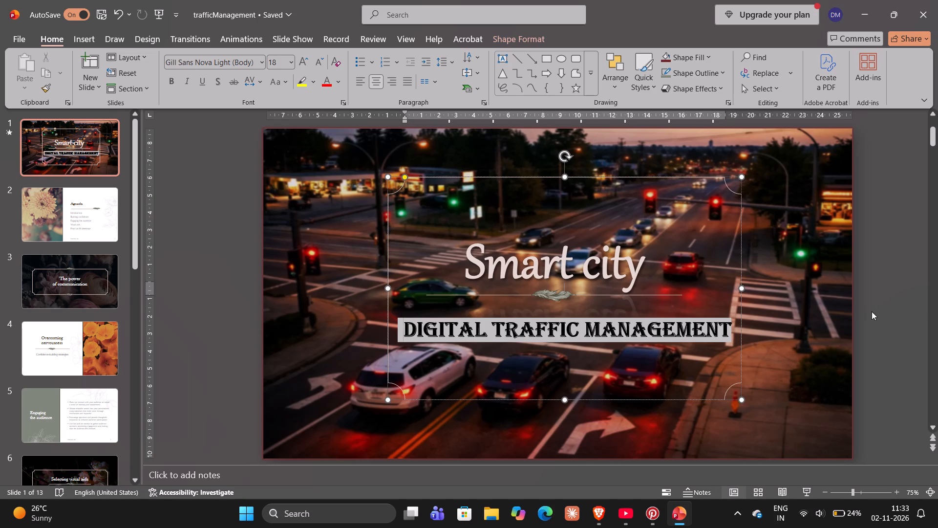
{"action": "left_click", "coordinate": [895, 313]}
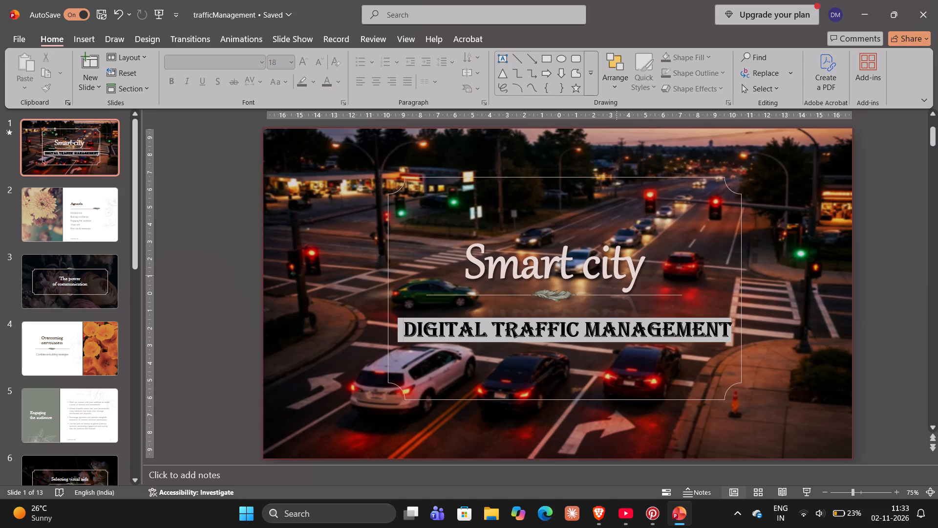
Play the full slide show from the title slide's Fade animations through to the end of the deck.
{"action": "key", "text": "F5"}
{"action": "key", "text": "Return"}
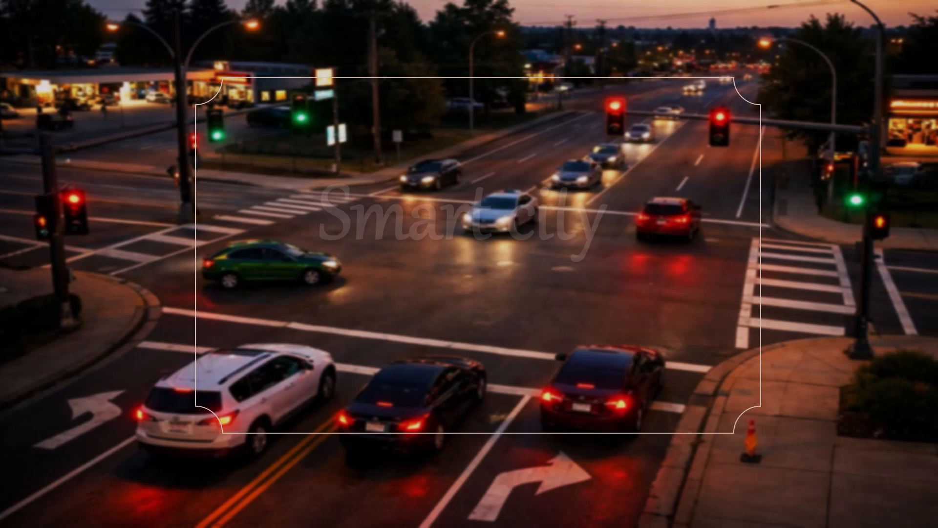
{"action": "key", "text": "Return"}
{"action": "key", "text": "Return"}
{"action": "key", "text": "Return"}
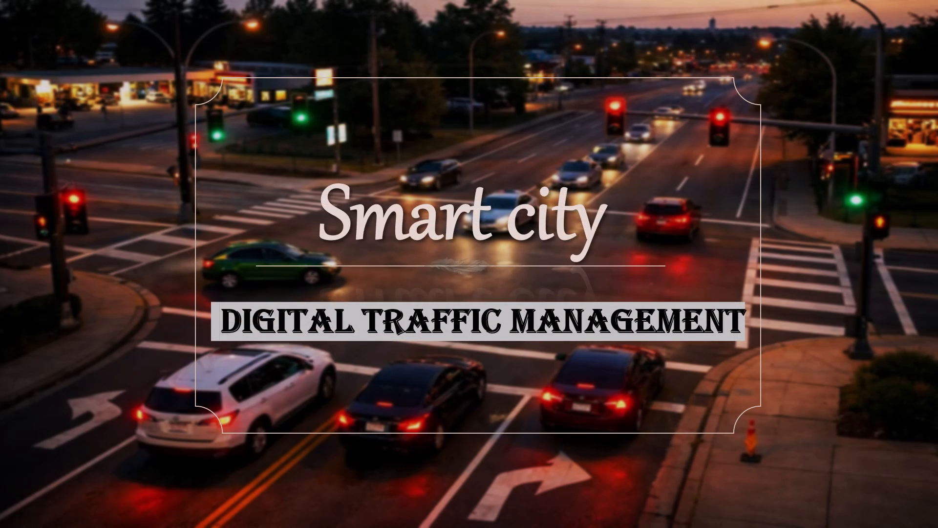
{"action": "key", "text": "Return"}
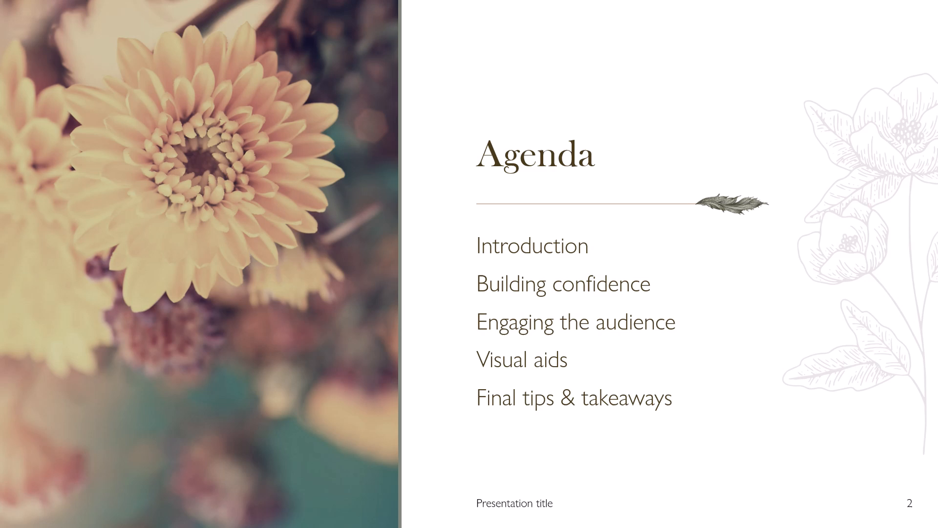
{"action": "key", "text": "Return"}
{"action": "key", "text": "Return"}
{"action": "key", "text": "Return"}
{"action": "key", "text": "Return"}
{"action": "key", "text": "Return"}
{"action": "key", "text": "Return"}
{"action": "key", "text": "Return"}
{"action": "key", "text": "Return"}
{"action": "key", "text": "Return"}
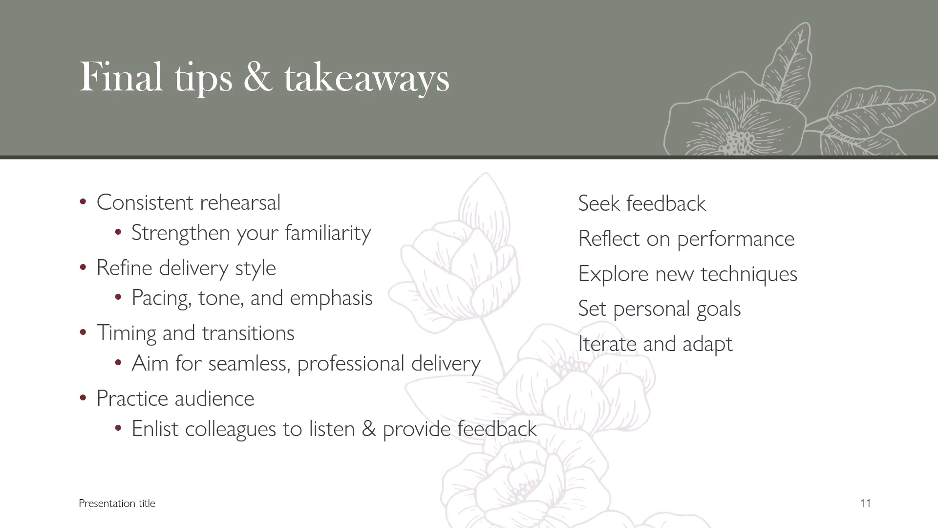
{"action": "key", "text": "Return"}
{"action": "key", "text": "Return"}
{"action": "key", "text": "Return"}
{"action": "key", "text": "Return"}
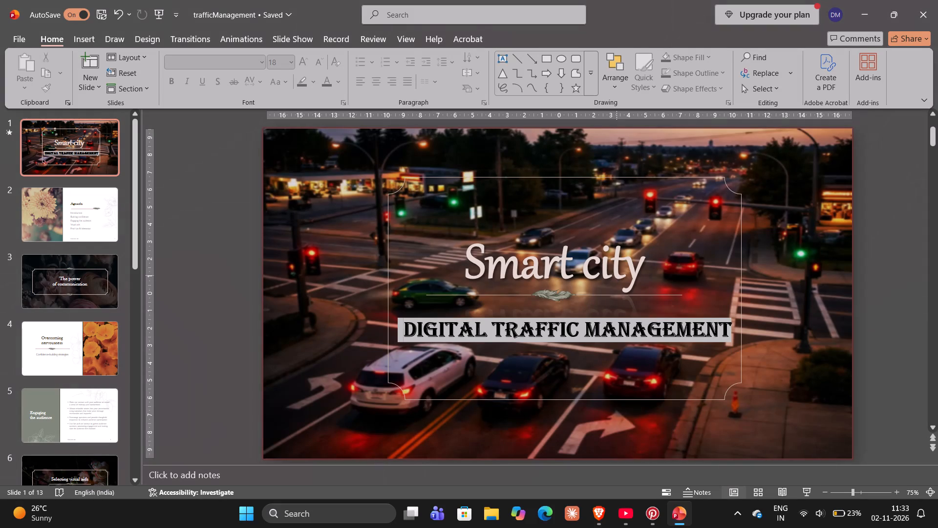
Replay the slide show from the start, checking the title slide's text, divider and feather animations, and advance through to the end.
{"action": "key", "text": "F5"}
{"action": "key", "text": "Return"}
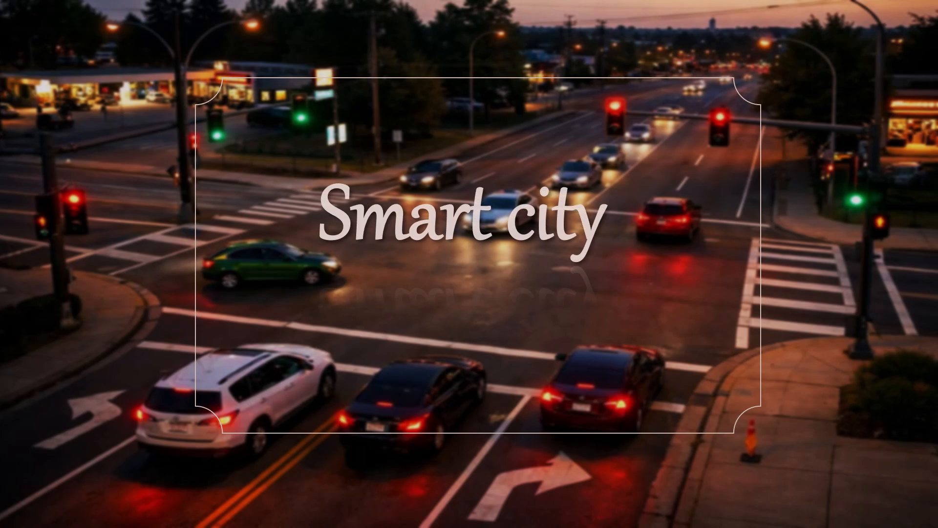
{"action": "key", "text": "Return"}
{"action": "key", "text": "Return"}
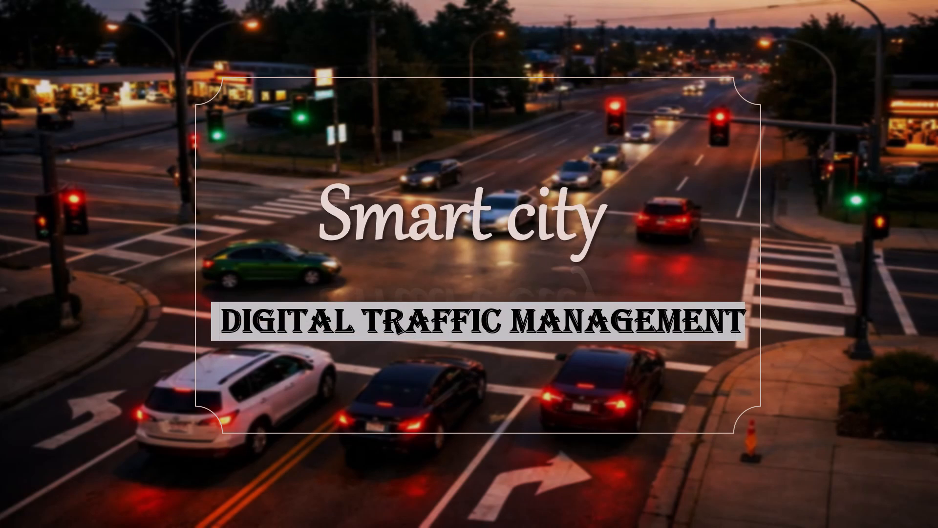
{"action": "key", "text": "Return"}
{"action": "key", "text": "Return"}
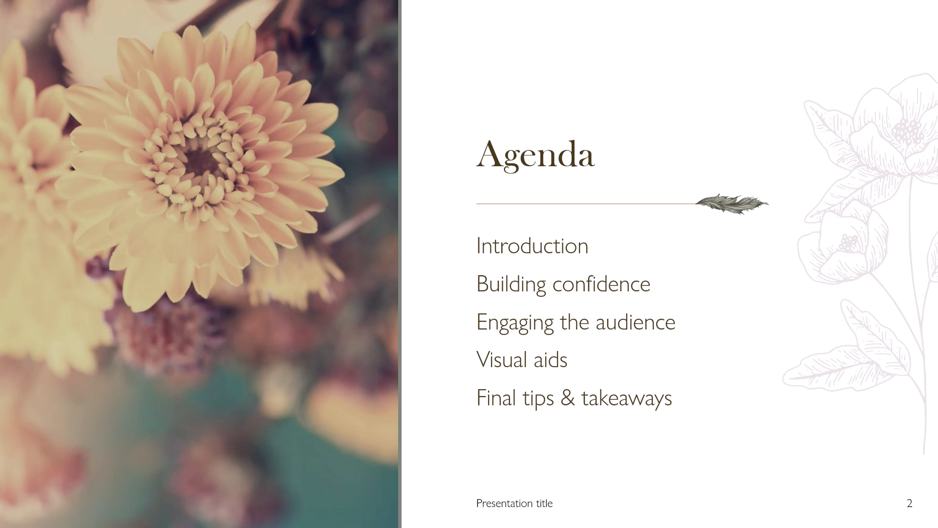
{"action": "key", "text": "Return"}
{"action": "key", "text": "Return"}
{"action": "key", "text": "Return"}
{"action": "key", "text": "Return"}
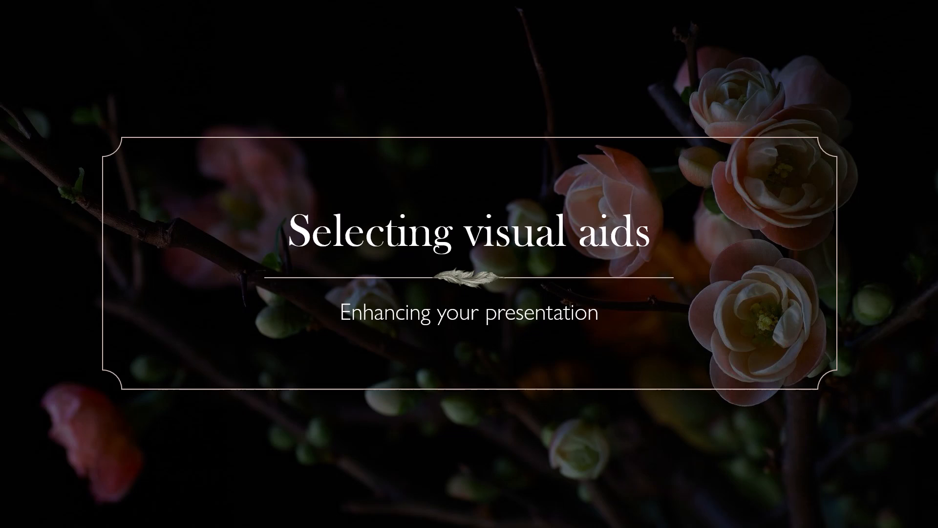
{"action": "key", "text": "Return"}
{"action": "key", "text": "Return"}
{"action": "key", "text": "Return"}
{"action": "key", "text": "Return"}
{"action": "key", "text": "Return"}
{"action": "key", "text": "Return"}
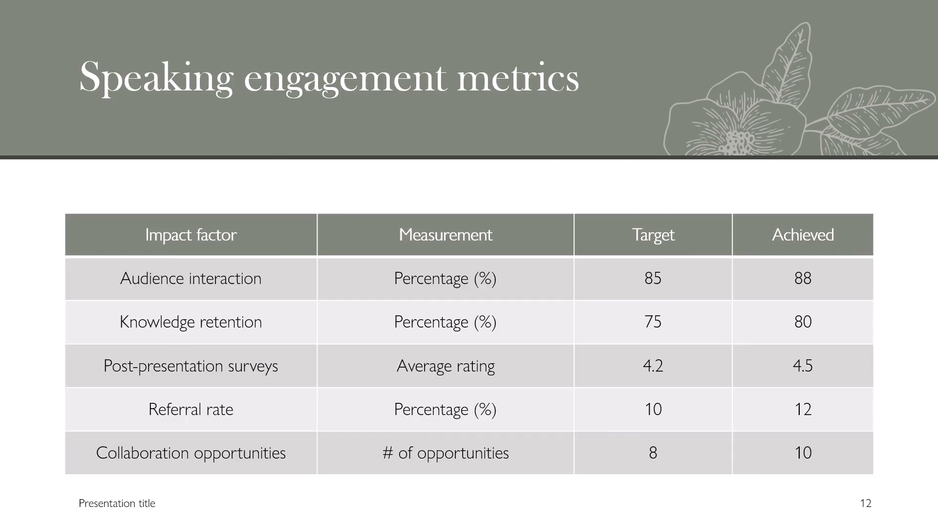
{"action": "key", "text": "Return"}
{"action": "key", "text": "Return"}
{"action": "key", "text": "Return"}
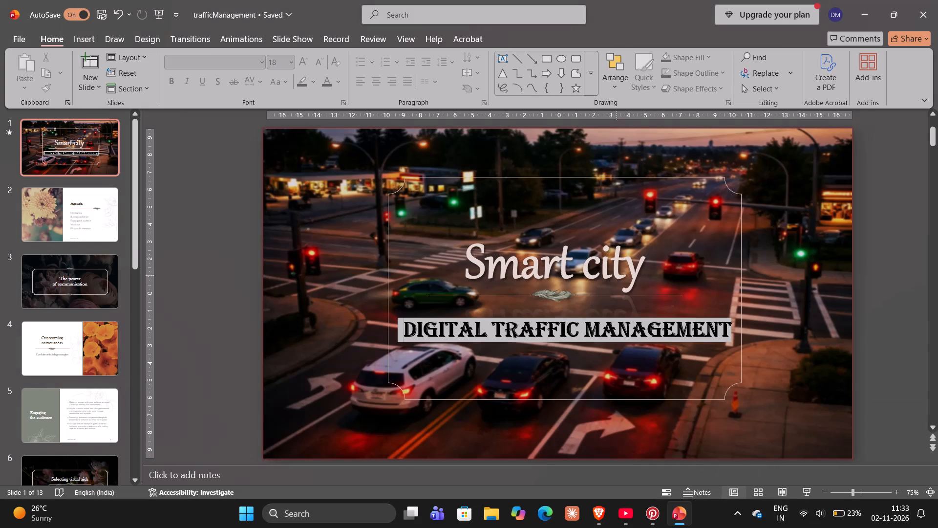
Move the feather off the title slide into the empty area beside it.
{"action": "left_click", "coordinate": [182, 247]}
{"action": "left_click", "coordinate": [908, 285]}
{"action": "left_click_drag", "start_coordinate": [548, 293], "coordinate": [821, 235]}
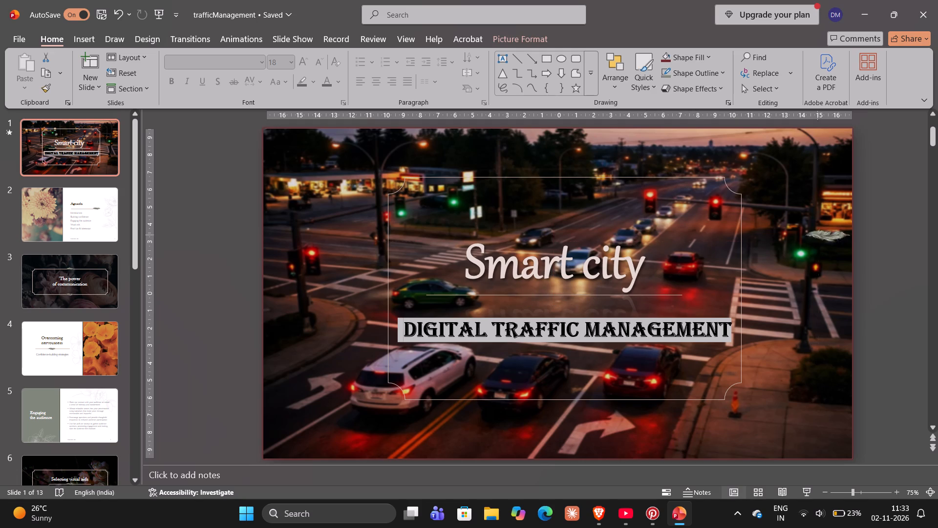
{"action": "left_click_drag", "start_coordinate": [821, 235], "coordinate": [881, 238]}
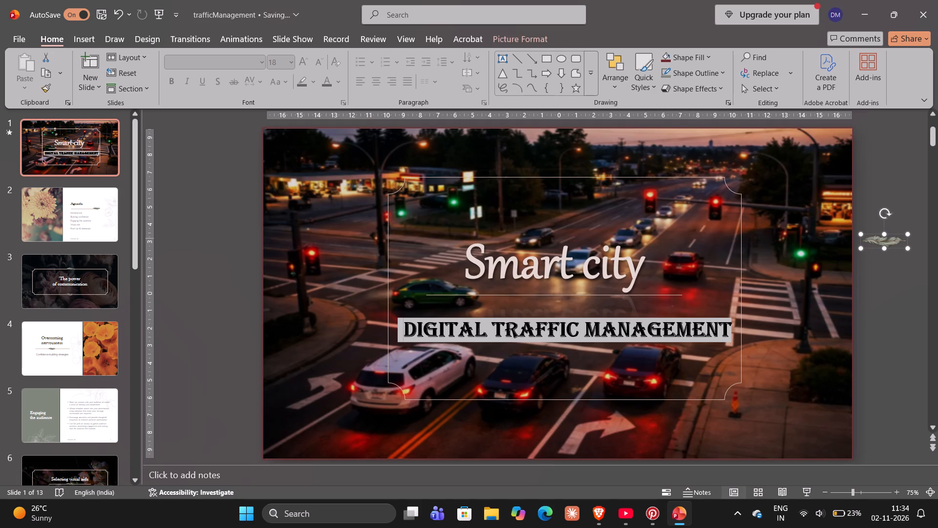
Play the slide show from the title slide to the end of the deck with the feather placed outside the slide.
{"action": "key", "text": "F5"}
{"action": "key", "text": "Return"}
{"action": "key", "text": "Return"}
{"action": "key", "text": "Return"}
{"action": "key", "text": "Return"}
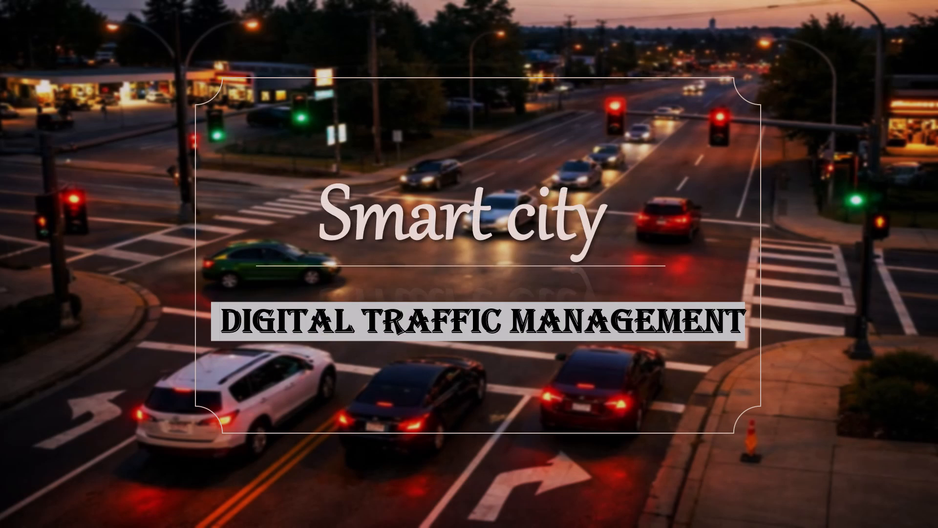
{"action": "key", "text": "Return"}
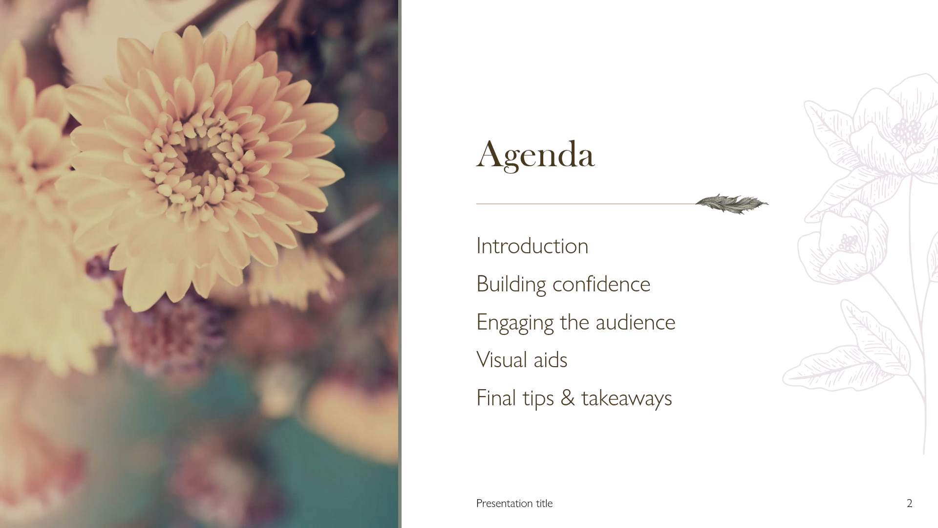
{"action": "key", "text": "Return"}
{"action": "key", "text": "Return"}
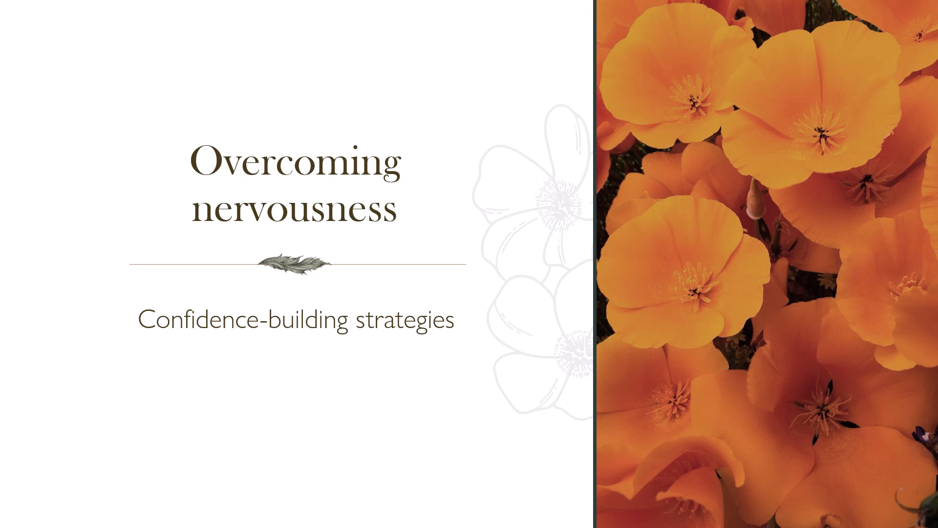
{"action": "key", "text": "Return"}
{"action": "key", "text": "Return"}
{"action": "key", "text": "Return"}
{"action": "key", "text": "Return"}
{"action": "key", "text": "Return"}
{"action": "key", "text": "Return"}
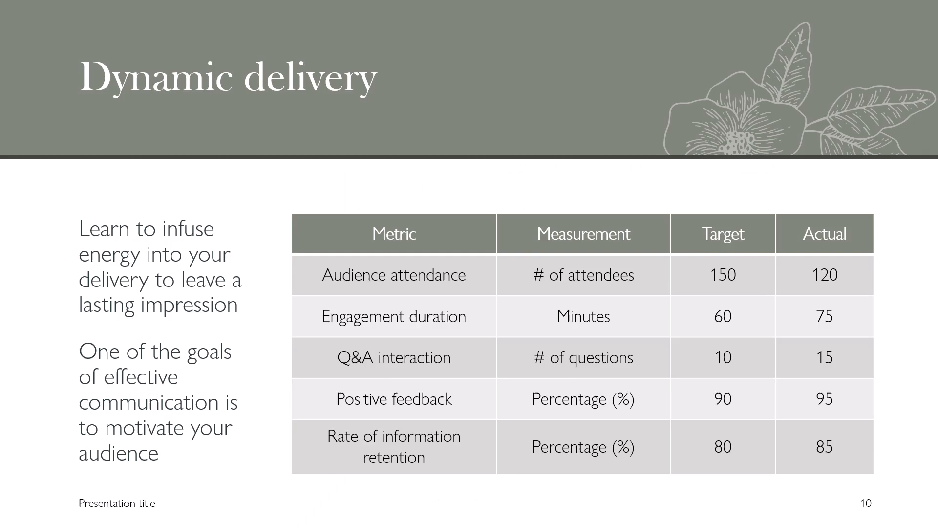
{"action": "key", "text": "Return"}
{"action": "key", "text": "Return"}
{"action": "key", "text": "Return"}
{"action": "key", "text": "Return"}
{"action": "key", "text": "Return"}
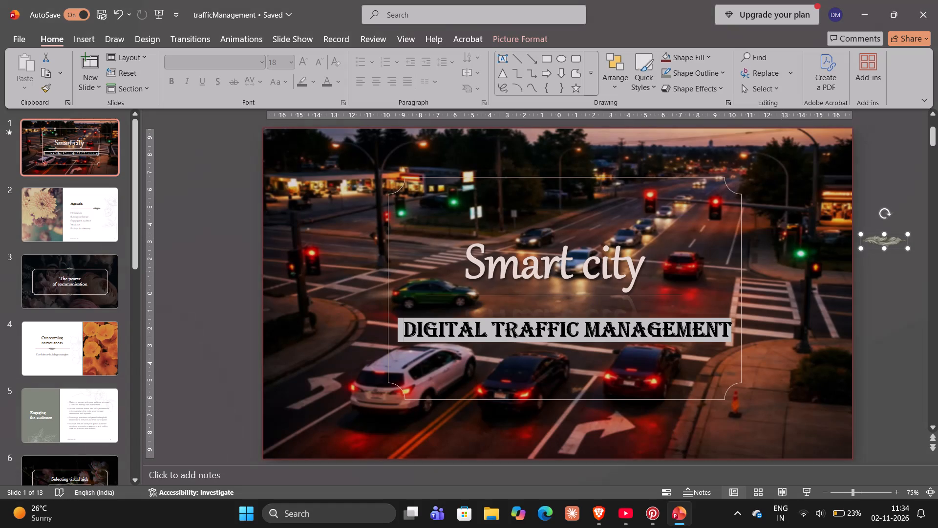
Move the feather back onto the divider line beneath the Smart city title, near the line's middle.
{"action": "left_click_drag", "start_coordinate": [892, 240], "coordinate": [864, 246]}
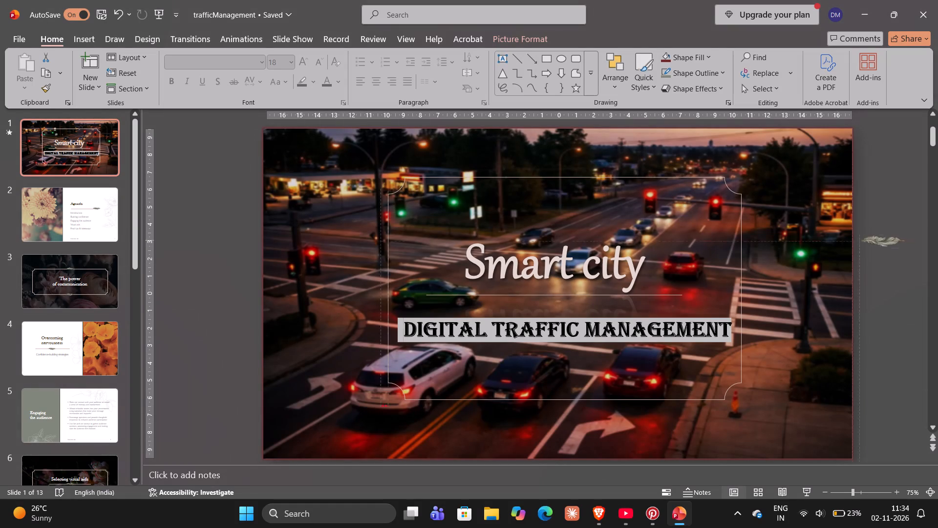
{"action": "left_click_drag", "start_coordinate": [864, 246], "coordinate": [571, 295]}
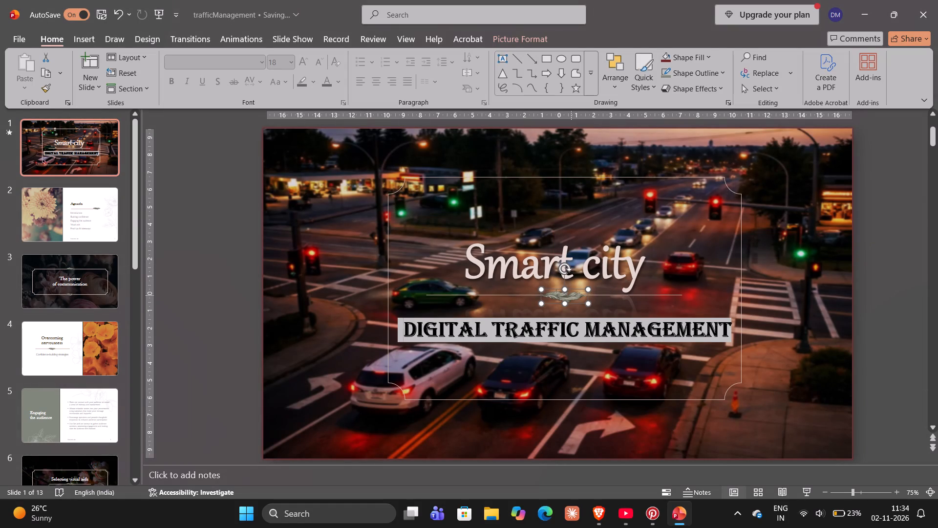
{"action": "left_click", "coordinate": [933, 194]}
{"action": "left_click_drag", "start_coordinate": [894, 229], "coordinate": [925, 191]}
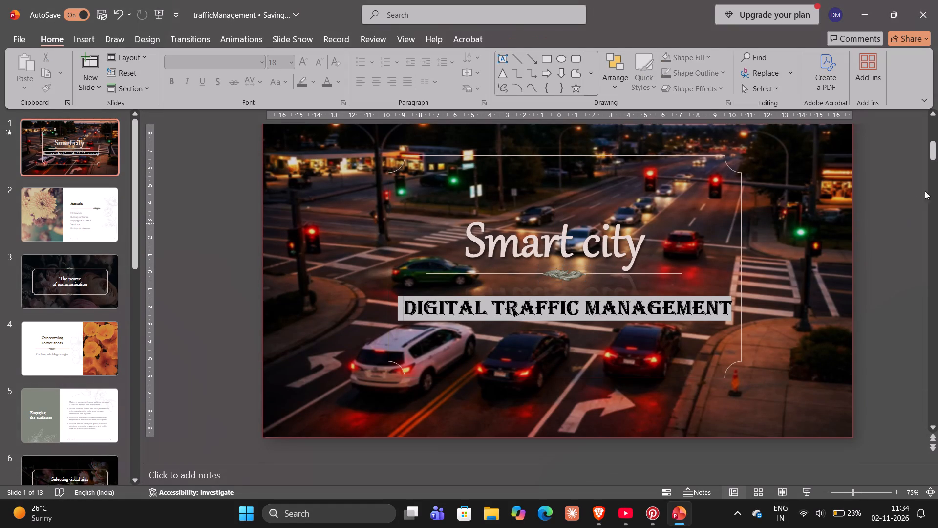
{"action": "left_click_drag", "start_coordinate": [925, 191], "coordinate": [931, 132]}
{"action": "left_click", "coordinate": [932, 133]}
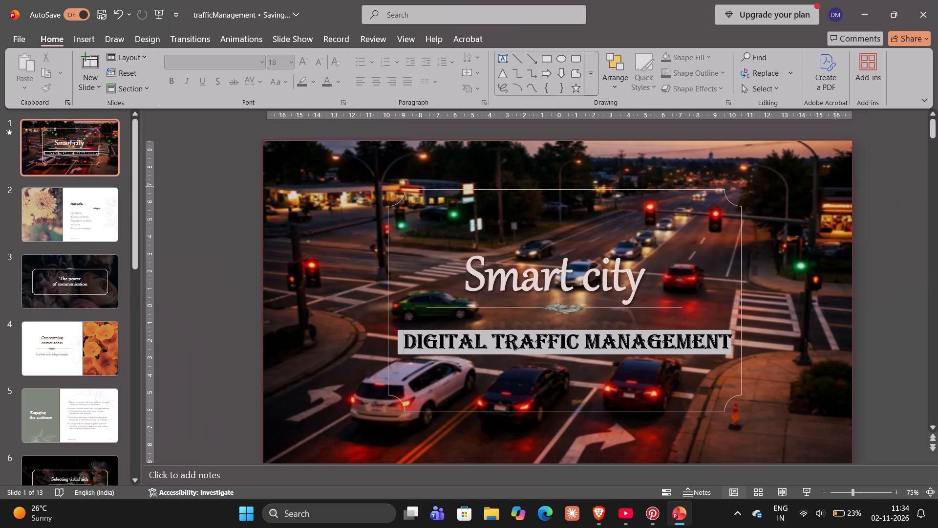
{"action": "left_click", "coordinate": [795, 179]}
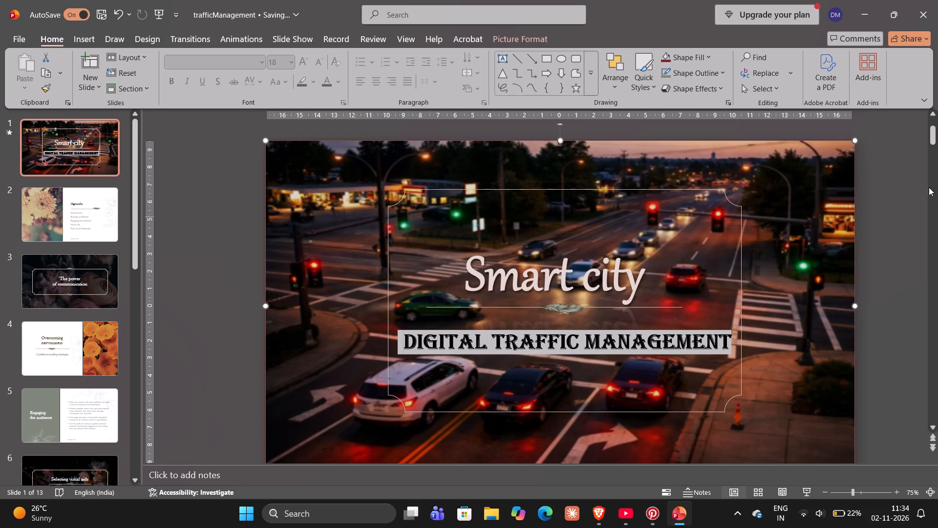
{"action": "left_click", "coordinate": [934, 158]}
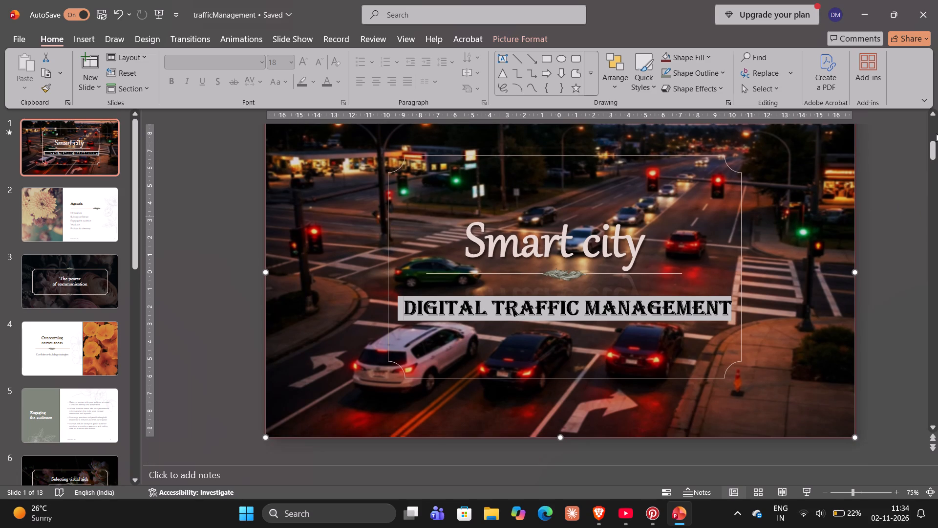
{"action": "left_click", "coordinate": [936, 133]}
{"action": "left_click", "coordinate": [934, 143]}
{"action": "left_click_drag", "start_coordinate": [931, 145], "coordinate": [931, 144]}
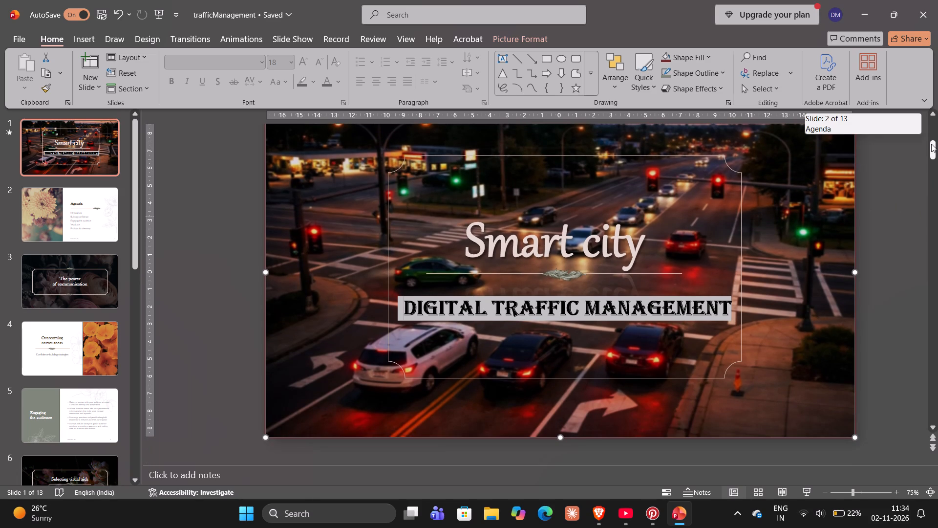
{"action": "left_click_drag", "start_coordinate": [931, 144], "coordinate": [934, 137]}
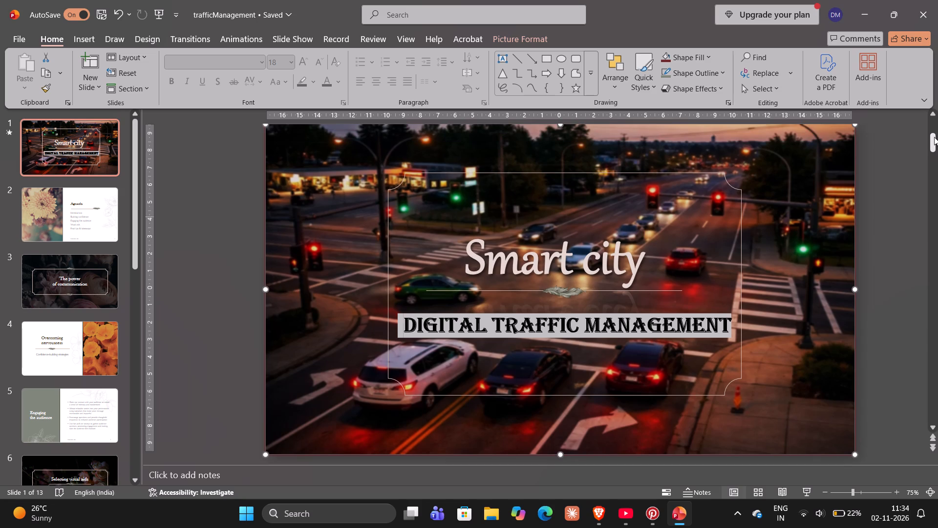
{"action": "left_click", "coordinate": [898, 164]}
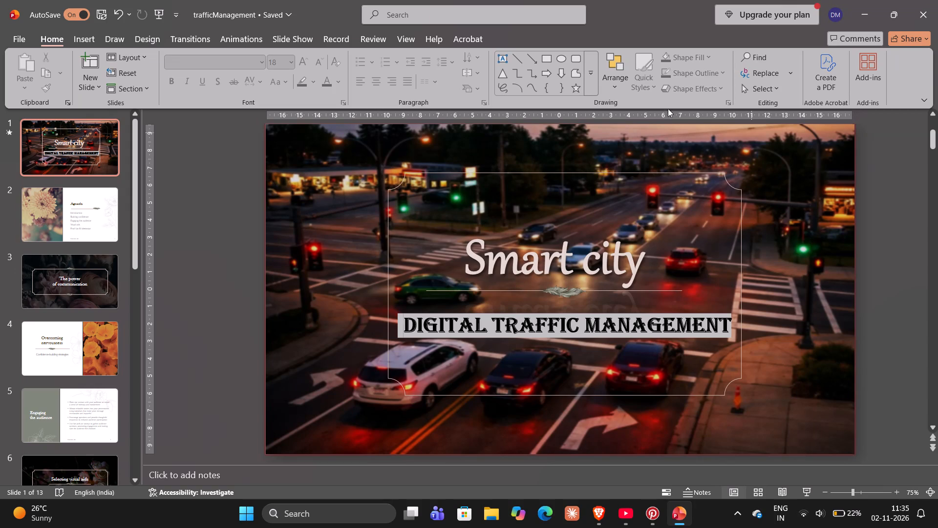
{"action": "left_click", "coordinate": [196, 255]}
Replace the Agenda slide's flower picture with the portrait photo of red traffic lights at sunset from the Downloads folder.
{"action": "left_click", "coordinate": [100, 219]}
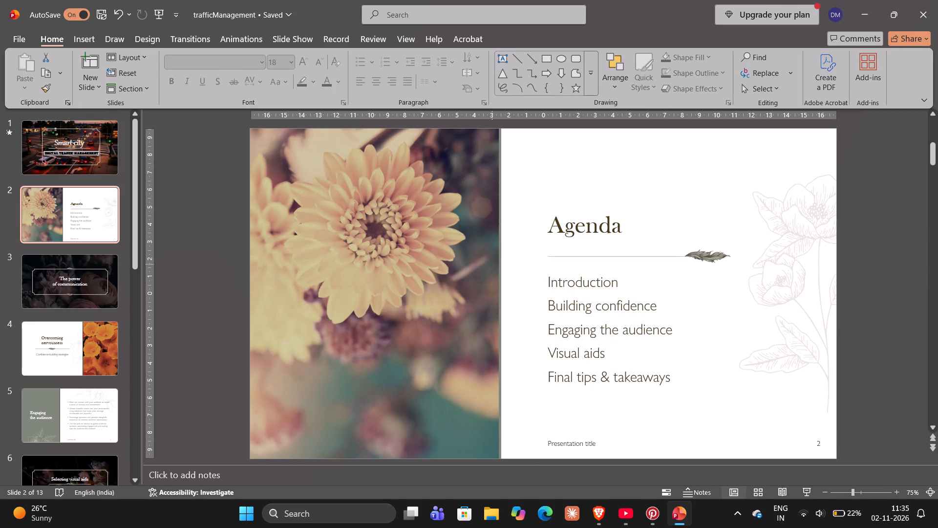
{"action": "left_click", "coordinate": [638, 236]}
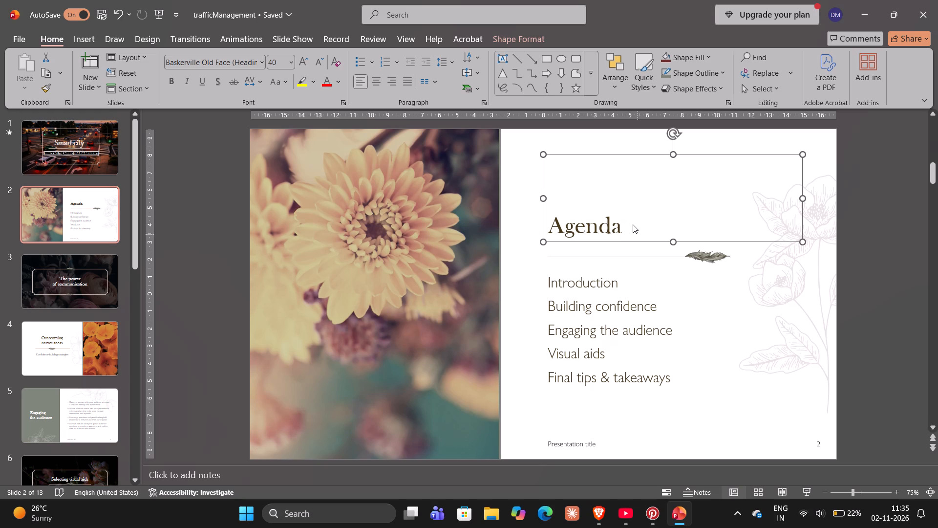
{"action": "left_click", "coordinate": [424, 313]}
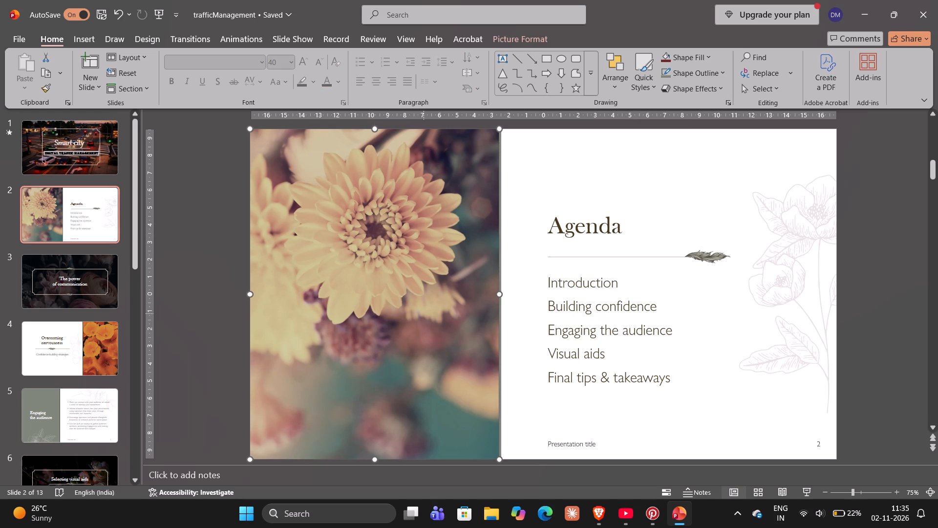
{"action": "double_click", "coordinate": [405, 263]}
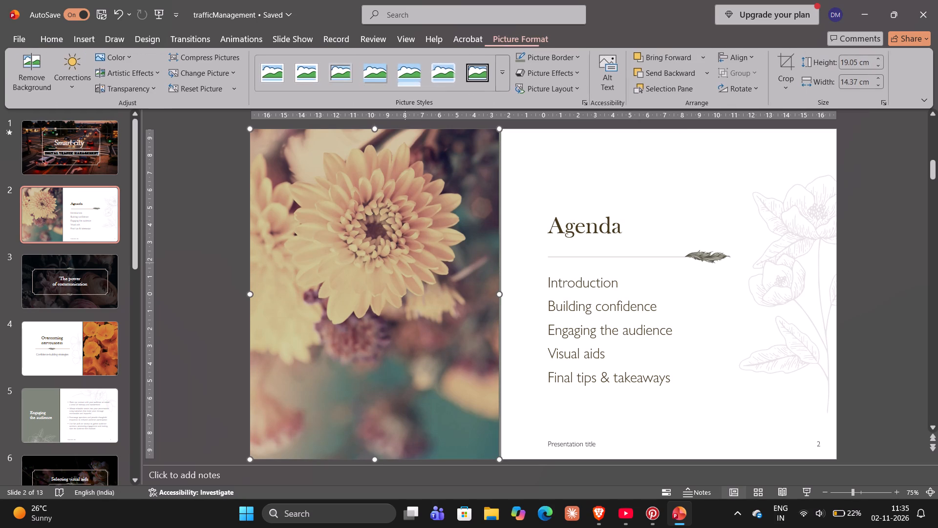
{"action": "left_click", "coordinate": [336, 224]}
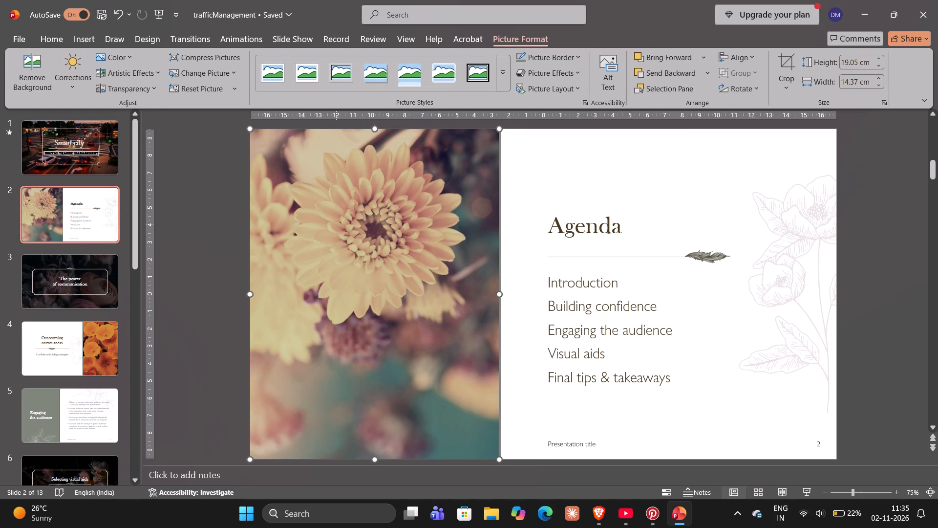
{"action": "key", "text": "Delete"}
{"action": "left_click", "coordinate": [373, 294]}
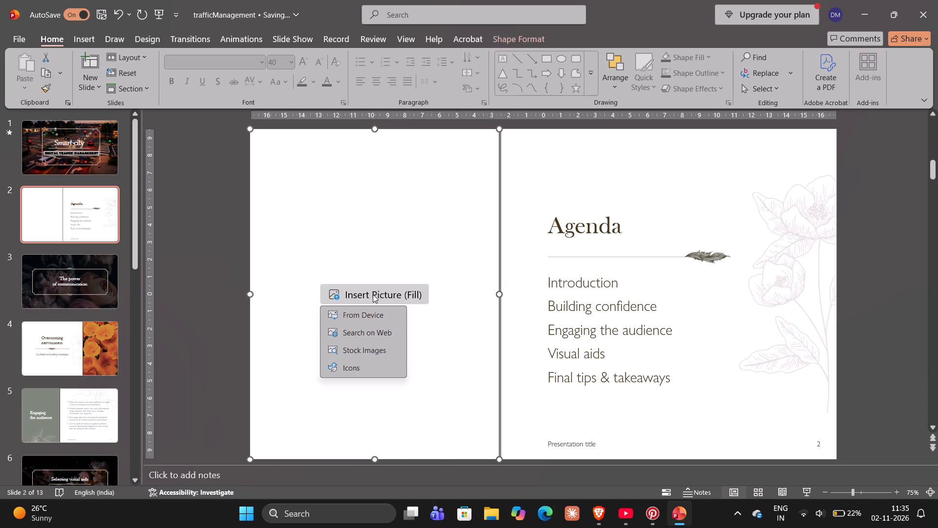
{"action": "left_click", "coordinate": [369, 317]}
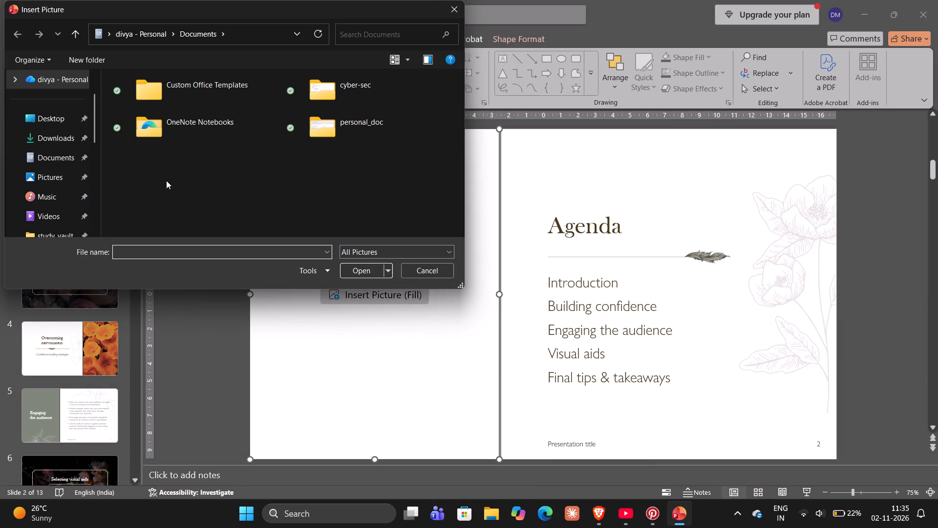
{"action": "left_click", "coordinate": [67, 141]}
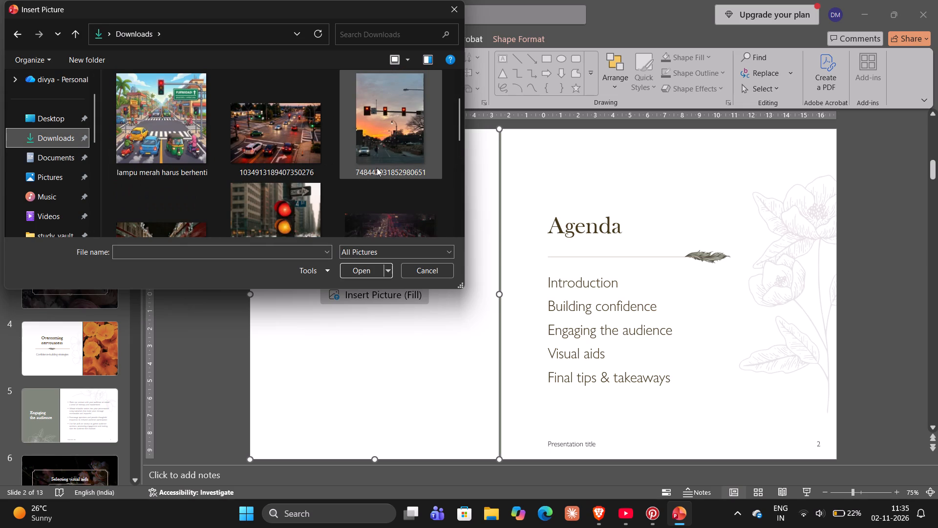
{"action": "double_click", "coordinate": [379, 151]}
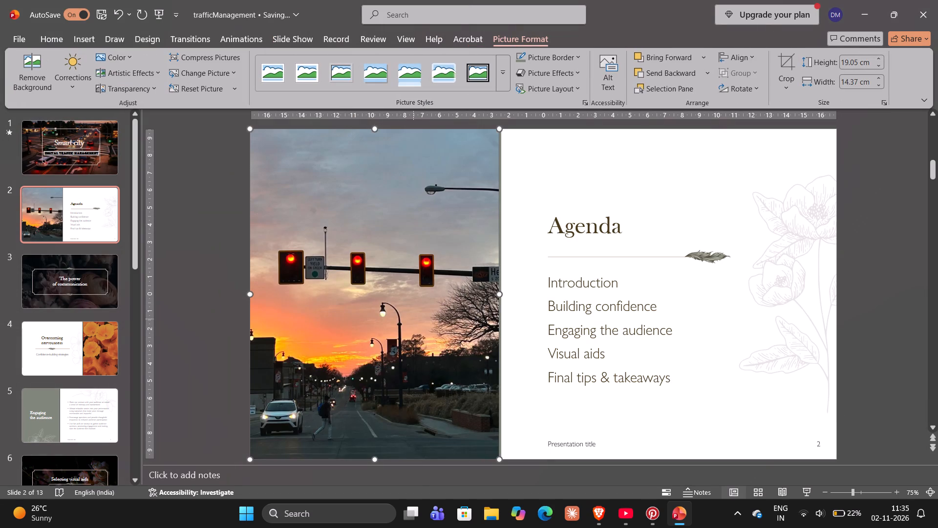
{"action": "left_click", "coordinate": [903, 280]}
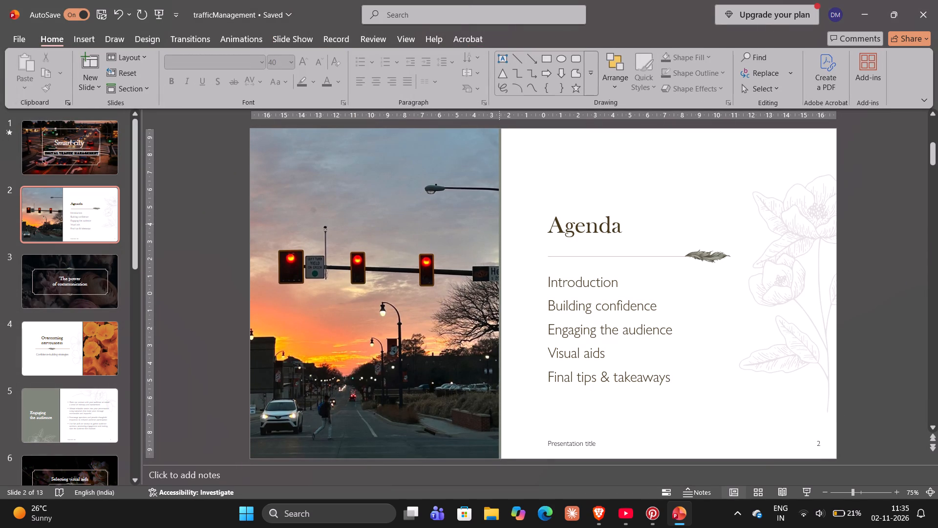
Correct the Agenda slide's traffic light photo to Brightness -20% and Contrast +40%.
{"action": "double_click", "coordinate": [463, 237]}
{"action": "left_click", "coordinate": [75, 63]}
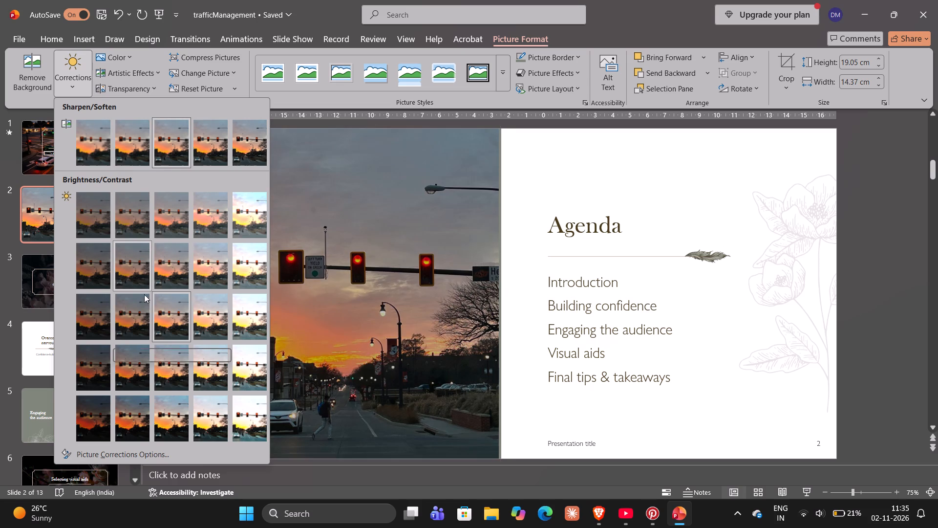
{"action": "scroll", "coordinate": [139, 370], "scroll_direction": "down", "scroll_amount": 1}
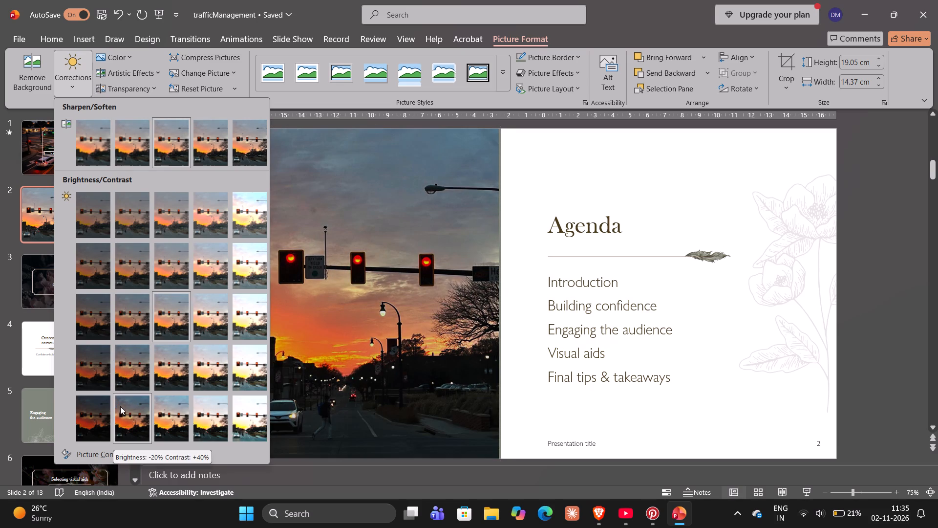
{"action": "left_click", "coordinate": [120, 407]}
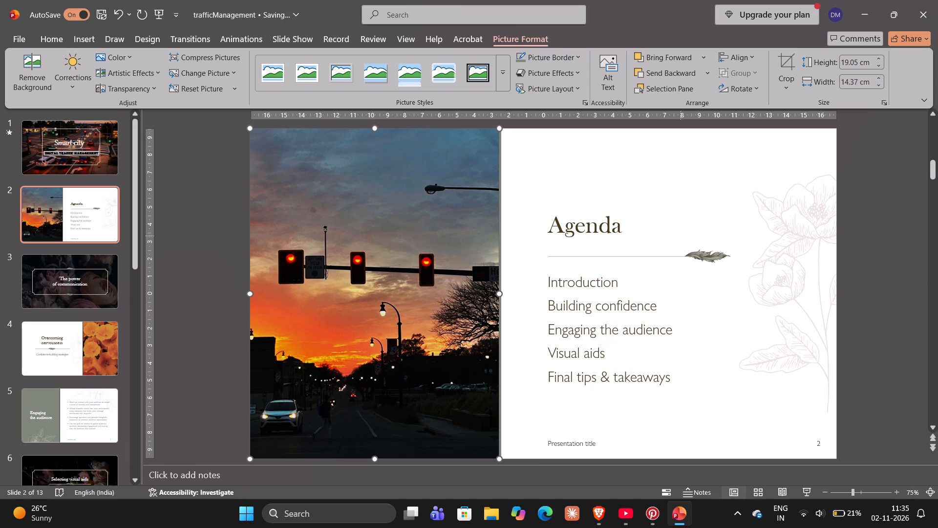
{"action": "left_click", "coordinate": [632, 294]}
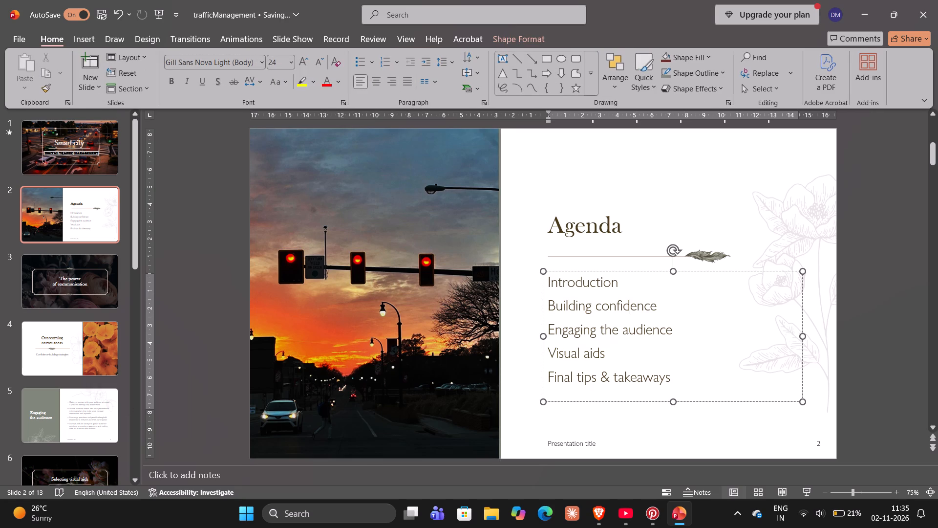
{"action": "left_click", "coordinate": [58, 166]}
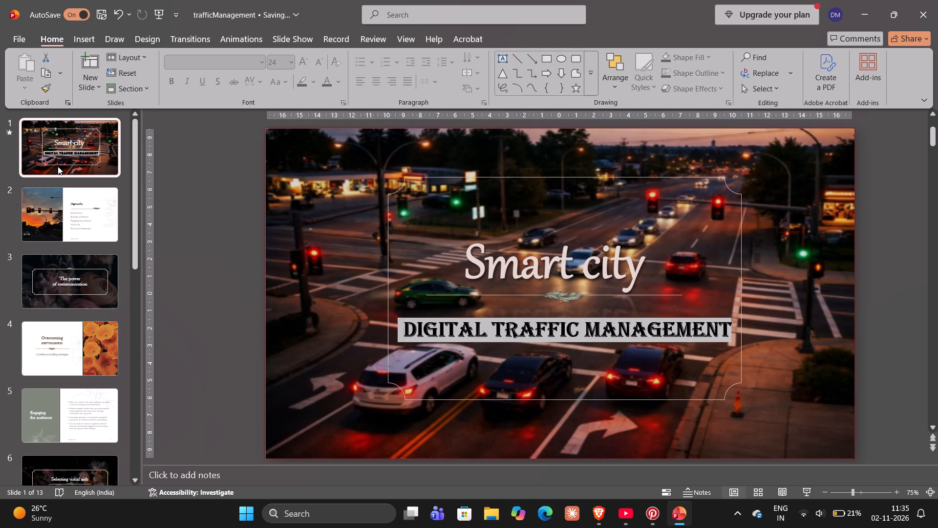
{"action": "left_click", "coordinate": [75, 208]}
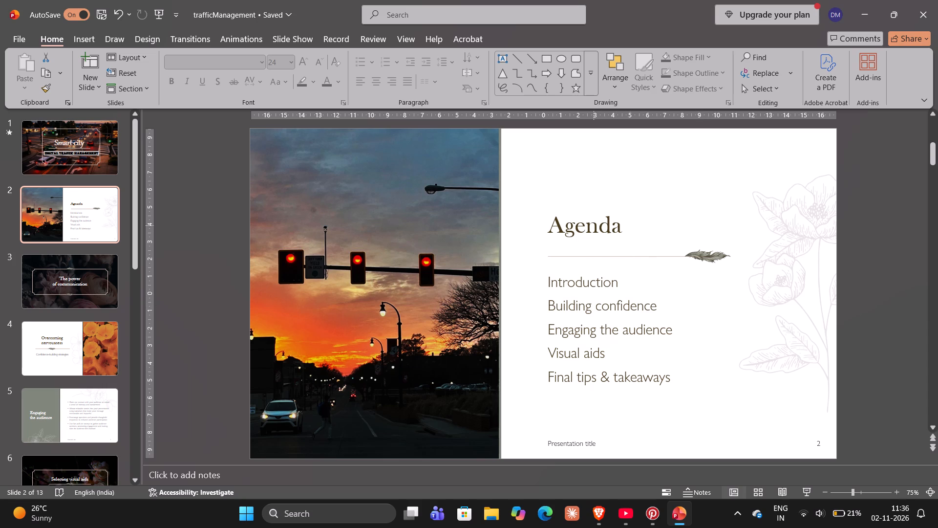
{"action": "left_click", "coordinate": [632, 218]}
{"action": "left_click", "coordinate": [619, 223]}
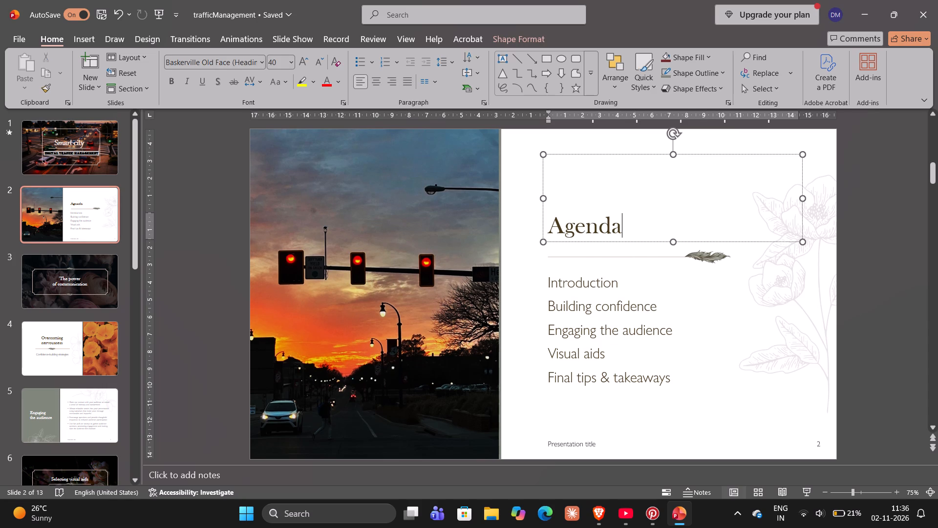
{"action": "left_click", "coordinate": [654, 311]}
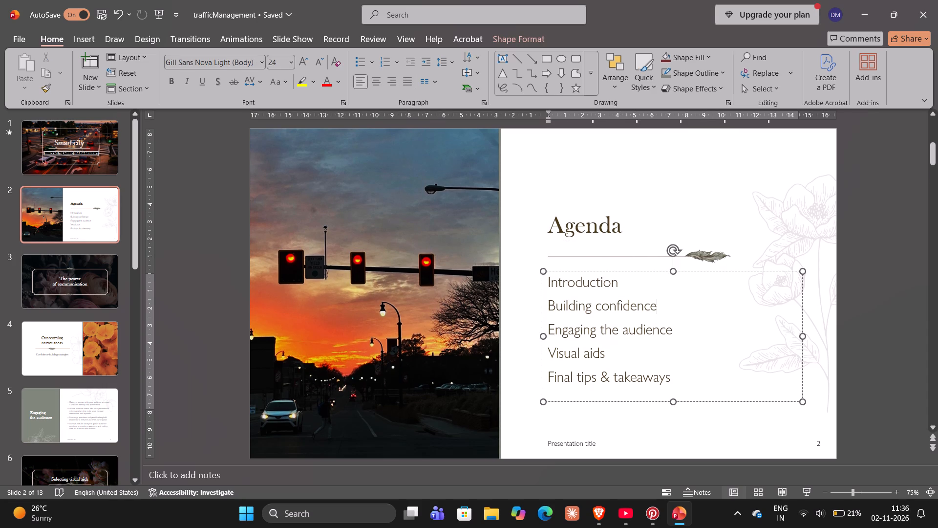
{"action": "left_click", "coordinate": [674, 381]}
Switch to YouTube, start the suggested "They flirt, they tease, they fight & they're chaotic" video, and return to the presentation.
{"action": "key", "text": "alt+Tab"}
{"action": "key", "text": "alt+Tab"}
{"action": "key", "text": "alt+Tab"}
{"action": "key", "text": "alt+Tab"}
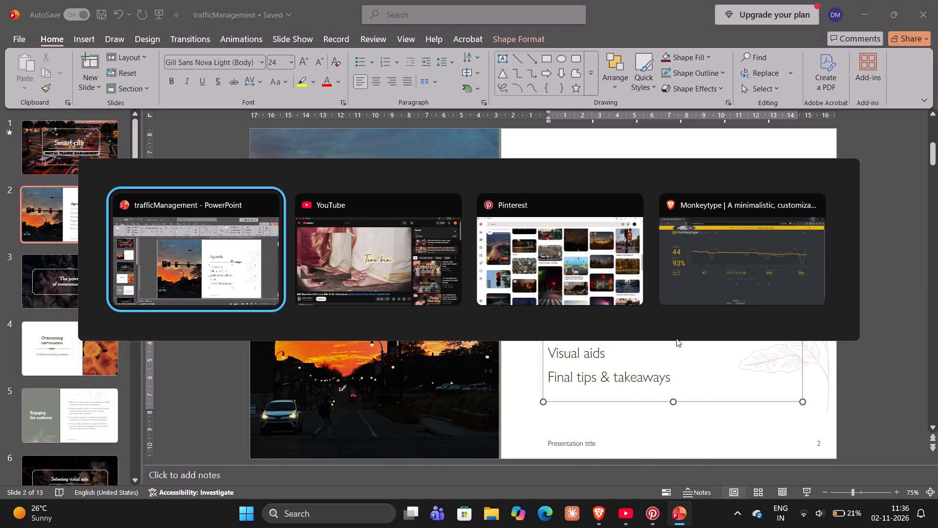
{"action": "key", "text": "alt+Tab"}
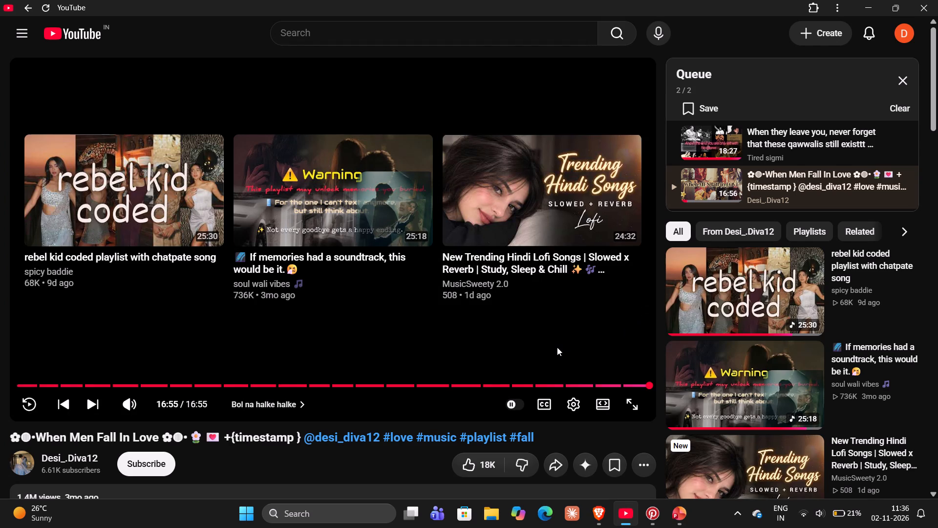
{"action": "scroll", "coordinate": [882, 420], "scroll_direction": "down", "scroll_amount": 2}
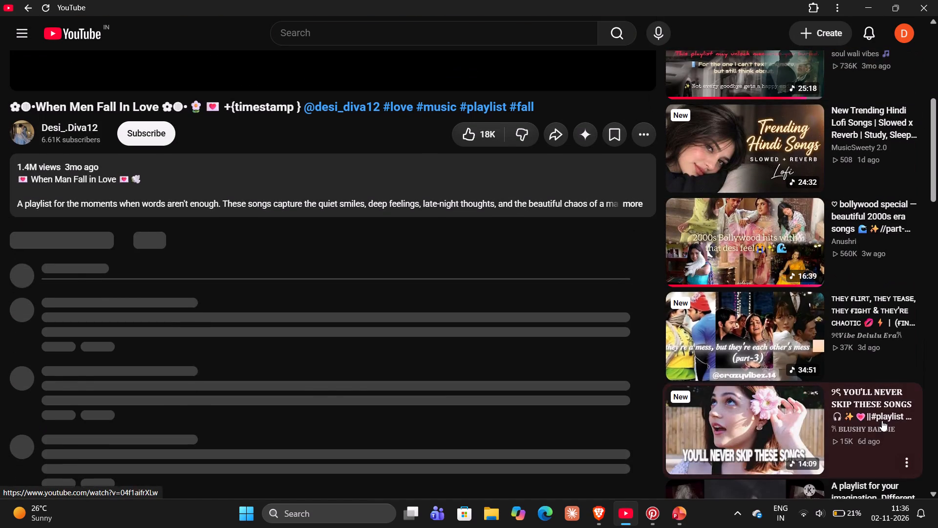
{"action": "scroll", "coordinate": [882, 420], "scroll_direction": "down", "scroll_amount": 2}
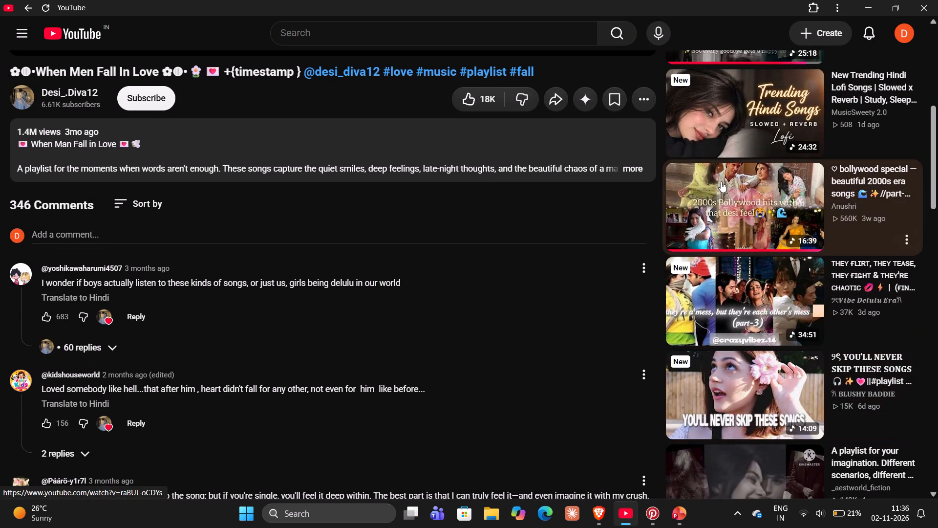
{"action": "left_click", "coordinate": [733, 315]}
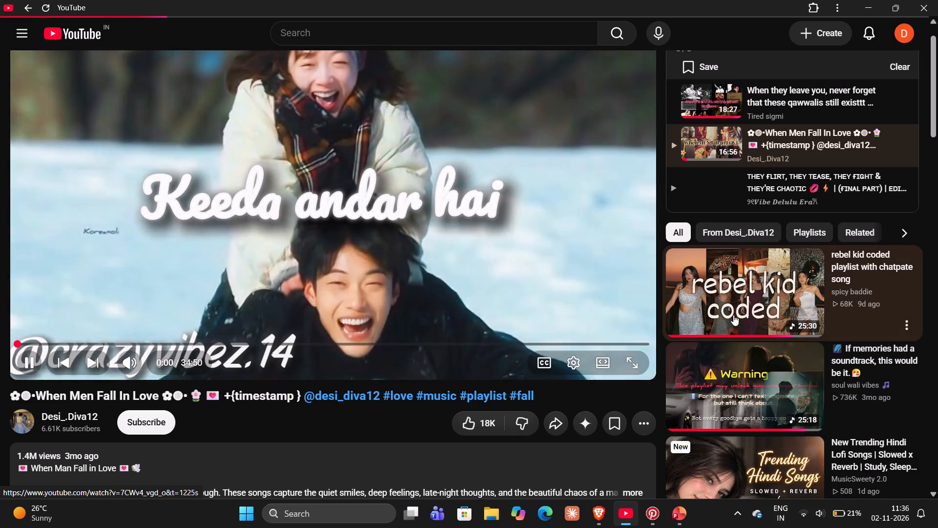
{"action": "key", "text": "alt+Tab"}
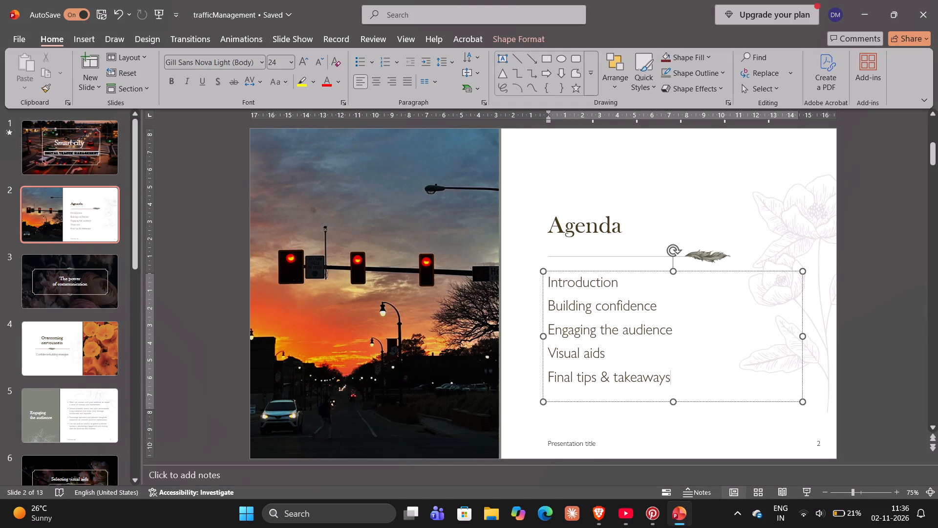
Correct the Agenda slide's traffic light photo to Brightness -40% and Contrast +40%.
{"action": "left_click", "coordinate": [675, 375]}
{"action": "double_click", "coordinate": [472, 400]}
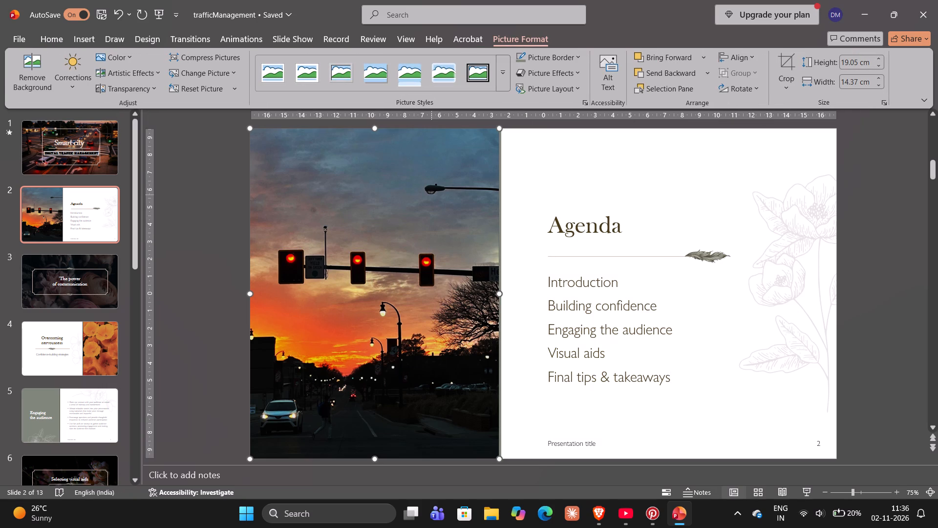
{"action": "left_click", "coordinate": [125, 92]}
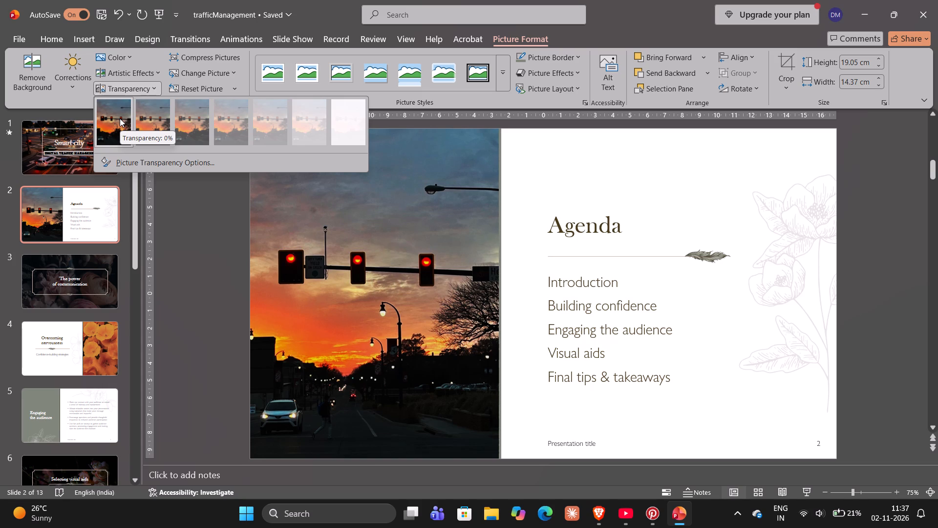
{"action": "left_click", "coordinate": [74, 78]}
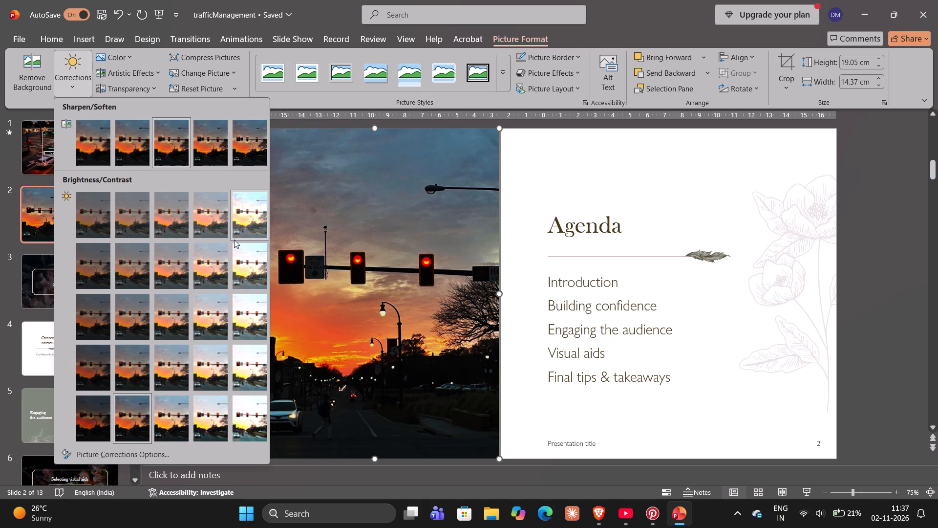
{"action": "scroll", "coordinate": [179, 306], "scroll_direction": "down", "scroll_amount": 2}
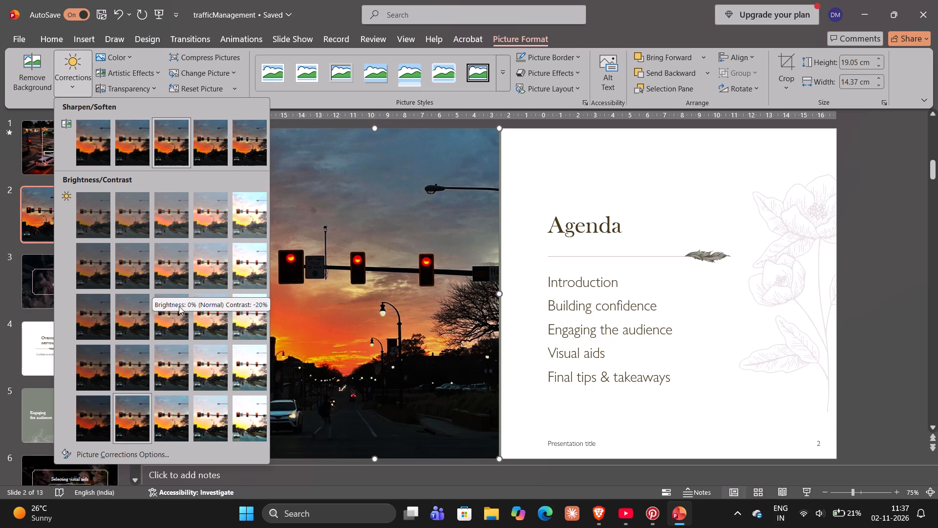
{"action": "scroll", "coordinate": [179, 306], "scroll_direction": "down", "scroll_amount": 2}
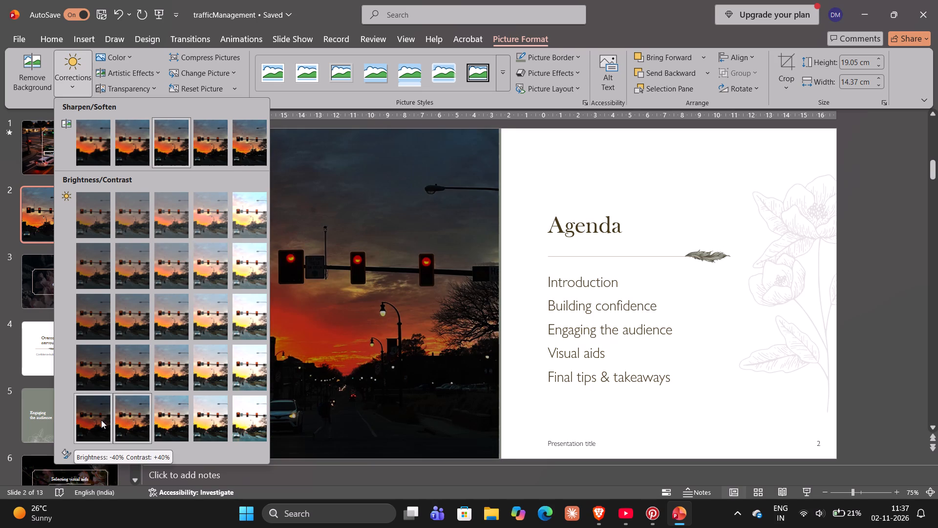
{"action": "left_click", "coordinate": [101, 420]}
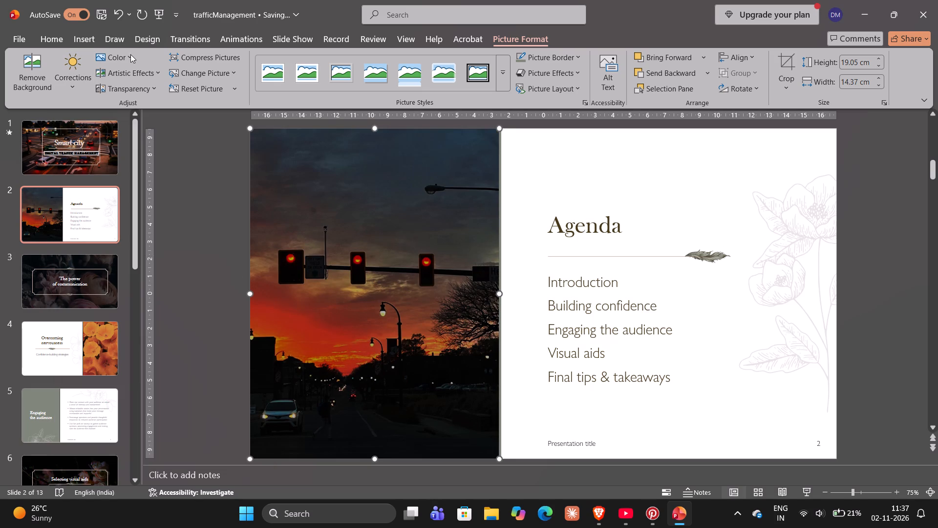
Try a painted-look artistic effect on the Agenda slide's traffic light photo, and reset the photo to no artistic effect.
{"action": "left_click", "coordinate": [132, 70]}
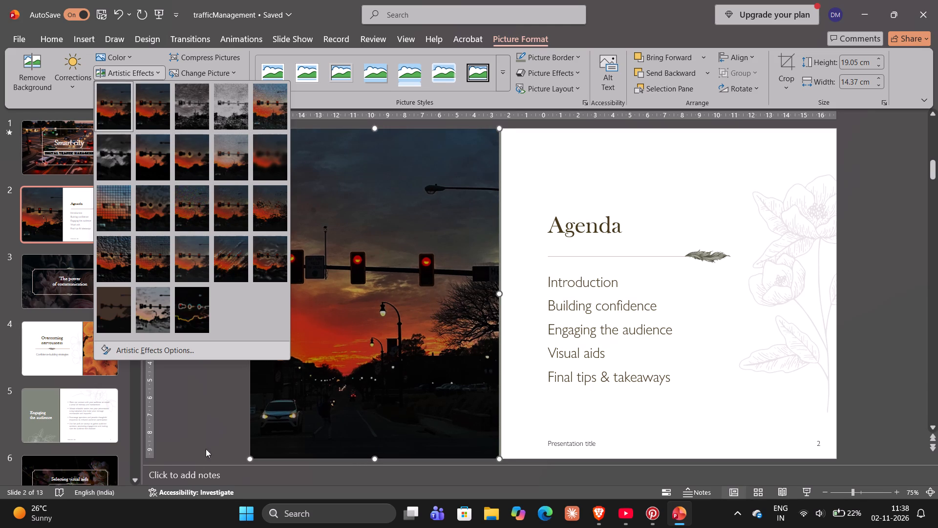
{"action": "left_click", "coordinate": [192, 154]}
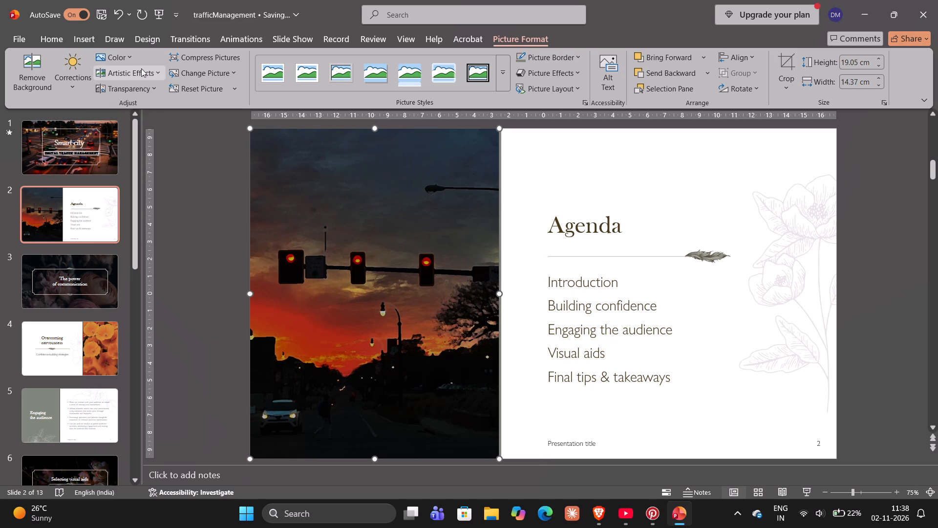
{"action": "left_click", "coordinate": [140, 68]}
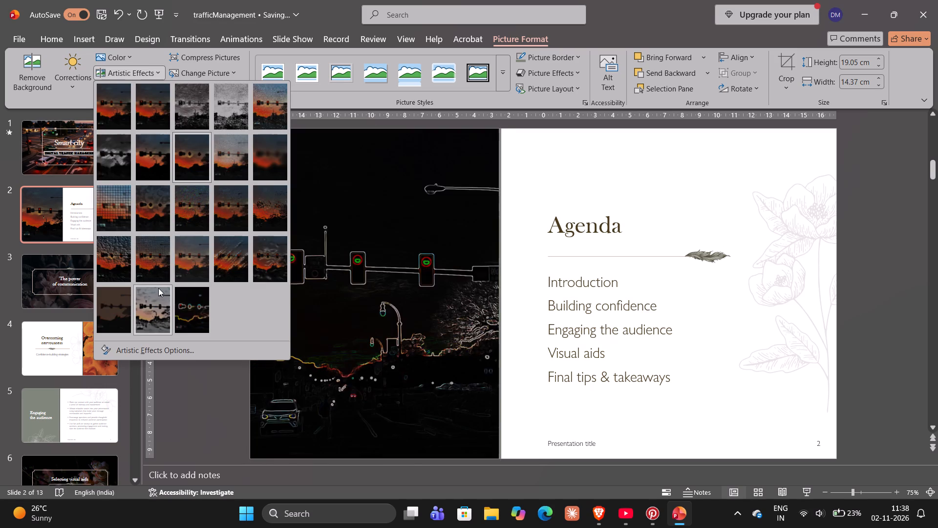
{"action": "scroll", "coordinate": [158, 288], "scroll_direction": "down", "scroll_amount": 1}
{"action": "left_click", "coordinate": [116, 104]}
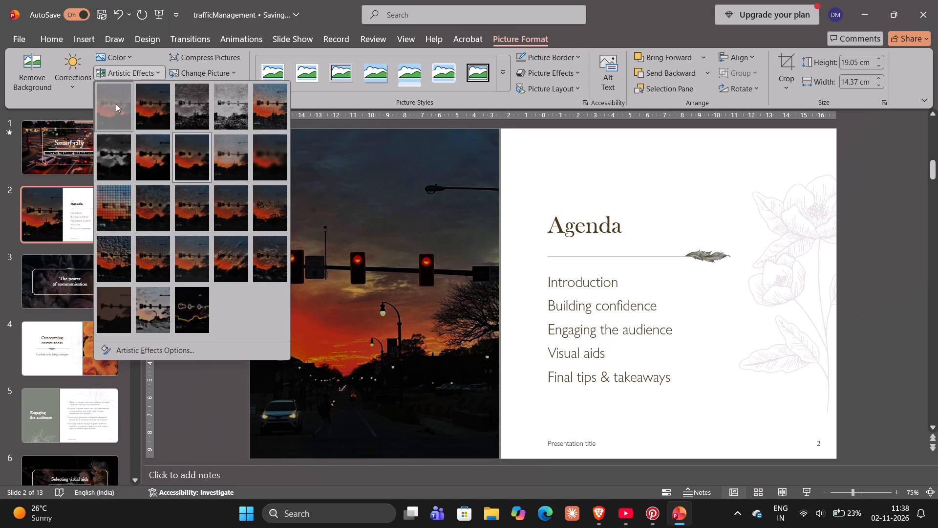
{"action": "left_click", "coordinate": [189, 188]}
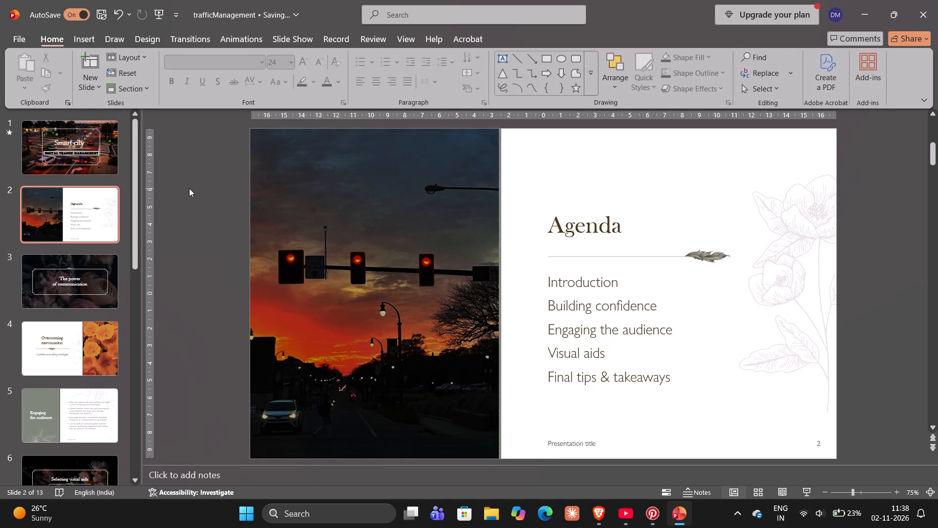
Apply the second preset picture effect, with bevelled edges, to the Agenda slide's traffic light photo.
{"action": "double_click", "coordinate": [286, 210]}
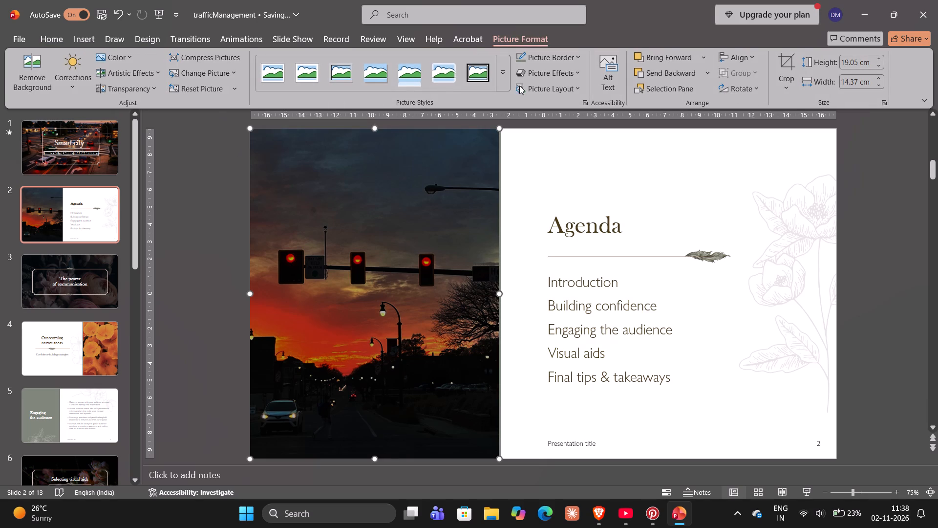
{"action": "left_click", "coordinate": [147, 81]}
{"action": "left_click", "coordinate": [147, 81]}
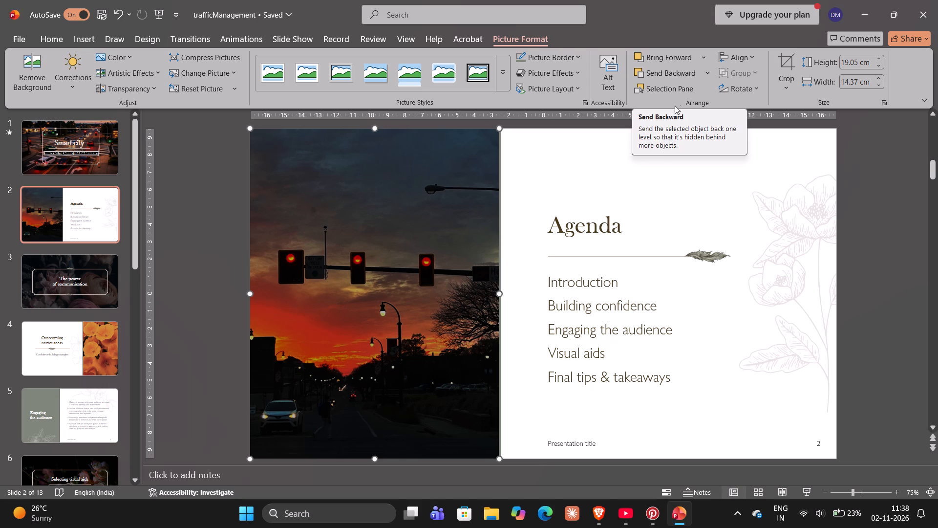
{"action": "left_click", "coordinate": [563, 71]}
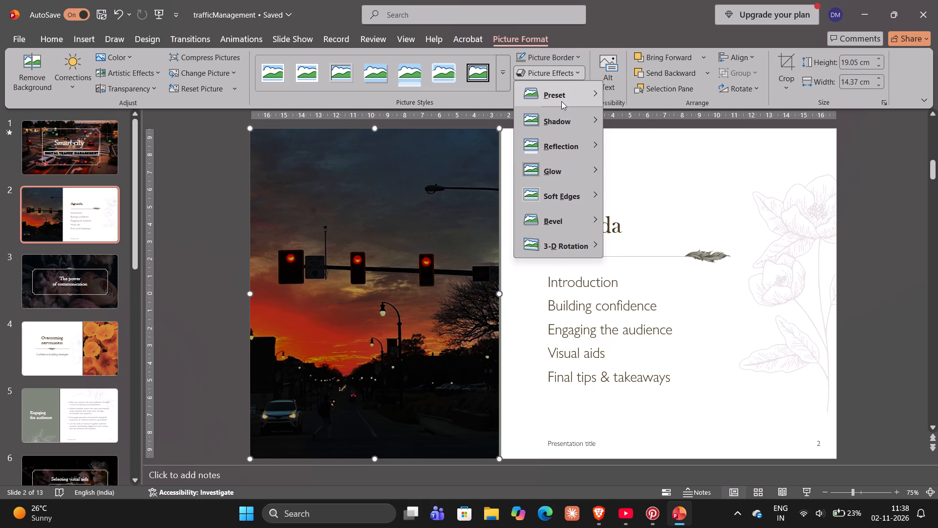
{"action": "left_click", "coordinate": [561, 101]}
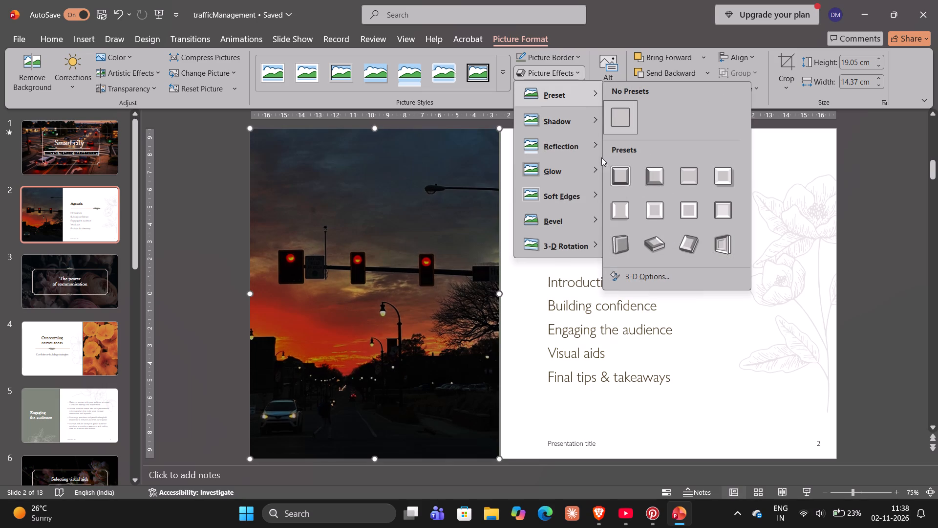
{"action": "left_click", "coordinate": [647, 170]}
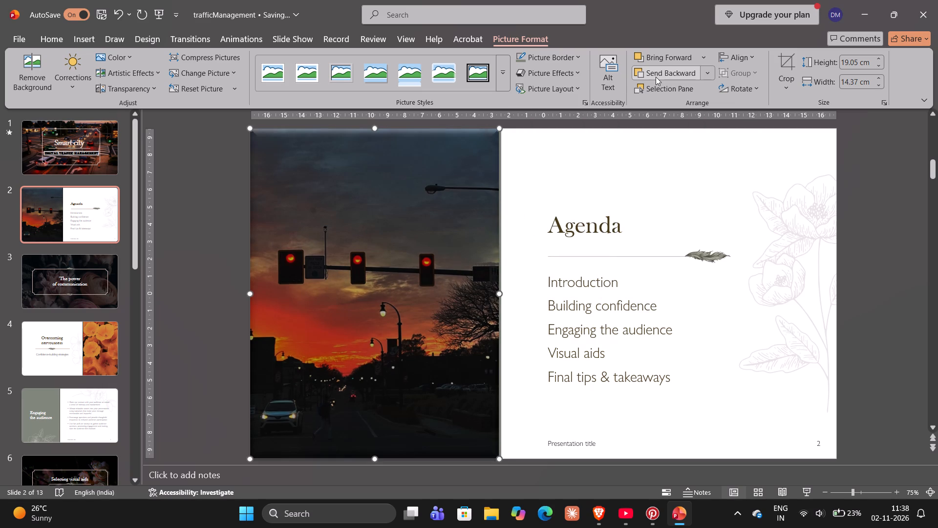
Add the centred outer shadow to the Agenda slide's traffic light photo.
{"action": "left_click", "coordinate": [576, 71]}
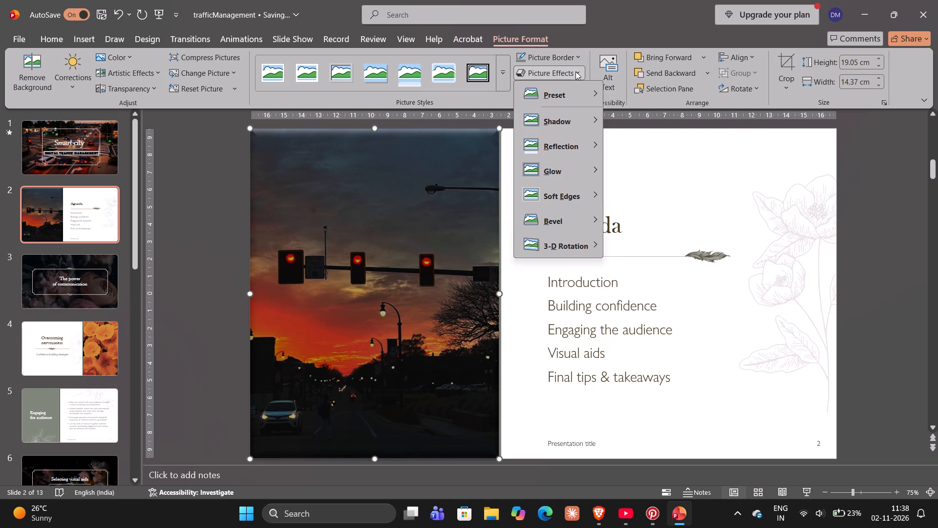
{"action": "left_click", "coordinate": [568, 128]}
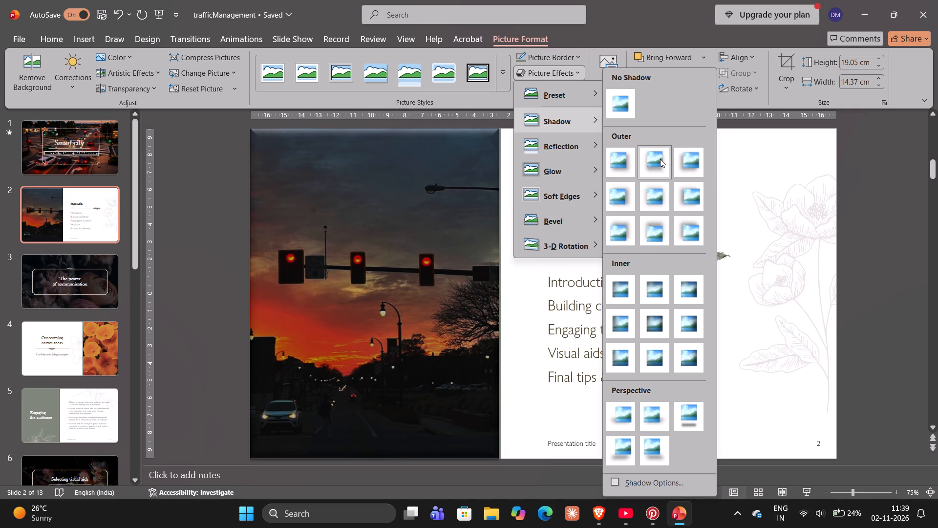
{"action": "left_click", "coordinate": [654, 196]}
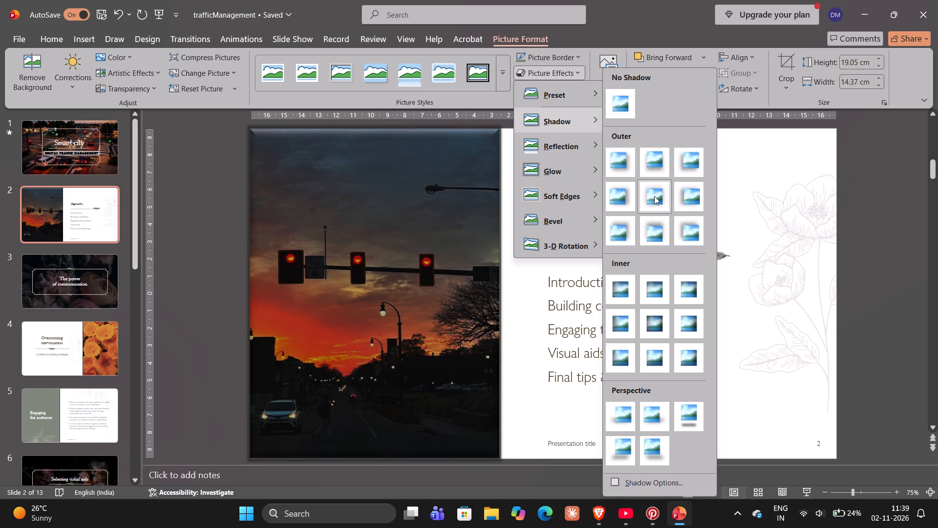
{"action": "left_click", "coordinate": [874, 214]}
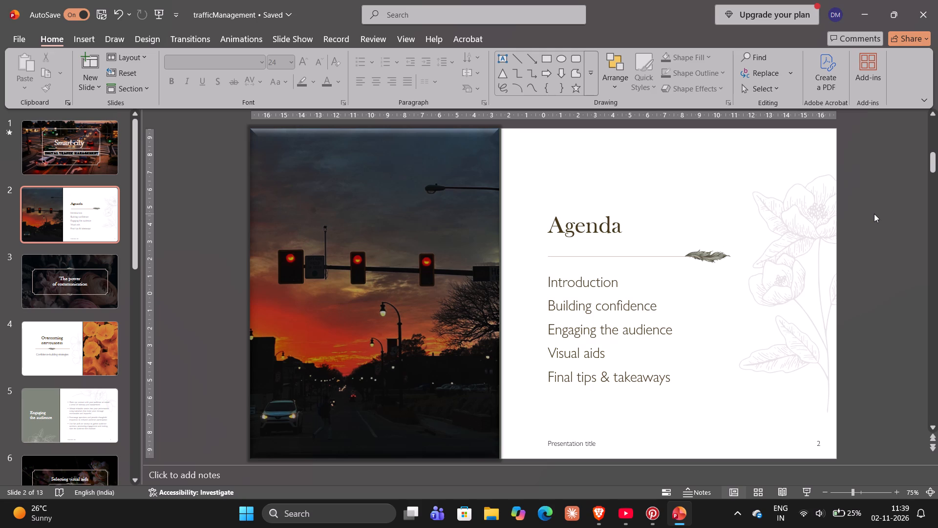
Delete the text "Building confidence" from the Agenda list, leaving its line empty beneath Introduction.
{"action": "left_click", "coordinate": [666, 310]}
{"action": "key", "text": "BackSpace"}
{"action": "key", "text": "BackSpace"}
{"action": "key", "text": "BackSpace"}
{"action": "key", "text": "BackSpace"}
{"action": "key", "text": "BackSpace"}
{"action": "key", "text": "BackSpace"}
{"action": "key", "text": "BackSpace"}
{"action": "key", "text": "BackSpace"}
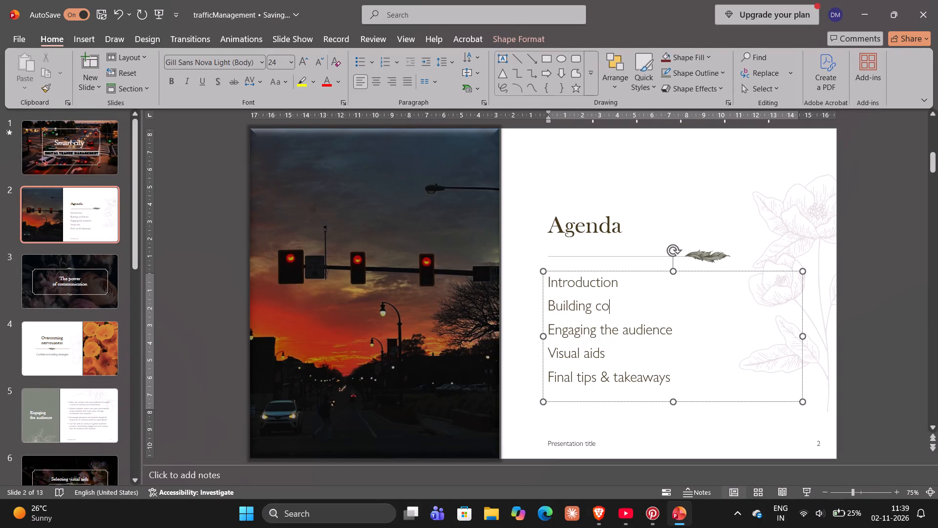
{"action": "key", "text": "BackSpace"}
{"action": "key", "text": "BackSpace"}
{"action": "key", "text": "BackSpace"}
{"action": "key", "text": "BackSpace"}
{"action": "key", "text": "BackSpace"}
{"action": "key", "text": "BackSpace"}
{"action": "key", "text": "BackSpace"}
{"action": "key", "text": "BackSpace"}
{"action": "key", "text": "BackSpace"}
{"action": "key", "text": "BackSpace"}
{"action": "key", "text": "BackSpace"}
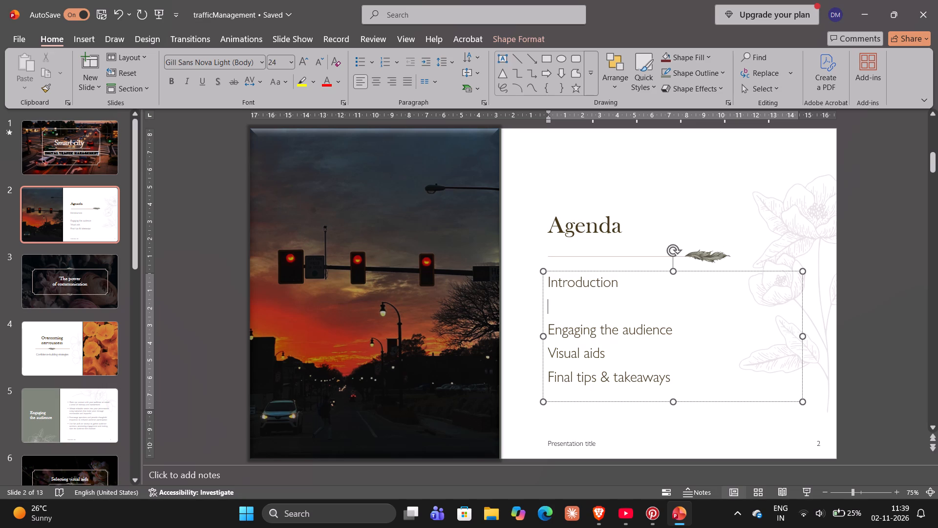
Enter "Chronological terms" on the empty Agenda line beneath Introduction.
{"action": "type", "text": "chronologiv"}
{"action": "key", "text": "BackSpace"}
{"action": "type", "text": "cal"}
{"action": "key", "text": "space"}
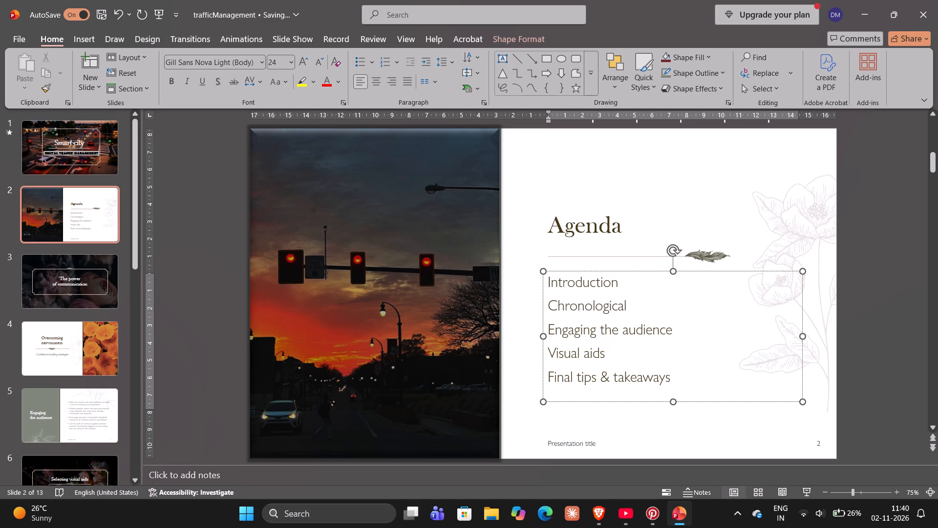
{"action": "type", "text": "terms"}
{"action": "key", "text": "Return"}
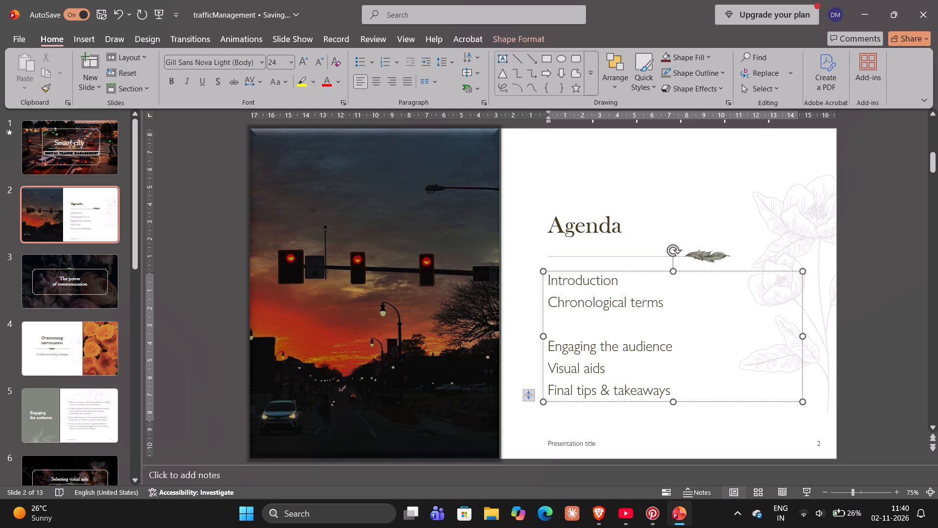
{"action": "key", "text": "BackSpace"}
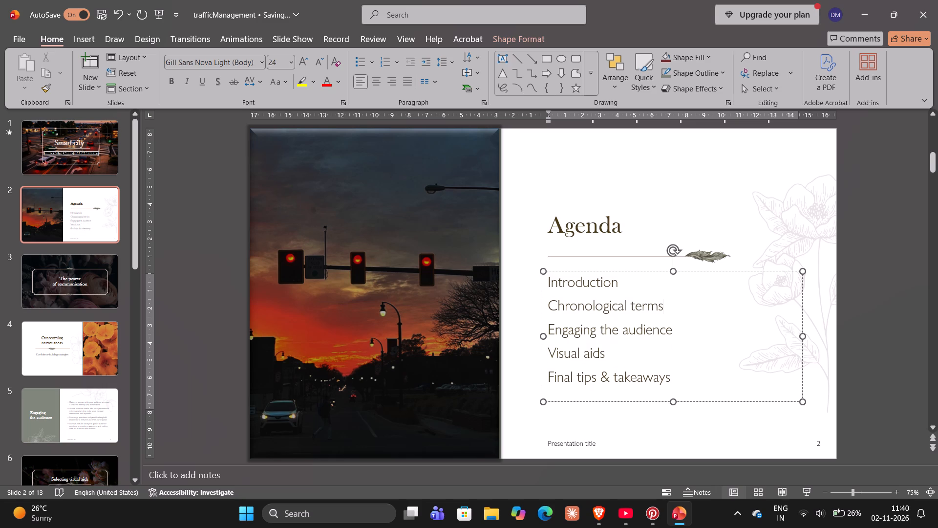
Replace the Agenda item "Engaging the audience" with "Sensors, Ai & Computer-vision".
{"action": "key", "text": "Down"}
{"action": "key", "text": "Right"}
{"action": "key", "text": "BackSpace"}
{"action": "key", "text": "BackSpace"}
{"action": "key", "text": "BackSpace"}
{"action": "key", "text": "BackSpace"}
{"action": "key", "text": "BackSpace"}
{"action": "key", "text": "BackSpace"}
{"action": "key", "text": "BackSpace"}
{"action": "key", "text": "BackSpace"}
{"action": "key", "text": "BackSpace"}
{"action": "key", "text": "BackSpace"}
{"action": "key", "text": "BackSpace"}
{"action": "key", "text": "BackSpace"}
{"action": "key", "text": "BackSpace"}
{"action": "key", "text": "BackSpace"}
{"action": "key", "text": "BackSpace"}
{"action": "key", "text": "BackSpace"}
{"action": "key", "text": "BackSpace"}
{"action": "key", "text": "BackSpace"}
{"action": "key", "text": "BackSpace"}
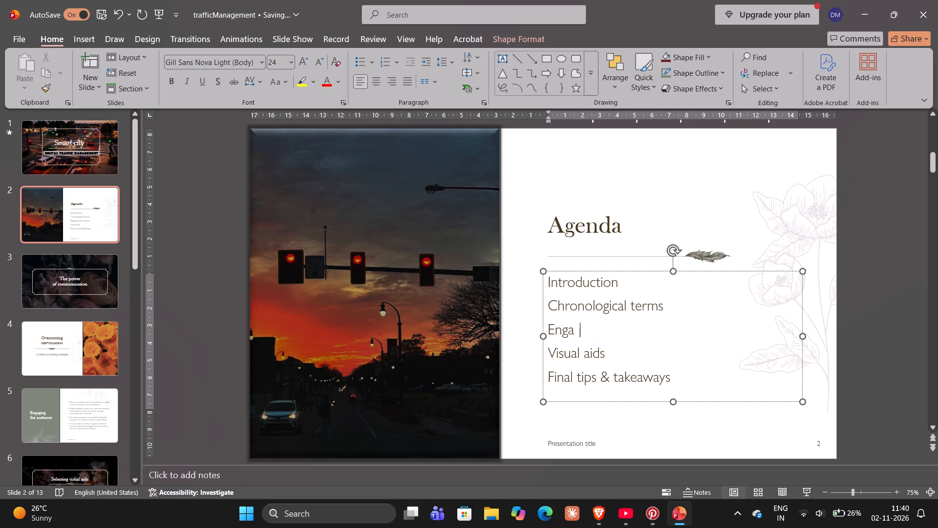
{"action": "key", "text": "BackSpace"}
{"action": "key", "text": "BackSpace"}
{"action": "type", "text": "Sensors"}
{"action": "type", "text": ", Ai"}
{"action": "key", "text": "space"}
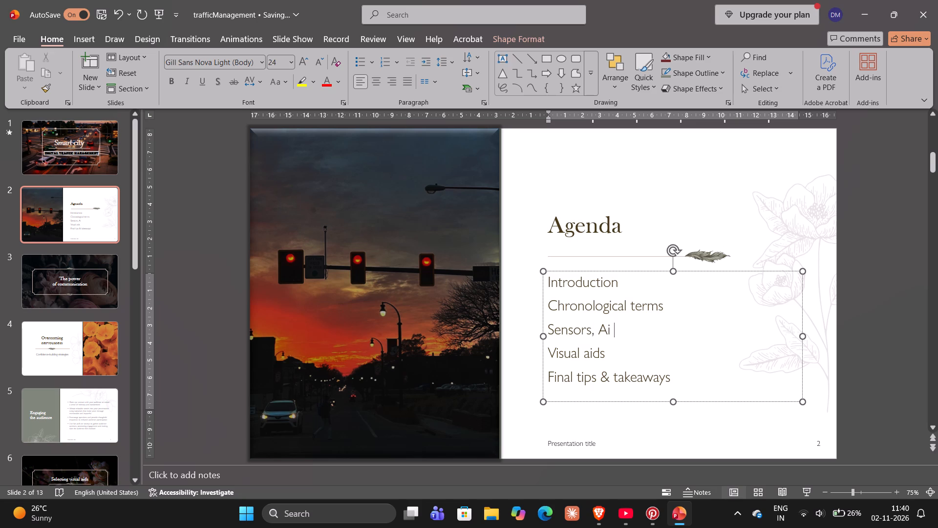
{"action": "type", "text": "&"}
{"action": "key", "text": "space"}
{"action": "type", "text": "Computer"}
{"action": "key", "text": "minus"}
{"action": "type", "text": "vision"}
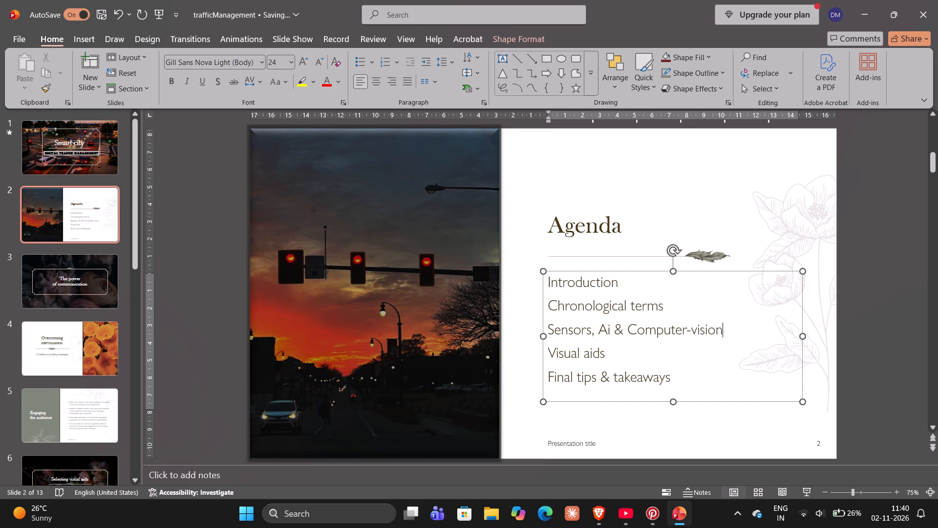
Replace the Agenda item "Visual aids" with "Networking Terminology".
{"action": "key", "text": "Down"}
{"action": "key", "text": "BackSpace"}
{"action": "key", "text": "BackSpace"}
{"action": "key", "text": "BackSpace"}
{"action": "key", "text": "BackSpace"}
{"action": "key", "text": "BackSpace"}
{"action": "key", "text": "BackSpace"}
{"action": "key", "text": "BackSpace"}
{"action": "key", "text": "BackSpace"}
{"action": "key", "text": "BackSpace"}
{"action": "key", "text": "BackSpace"}
{"action": "key", "text": "BackSpace"}
{"action": "type", "text": "Netwroki"}
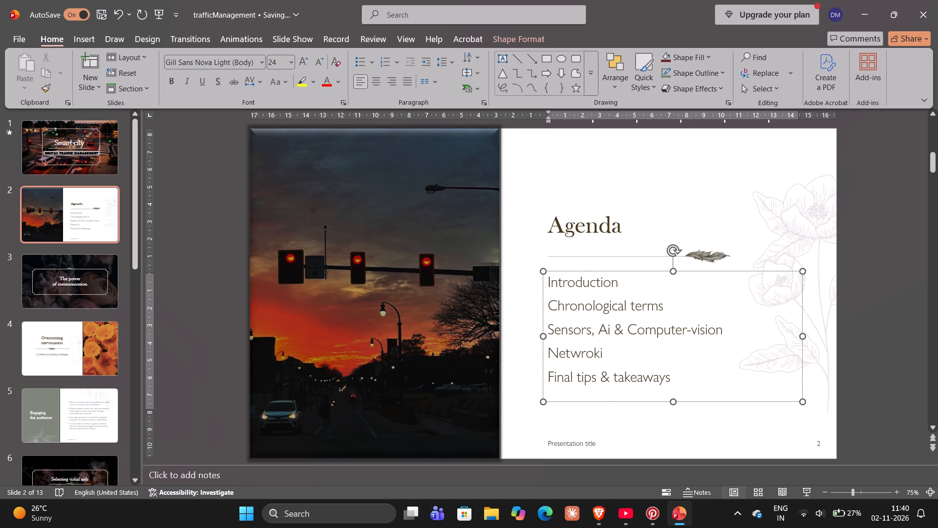
{"action": "key", "text": "BackSpace"}
{"action": "key", "text": "BackSpace"}
{"action": "key", "text": "BackSpace"}
{"action": "key", "text": "BackSpace"}
{"action": "key", "text": "p"}
{"action": "key", "text": "BackSpace"}
{"action": "type", "text": "or"}
{"action": "type", "text": "king"}
{"action": "key", "text": "space"}
{"action": "type", "text": "and"}
{"action": "key", "text": "BackSpace"}
{"action": "key", "text": "BackSpace"}
{"action": "key", "text": "BackSpace"}
{"action": "key", "text": "shift+ampersand"}
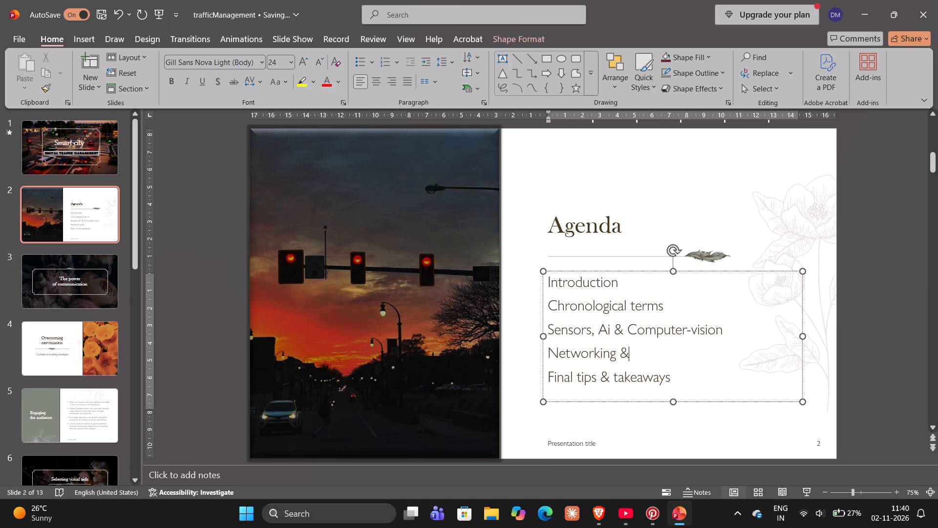
{"action": "key", "text": "space"}
{"action": "type", "text": "connec"}
{"action": "key", "text": "BackSpace"}
{"action": "key", "text": "BackSpace"}
{"action": "key", "text": "BackSpace"}
{"action": "key", "text": "BackSpace"}
{"action": "key", "text": "BackSpace"}
{"action": "key", "text": "BackSpace"}
{"action": "key", "text": "BackSpace"}
{"action": "key", "text": "BackSpace"}
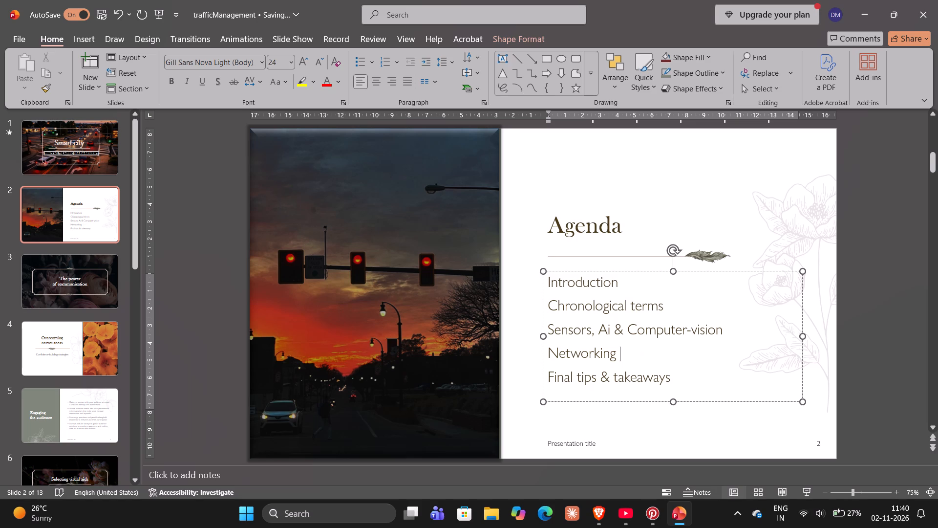
{"action": "type", "text": "Terminology"}
Replace the Agenda item "Final tips & takeaways" with "Involvement of modern Computing".
{"action": "key", "text": "Down"}
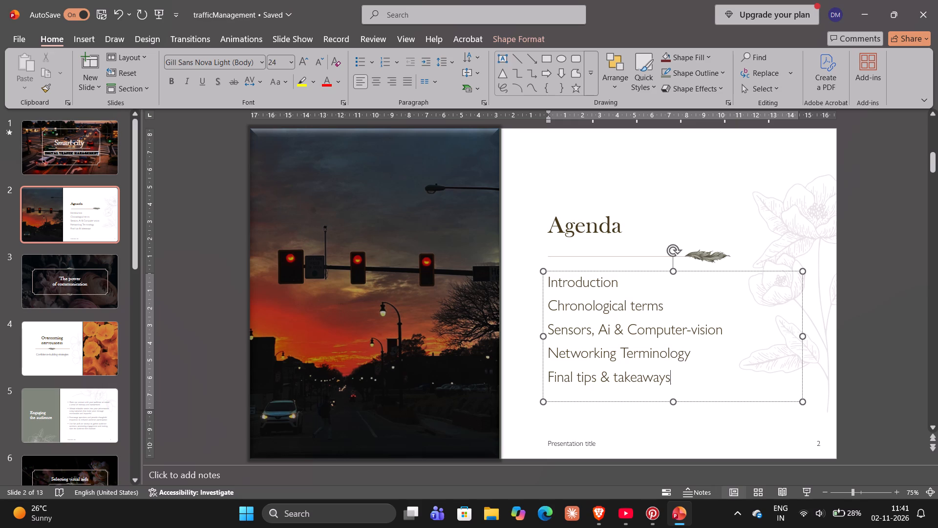
{"action": "key", "text": "BackSpace"}
{"action": "key", "text": "BackSpace"}
{"action": "key", "text": "BackSpace"}
{"action": "key", "text": "BackSpace"}
{"action": "key", "text": "BackSpace"}
{"action": "key", "text": "BackSpace"}
{"action": "key", "text": "BackSpace"}
{"action": "key", "text": "BackSpace"}
{"action": "key", "text": "BackSpace"}
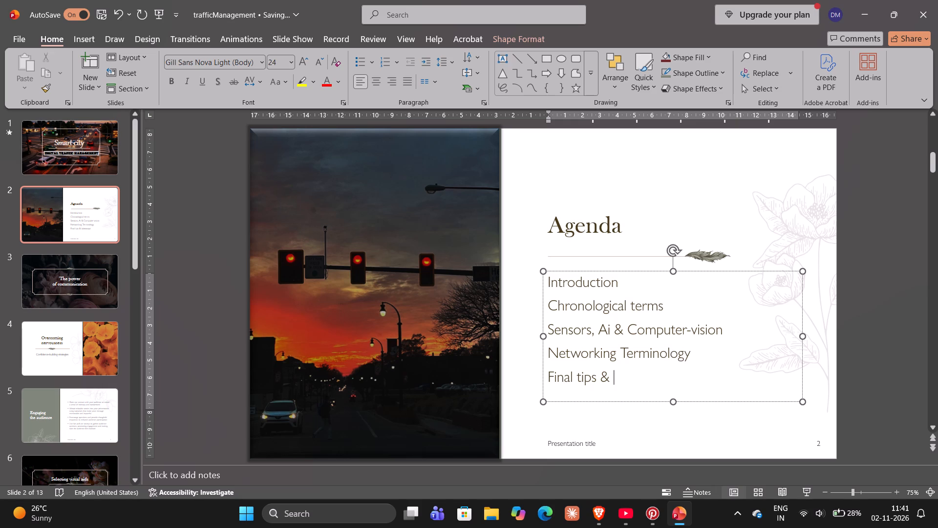
{"action": "key", "text": "BackSpace"}
{"action": "key", "text": "BackSpace"}
{"action": "key", "text": "BackSpace"}
{"action": "key", "text": "BackSpace"}
{"action": "key", "text": "BackSpace"}
{"action": "key", "text": "BackSpace"}
{"action": "key", "text": "BackSpace"}
{"action": "key", "text": "BackSpace"}
{"action": "key", "text": "BackSpace"}
{"action": "key", "text": "BackSpace"}
{"action": "key", "text": "BackSpace"}
{"action": "key", "text": "BackSpace"}
{"action": "key", "text": "BackSpace"}
{"action": "type", "text": "Involvement"}
{"action": "key", "text": "space"}
{"action": "type", "text": "of"}
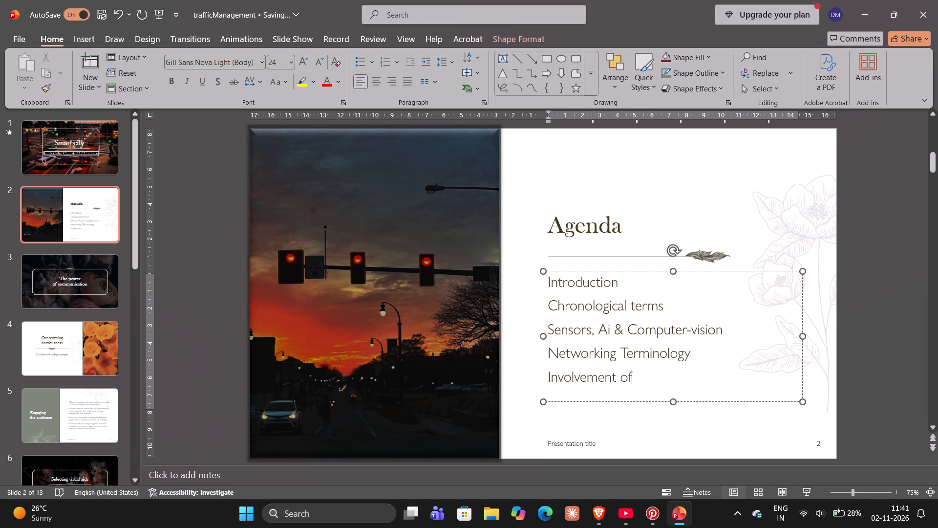
{"action": "key", "text": "space"}
{"action": "type", "text": "Comp"}
{"action": "key", "text": "BackSpace"}
{"action": "key", "text": "BackSpace"}
{"action": "key", "text": "BackSpace"}
{"action": "key", "text": "BackSpace"}
{"action": "key", "text": "m"}
{"action": "type", "text": "odern Computing"}
Add "Conclusion" as a new last item in the Agenda list, beneath "Involvement of modern Computing".
{"action": "key", "text": "Down"}
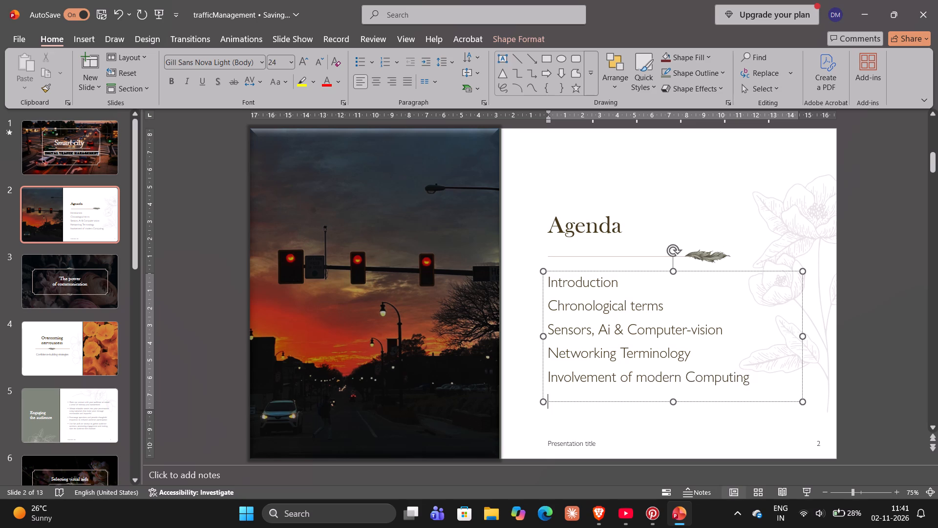
{"action": "key", "text": "Up"}
{"action": "key", "text": "Return"}
{"action": "key", "text": "backslash"}
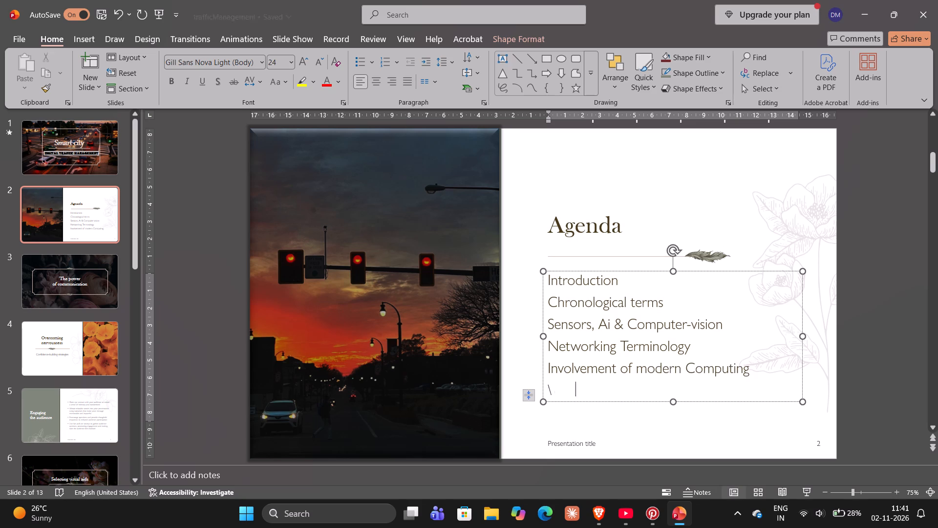
{"action": "key", "text": "BackSpace"}
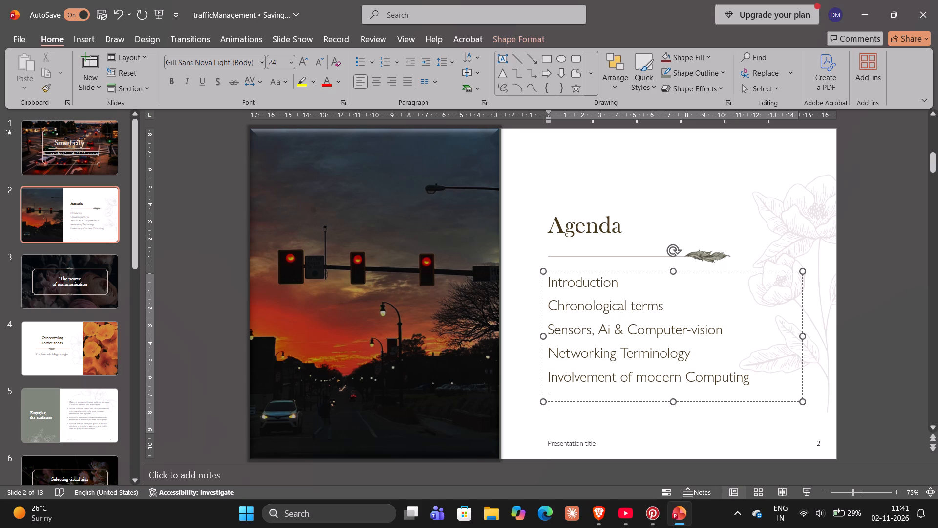
{"action": "key", "text": "BackSpace"}
{"action": "key", "text": "Return"}
{"action": "key", "text": "shift+c"}
{"action": "type", "text": "onclusion"}
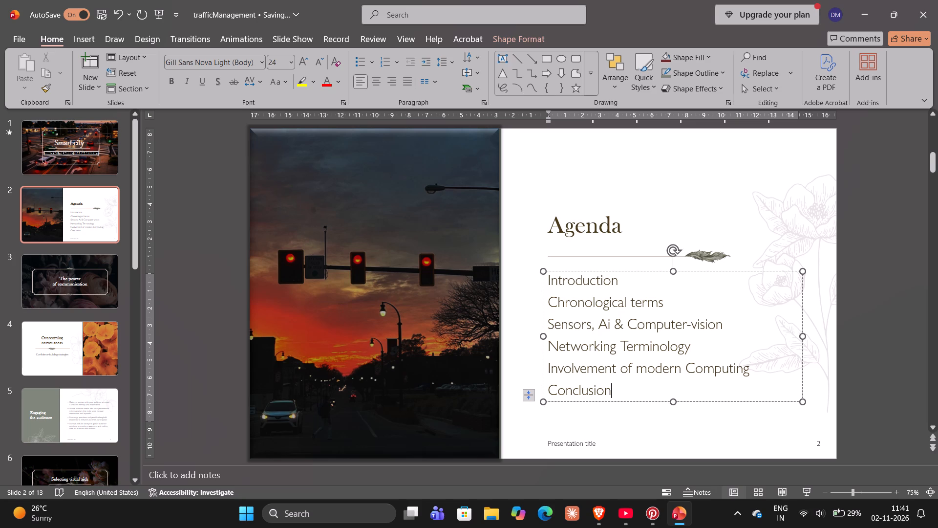
Extend the Agenda list's text box slightly downward and deselect it.
{"action": "left_click_drag", "start_coordinate": [675, 403], "coordinate": [675, 408]}
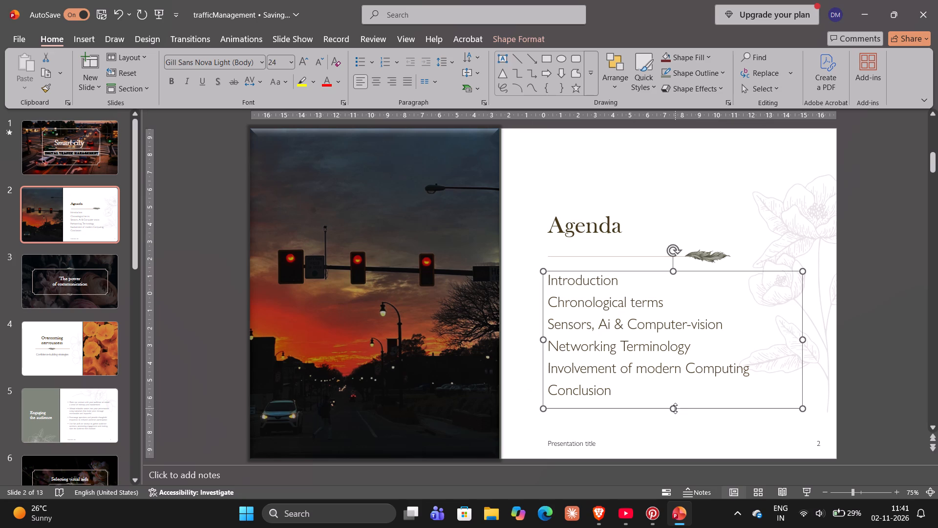
{"action": "left_click", "coordinate": [867, 263]}
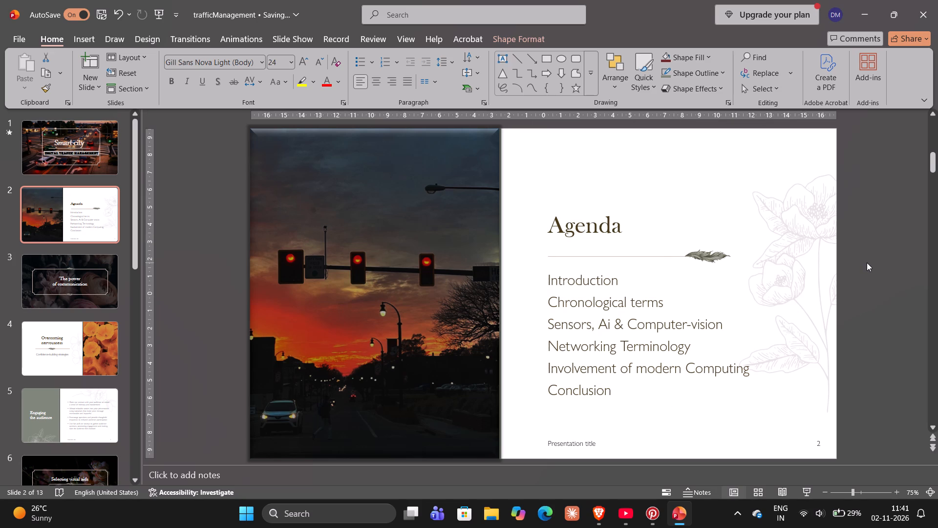
Replace the slide 2 footer text "Presentation title" with "Intelligent Traffic Mangement System".
{"action": "left_click", "coordinate": [592, 447]}
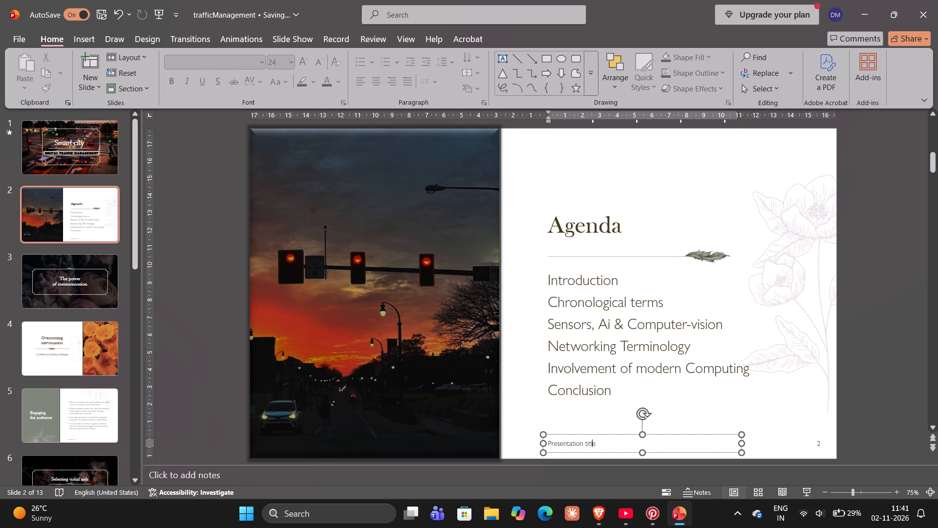
{"action": "left_click", "coordinate": [604, 446]}
{"action": "key", "text": "BackSpace"}
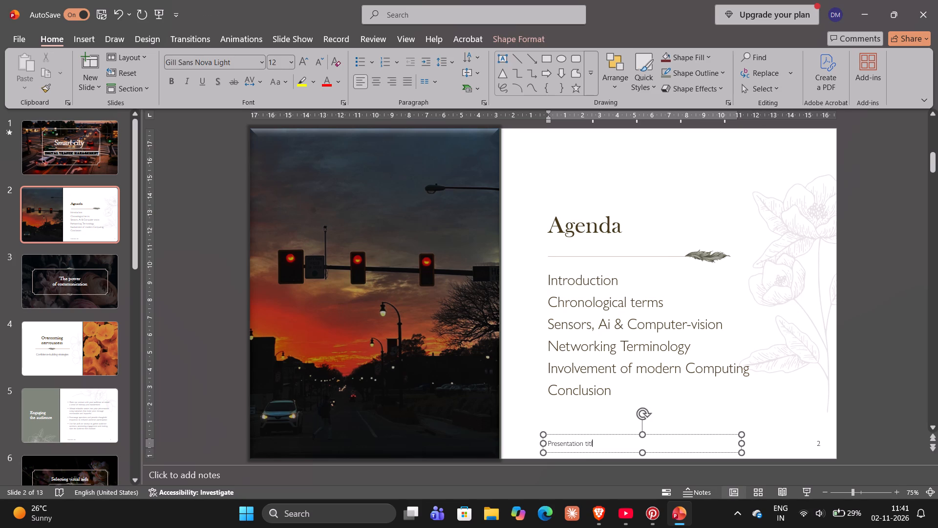
{"action": "key", "text": "BackSpace"}
{"action": "key", "text": "BackSpace"}
{"action": "key", "text": "BackSpace"}
{"action": "key", "text": "BackSpace"}
{"action": "key", "text": "BackSpace"}
{"action": "key", "text": "BackSpace"}
{"action": "key", "text": "BackSpace"}
{"action": "key", "text": "BackSpace"}
{"action": "key", "text": "BackSpace"}
{"action": "key", "text": "BackSpace"}
{"action": "key", "text": "BackSpace"}
{"action": "key", "text": "BackSpace"}
{"action": "key", "text": "BackSpace"}
{"action": "key", "text": "BackSpace"}
{"action": "key", "text": "BackSpace"}
{"action": "key", "text": "BackSpace"}
{"action": "key", "text": "BackSpace"}
{"action": "key", "text": "BackSpace"}
{"action": "key", "text": "BackSpace"}
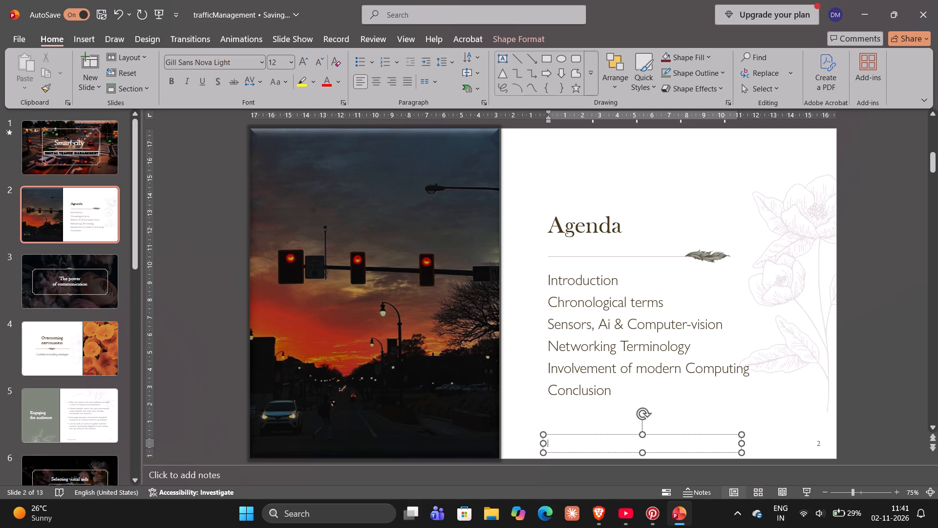
{"action": "type", "text": "Intelligi"}
{"action": "key", "text": "BackSpace"}
{"action": "type", "text": "ent"}
{"action": "key", "text": "space"}
{"action": "type", "text": "Traff"}
{"action": "type", "text": "ic"}
{"action": "key", "text": "space"}
{"action": "type", "text": "MAnge"}
{"action": "key", "text": "BackSpace"}
{"action": "key", "text": "BackSpace"}
{"action": "key", "text": "BackSpace"}
{"action": "key", "text": "BackSpace"}
{"action": "type", "text": "angemen"}
{"action": "type", "text": "t"}
{"action": "key", "text": "space"}
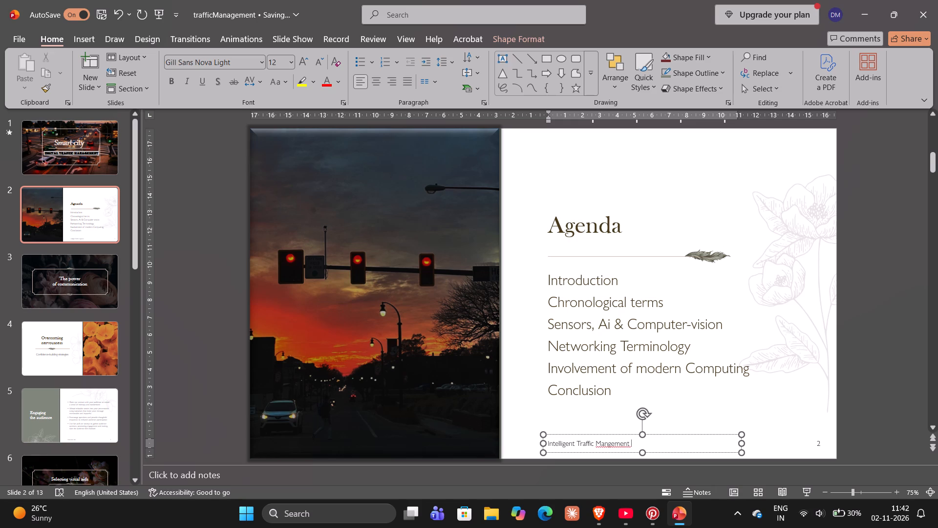
{"action": "type", "text": "System"}
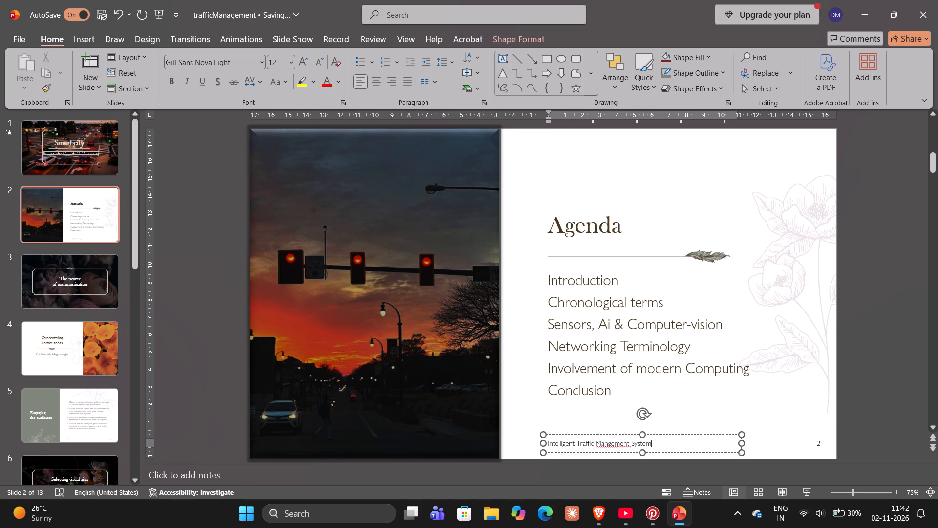
Correct the misspelled word in the footer to "Management" using the spelling suggestion, and deselect the footer.
{"action": "left_click", "coordinate": [619, 445]}
{"action": "right_click", "coordinate": [619, 445]}
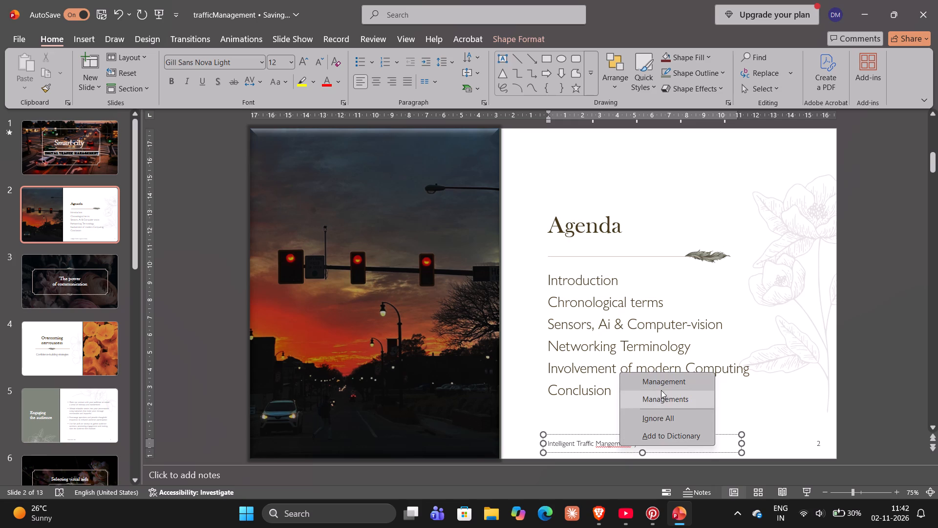
{"action": "left_click", "coordinate": [659, 386]}
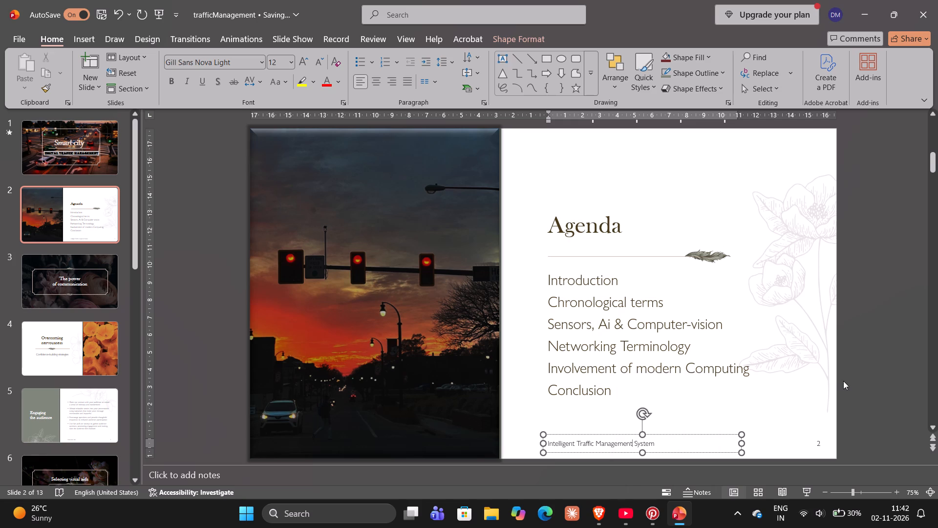
{"action": "left_click", "coordinate": [843, 381]}
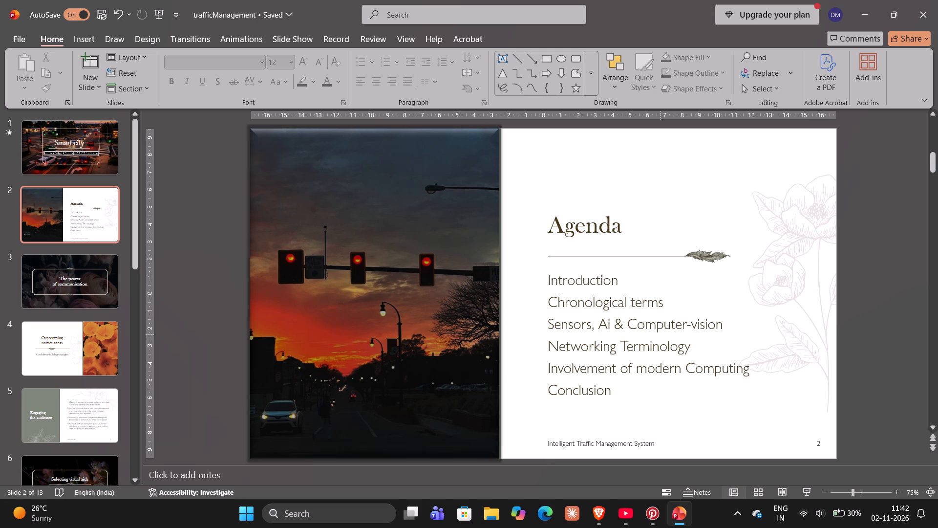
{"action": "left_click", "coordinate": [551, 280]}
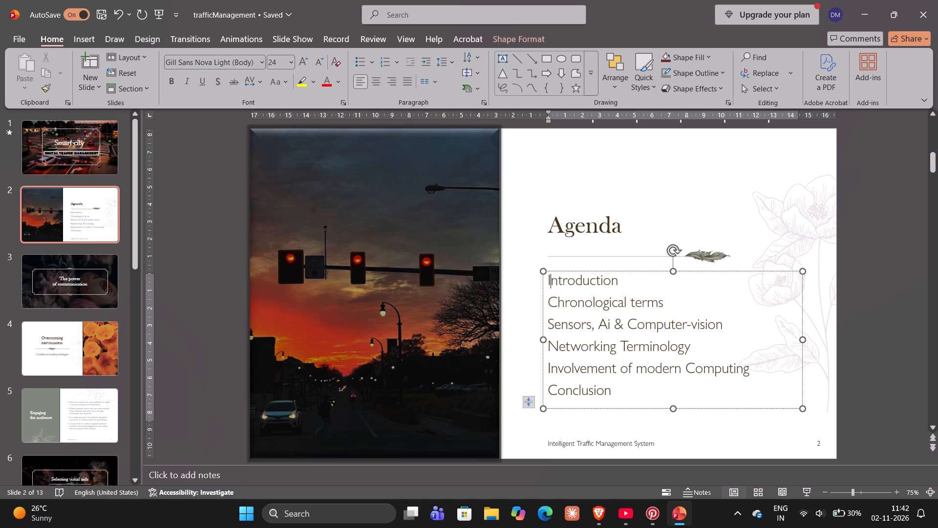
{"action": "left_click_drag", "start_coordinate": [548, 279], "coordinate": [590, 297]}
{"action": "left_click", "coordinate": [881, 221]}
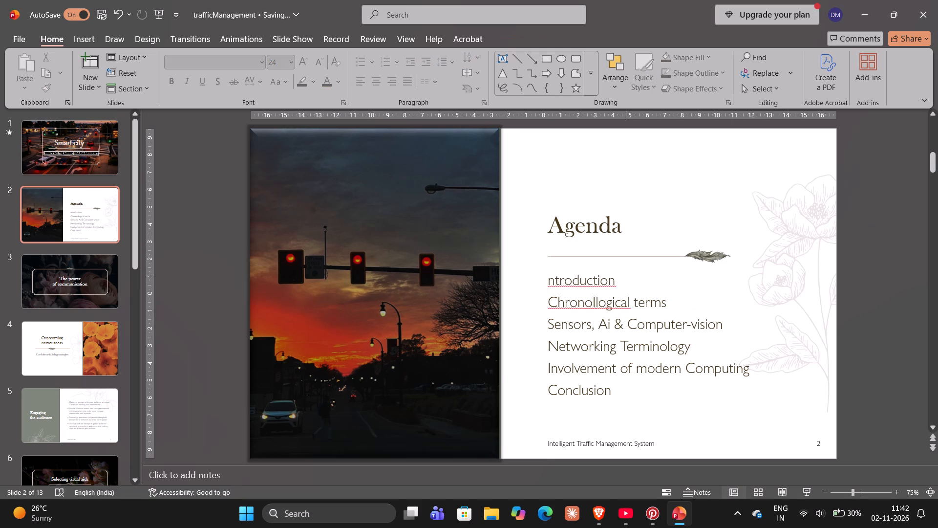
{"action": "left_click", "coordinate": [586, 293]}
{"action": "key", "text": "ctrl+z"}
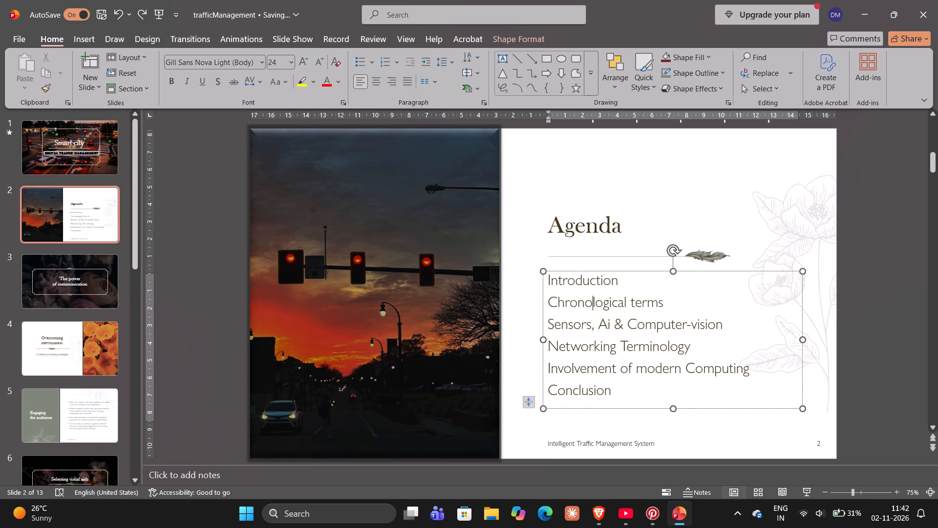
Add round bullets to all six Agenda items, from "Introduction" to "Conclusion".
{"action": "left_click_drag", "start_coordinate": [548, 279], "coordinate": [616, 303]}
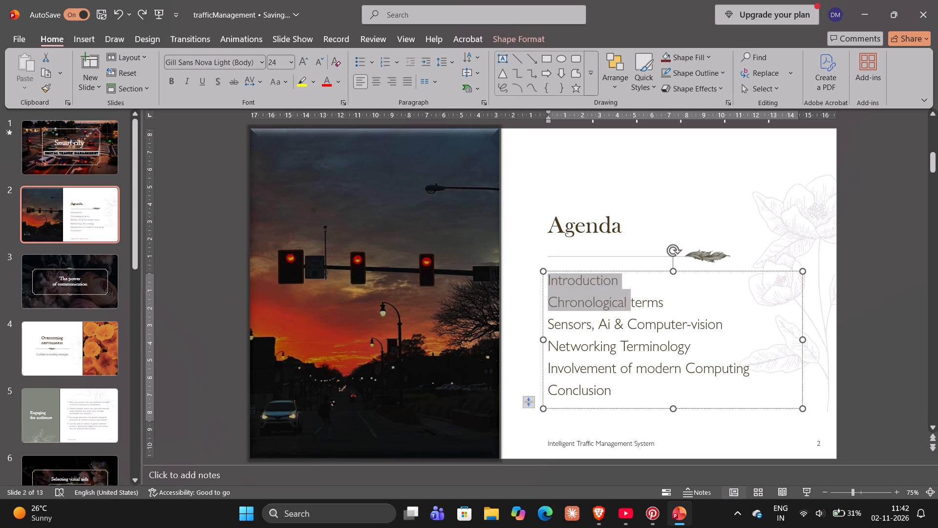
{"action": "left_click_drag", "start_coordinate": [616, 303], "coordinate": [659, 385]}
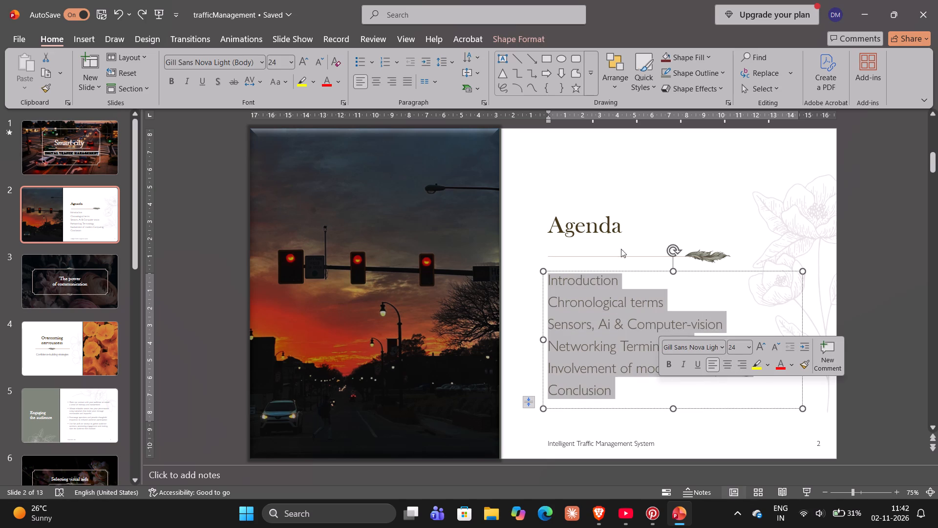
{"action": "left_click", "coordinate": [360, 67]}
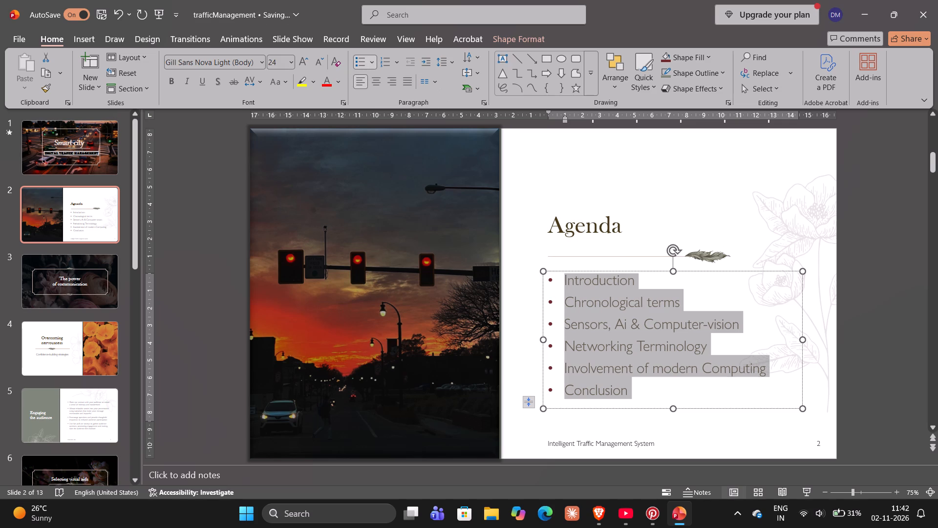
Set the bullet size for the Agenda items to 77% of text in the Bullets and Numbering settings.
{"action": "left_click", "coordinate": [371, 63]}
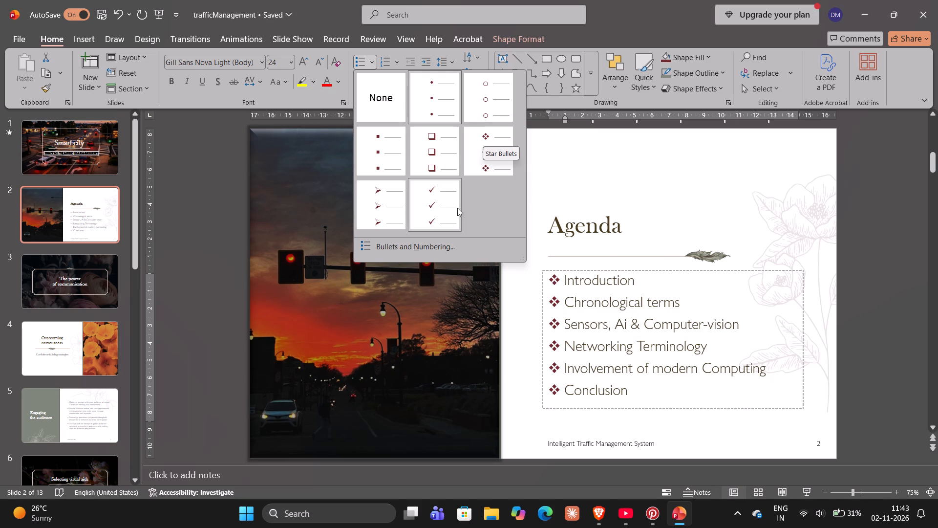
{"action": "left_click", "coordinate": [435, 239]}
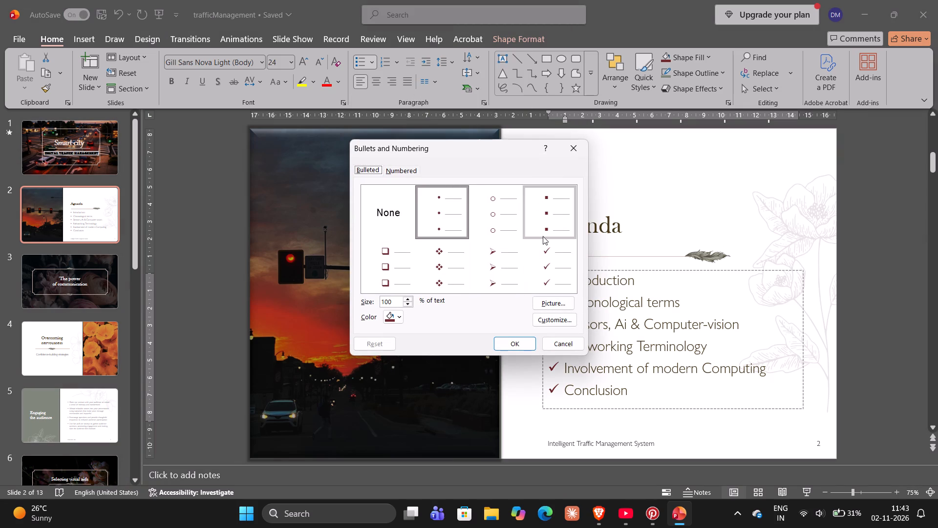
{"action": "triple_click", "coordinate": [406, 305]}
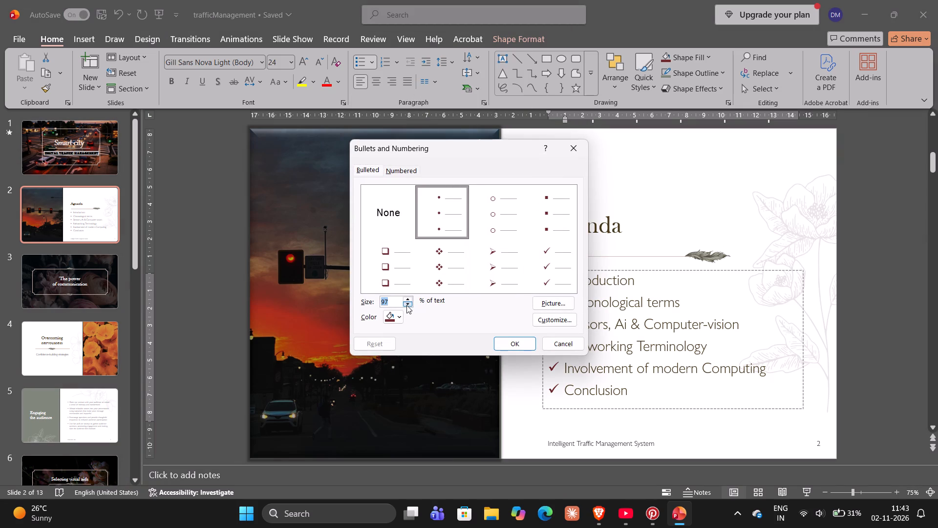
{"action": "triple_click", "coordinate": [406, 305]}
{"action": "triple_click", "coordinate": [406, 305]}
{"action": "triple_click", "coordinate": [406, 305]}
{"action": "triple_click", "coordinate": [406, 305]}
{"action": "triple_click", "coordinate": [406, 305]}
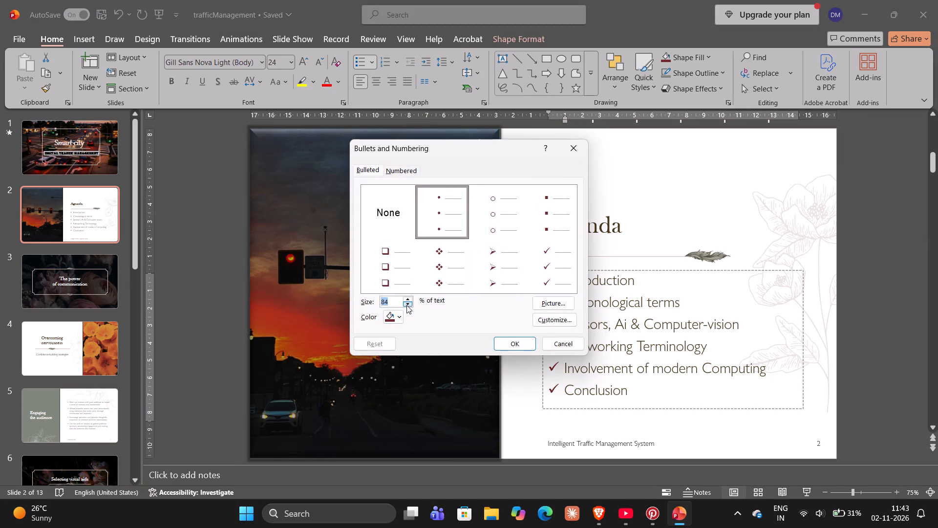
{"action": "triple_click", "coordinate": [406, 305]}
{"action": "triple_click", "coordinate": [406, 305]}
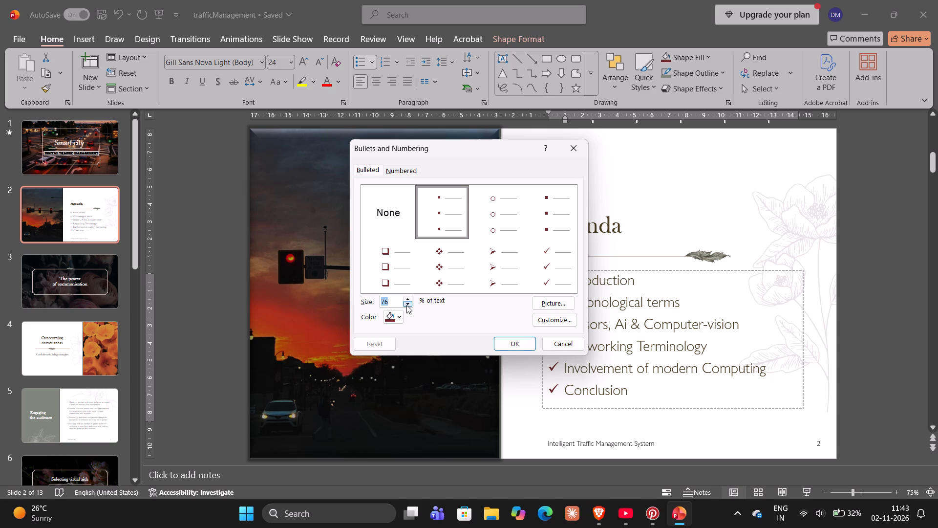
{"action": "left_click", "coordinate": [406, 298]}
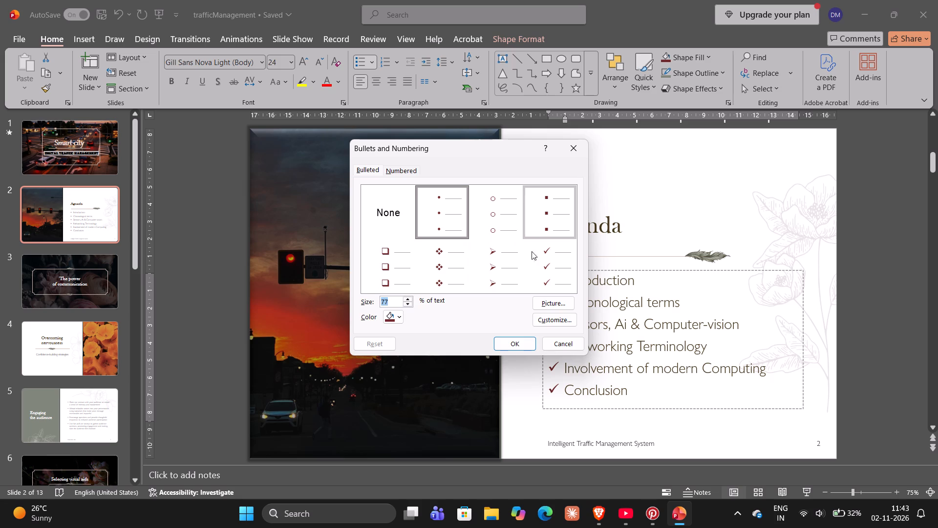
Choose star bullets in the near-black recent color for the Agenda items, apply them, and deselect the list.
{"action": "left_click", "coordinate": [460, 264]}
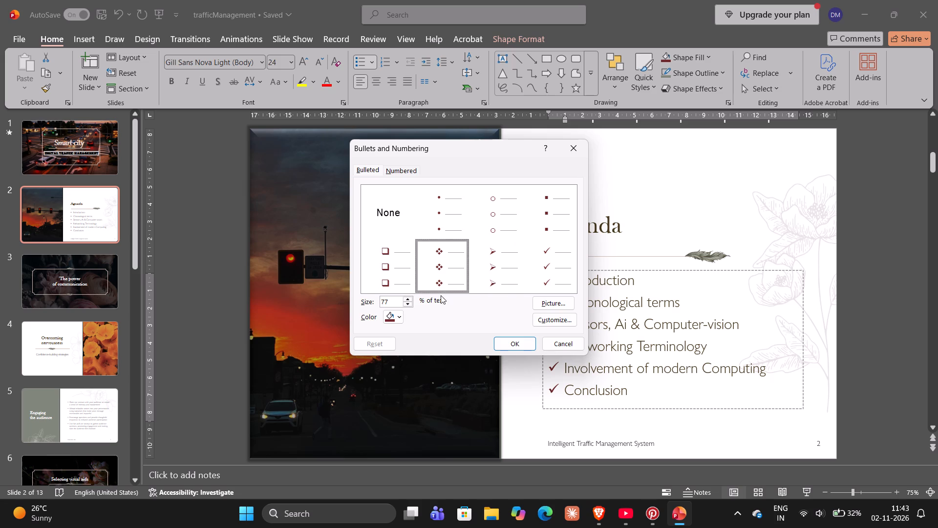
{"action": "left_click", "coordinate": [444, 285]}
{"action": "left_click", "coordinate": [506, 242]}
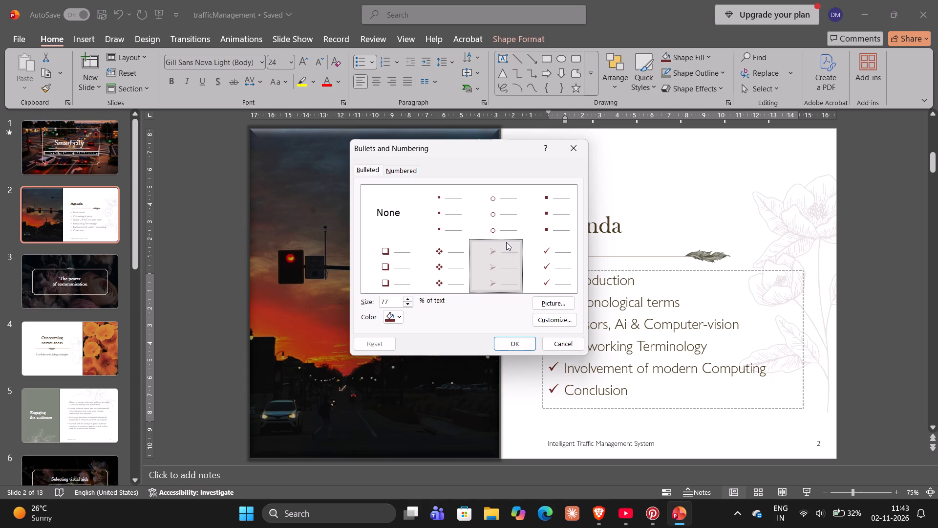
{"action": "left_click", "coordinate": [448, 260]}
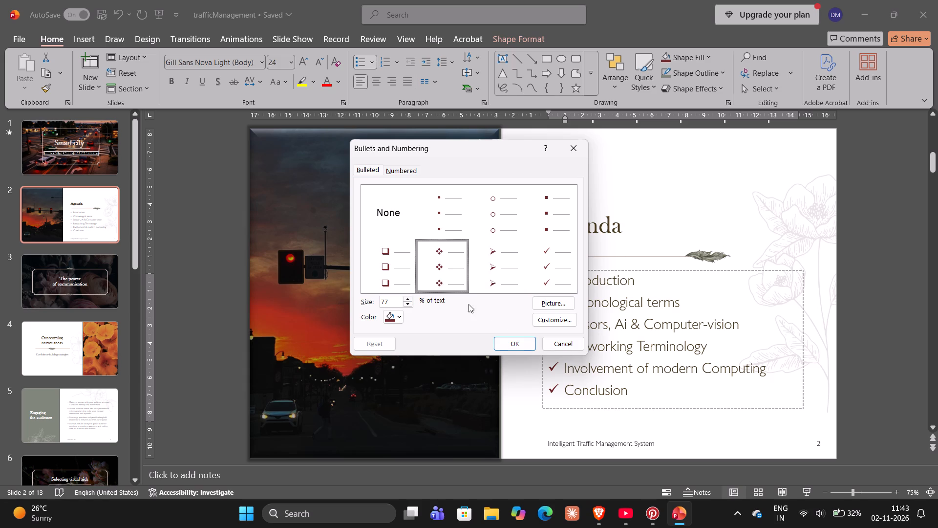
{"action": "left_click", "coordinate": [400, 315]}
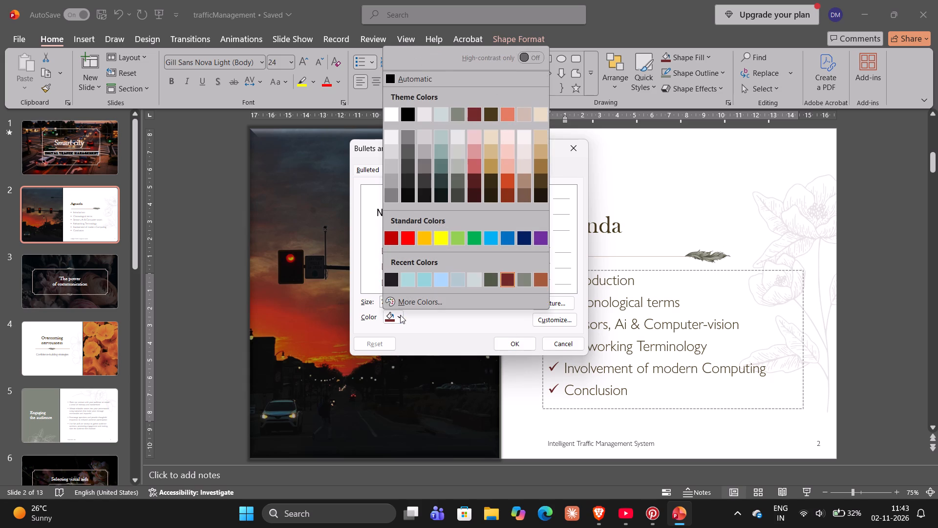
{"action": "left_click", "coordinate": [395, 280]}
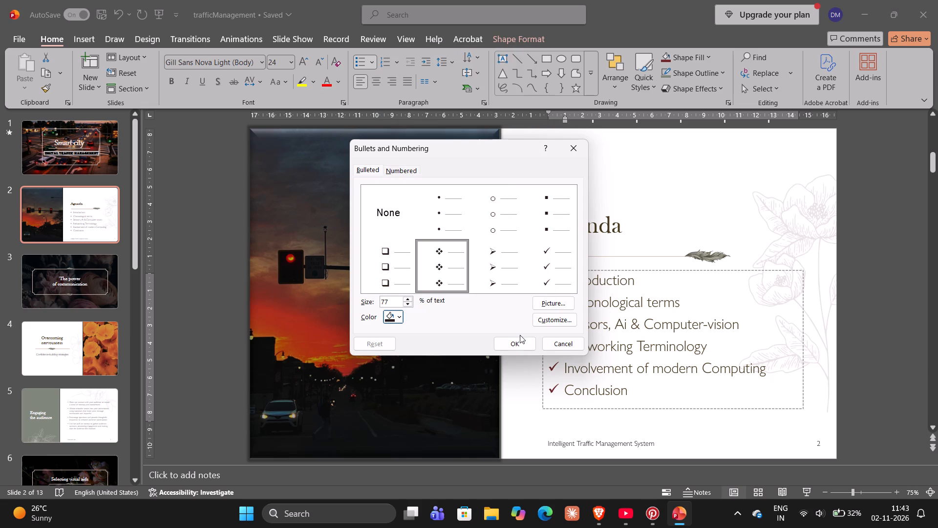
{"action": "left_click", "coordinate": [520, 342]}
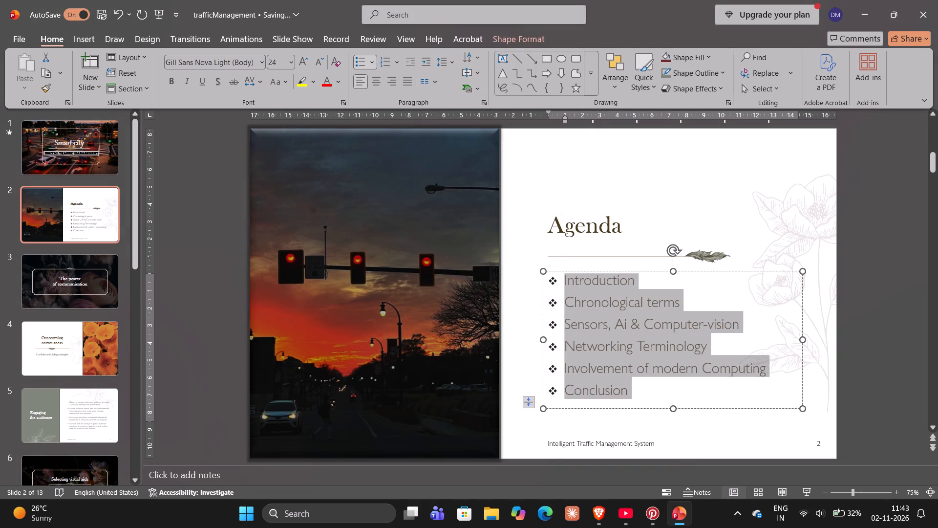
{"action": "left_click", "coordinate": [877, 224]}
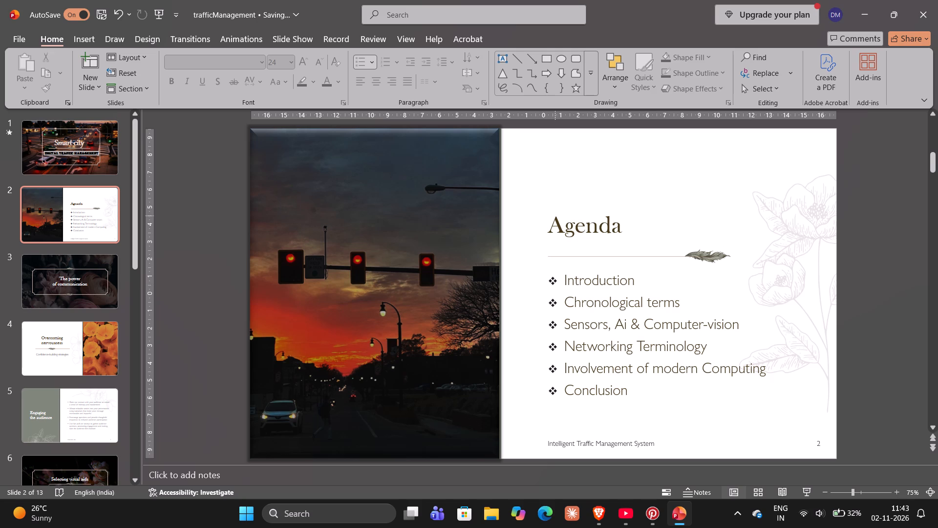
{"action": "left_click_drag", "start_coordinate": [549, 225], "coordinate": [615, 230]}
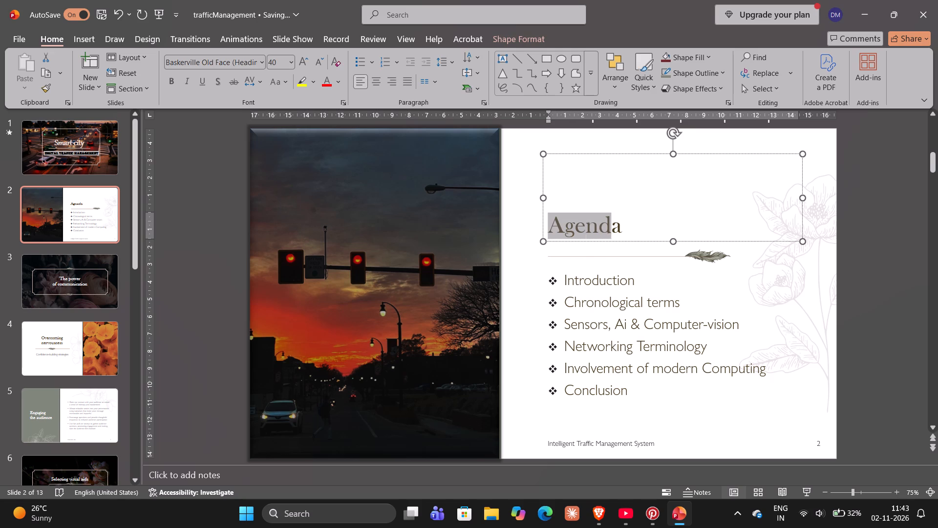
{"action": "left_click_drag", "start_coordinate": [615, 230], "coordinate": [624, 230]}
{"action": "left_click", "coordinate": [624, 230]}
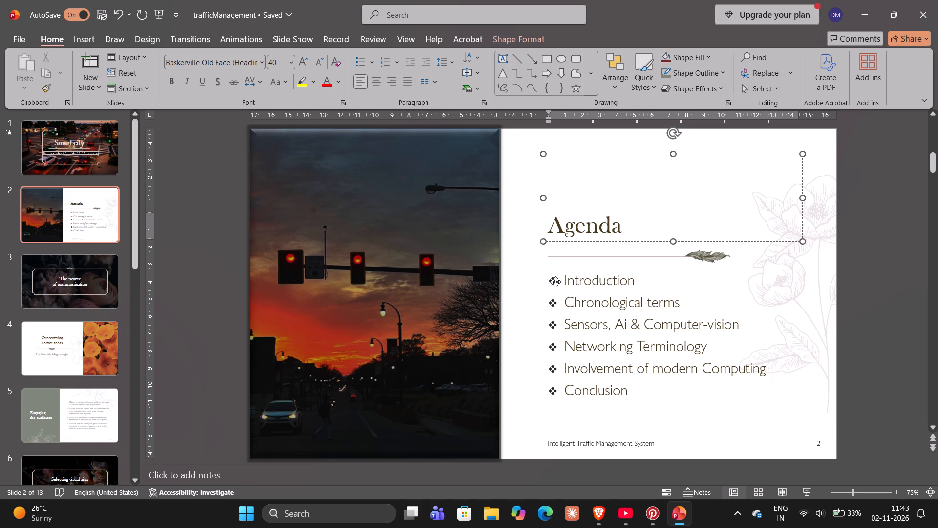
Indent the Agenda item "Introduction" as a sub-item by moving its bullet inward.
{"action": "left_click_drag", "start_coordinate": [569, 281], "coordinate": [551, 278]}
{"action": "left_click_drag", "start_coordinate": [551, 278], "coordinate": [568, 278]}
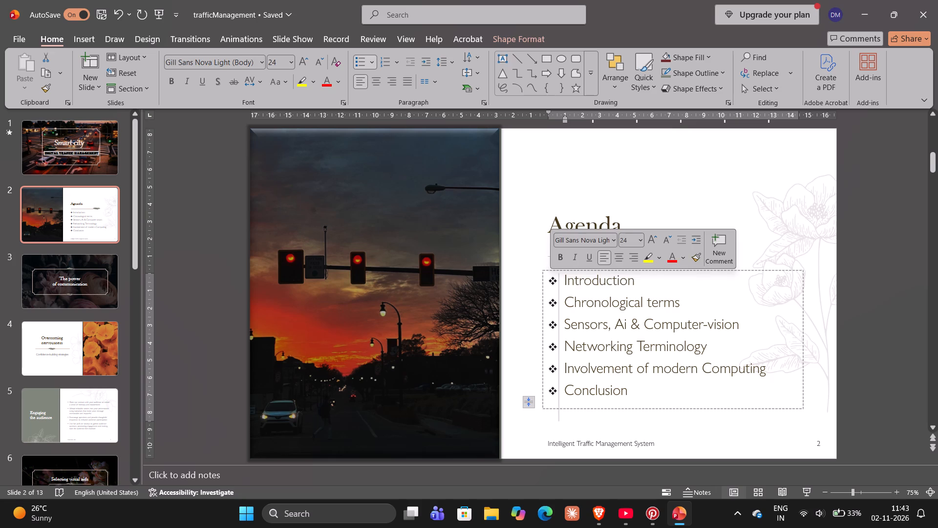
{"action": "left_click_drag", "start_coordinate": [568, 278], "coordinate": [577, 280]}
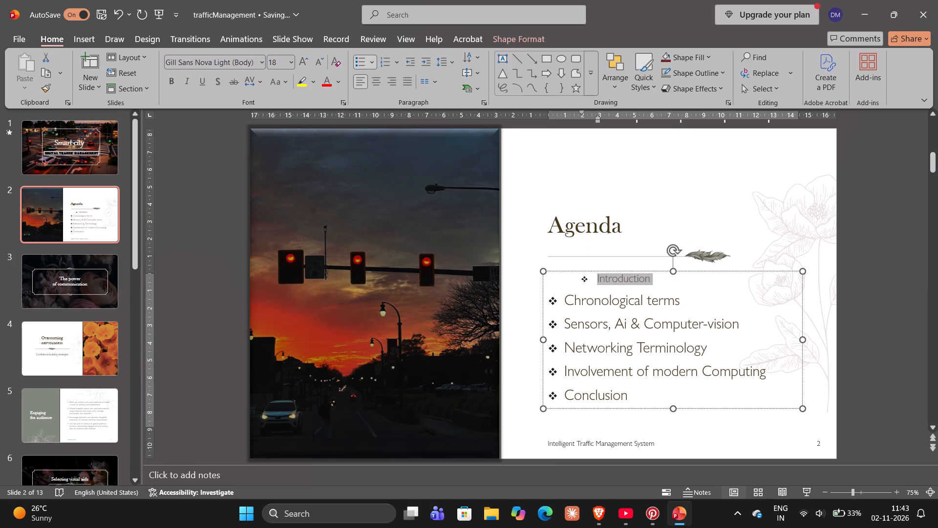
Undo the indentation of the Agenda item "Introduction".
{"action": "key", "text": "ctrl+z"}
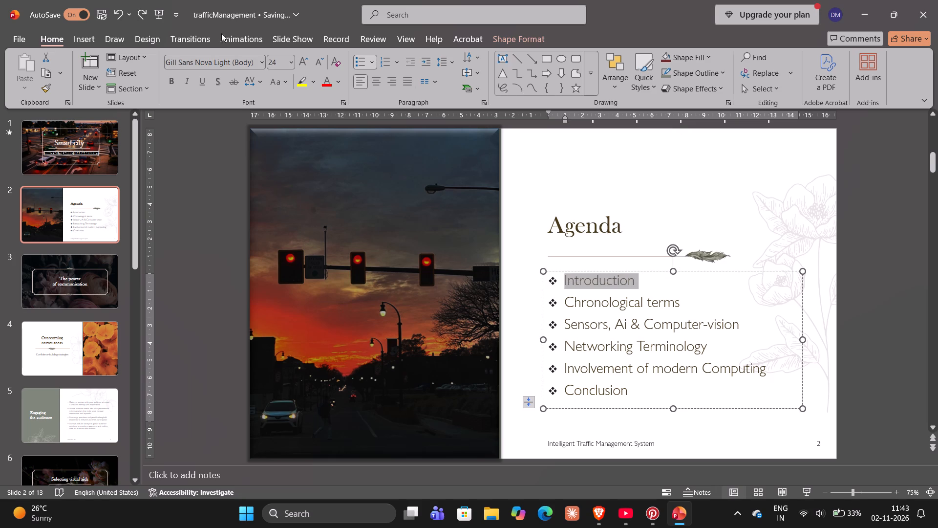
Add separate Appear animations to the Agenda items "Introduction", "Chronological terms" and "Sensors, Ai & Computer-vision".
{"action": "left_click", "coordinate": [234, 37]}
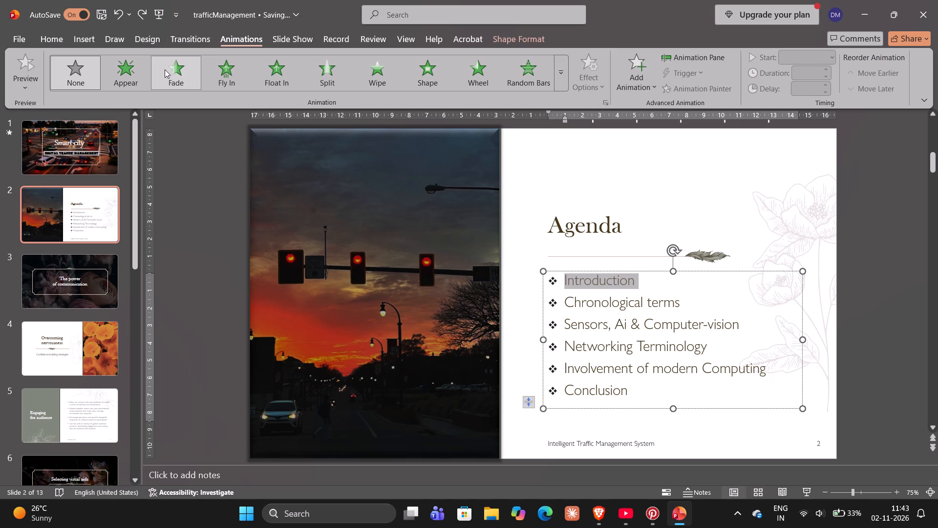
{"action": "left_click", "coordinate": [138, 73]}
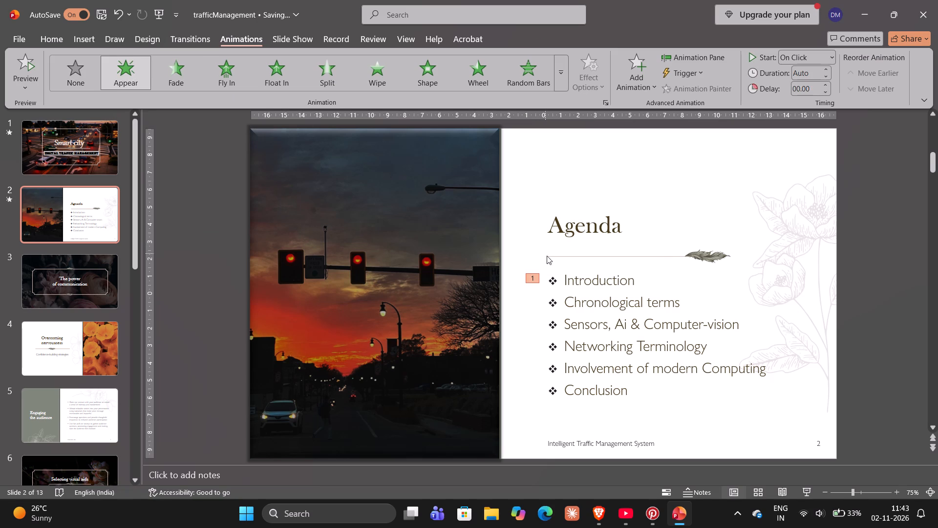
{"action": "left_click_drag", "start_coordinate": [568, 303], "coordinate": [669, 313]}
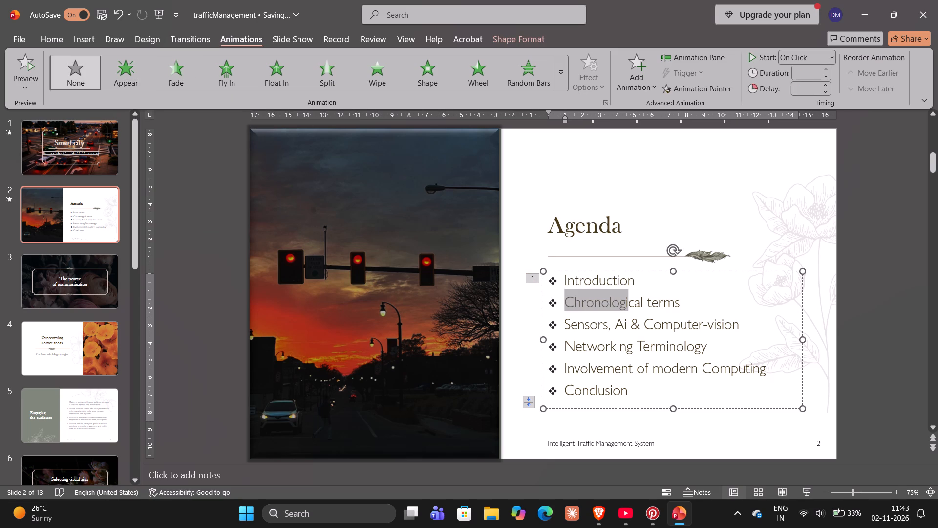
{"action": "left_click_drag", "start_coordinate": [669, 313], "coordinate": [683, 304]}
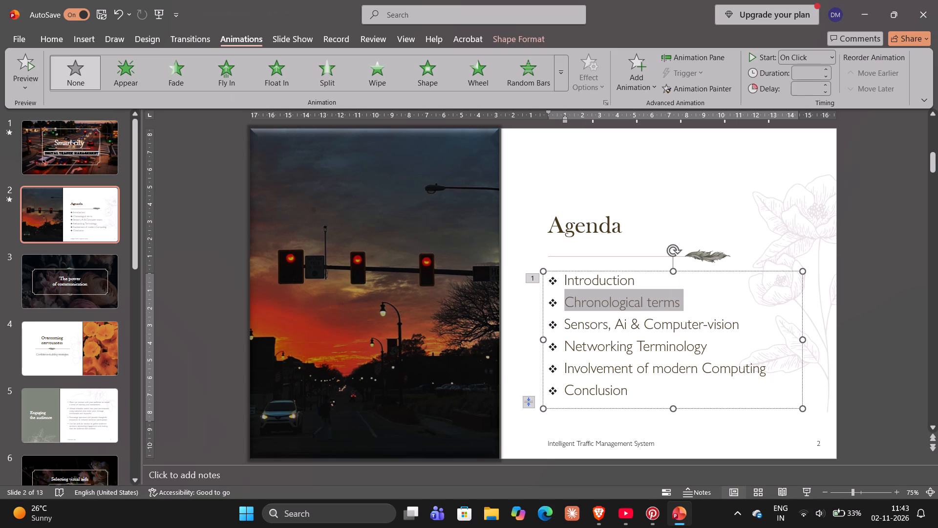
{"action": "left_click", "coordinate": [118, 71]}
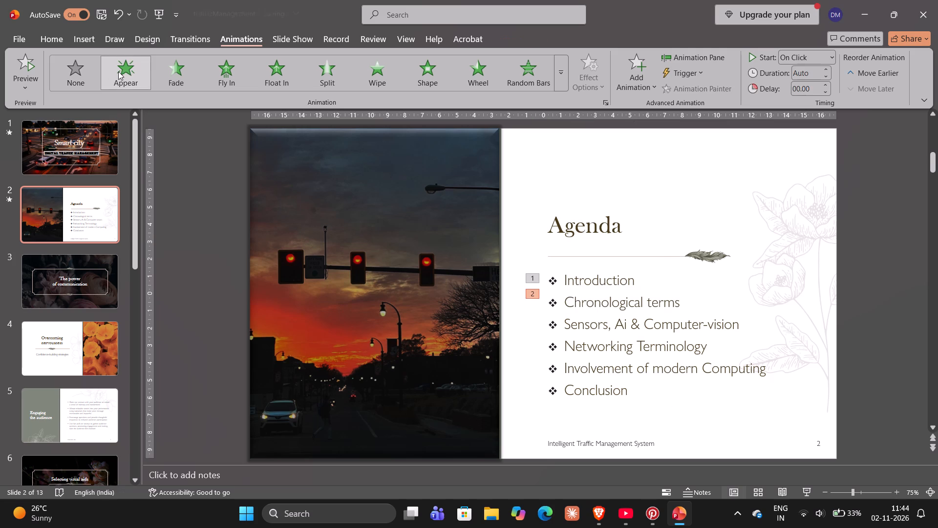
{"action": "left_click_drag", "start_coordinate": [565, 324], "coordinate": [675, 326]}
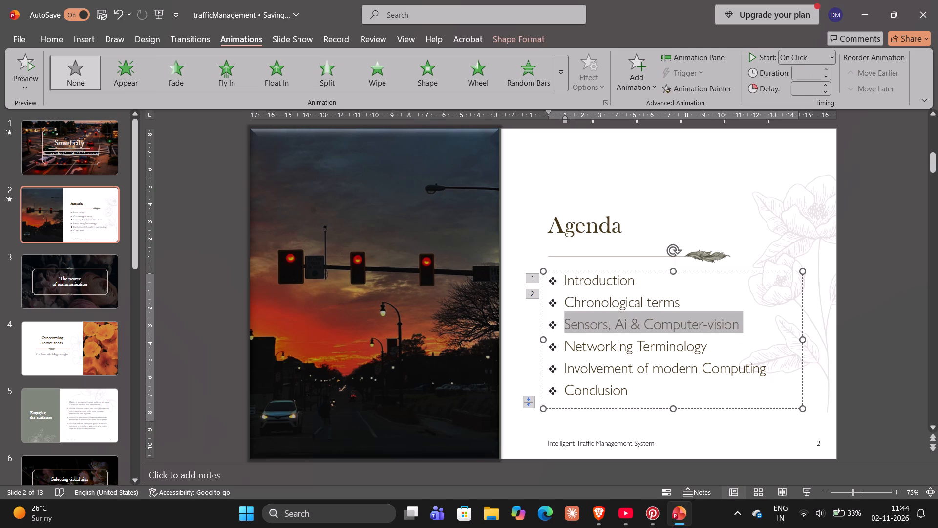
{"action": "left_click_drag", "start_coordinate": [675, 326], "coordinate": [729, 326]}
{"action": "left_click", "coordinate": [119, 72]}
Add separate Appear animations to "Networking Terminology", "Involvement of modern Computing" and "Conclusion", and deselect the list.
{"action": "left_click_drag", "start_coordinate": [566, 345], "coordinate": [577, 348]}
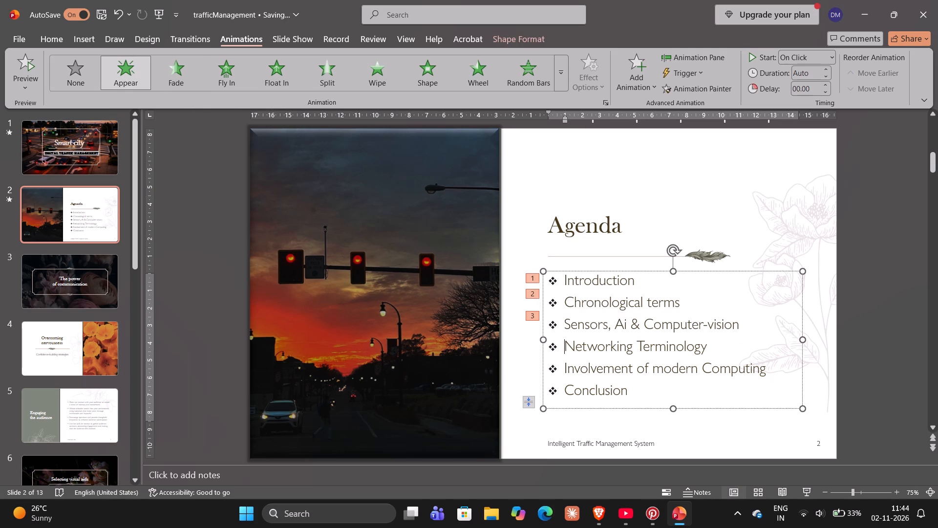
{"action": "left_click_drag", "start_coordinate": [577, 348], "coordinate": [677, 343]}
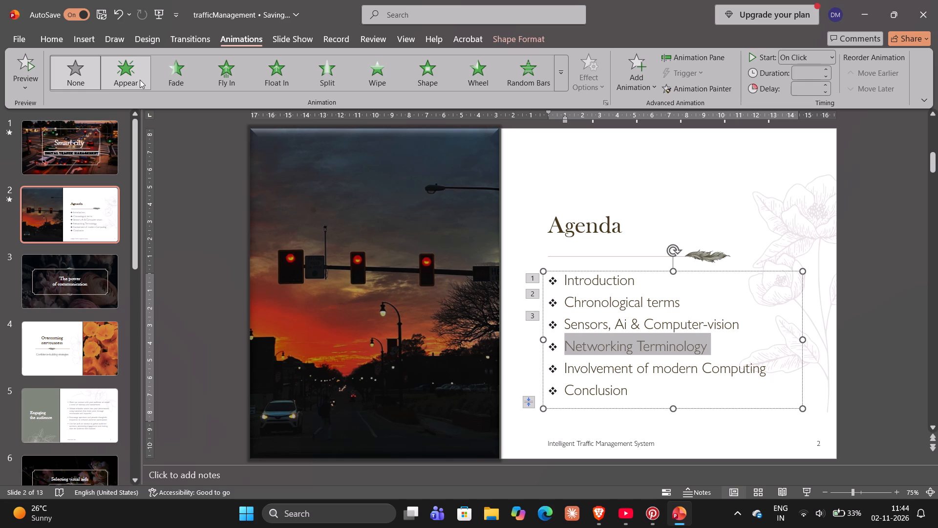
{"action": "left_click", "coordinate": [140, 80]}
{"action": "left_click_drag", "start_coordinate": [566, 369], "coordinate": [582, 370]}
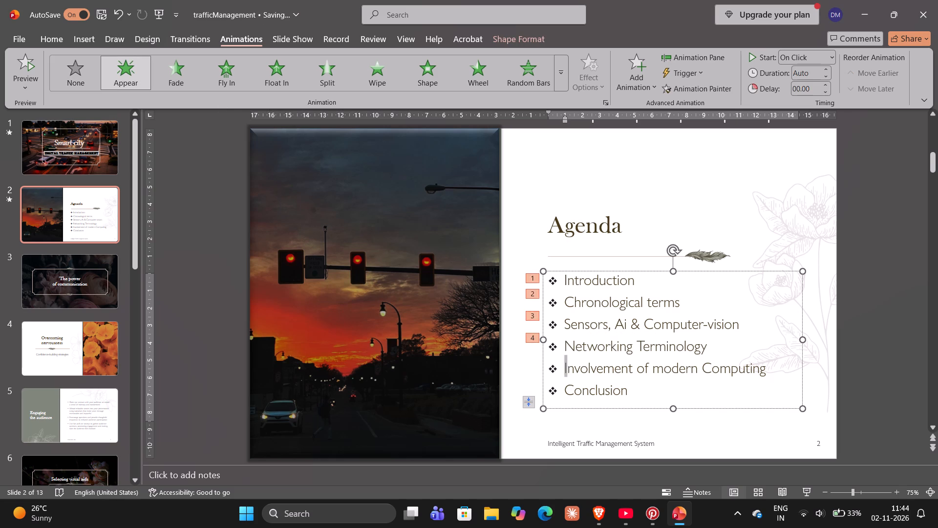
{"action": "left_click_drag", "start_coordinate": [582, 370], "coordinate": [730, 371]}
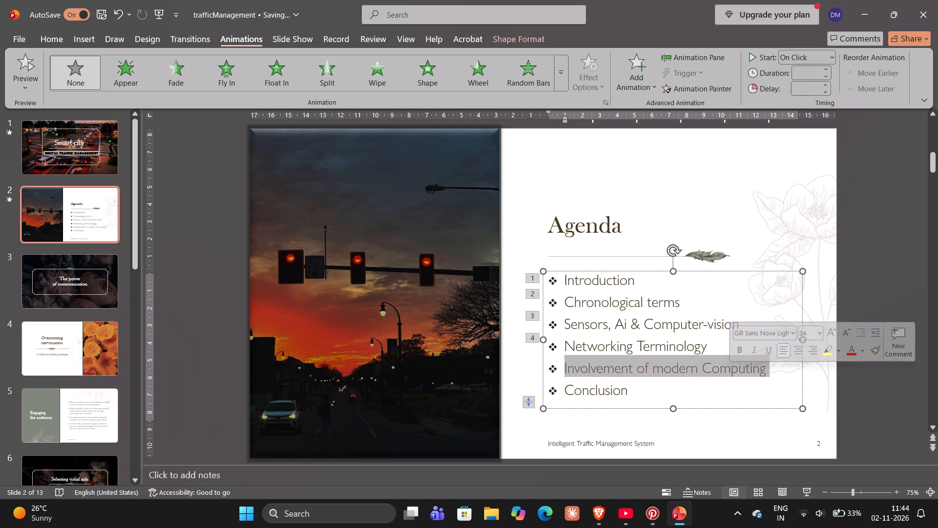
{"action": "left_click", "coordinate": [131, 84]}
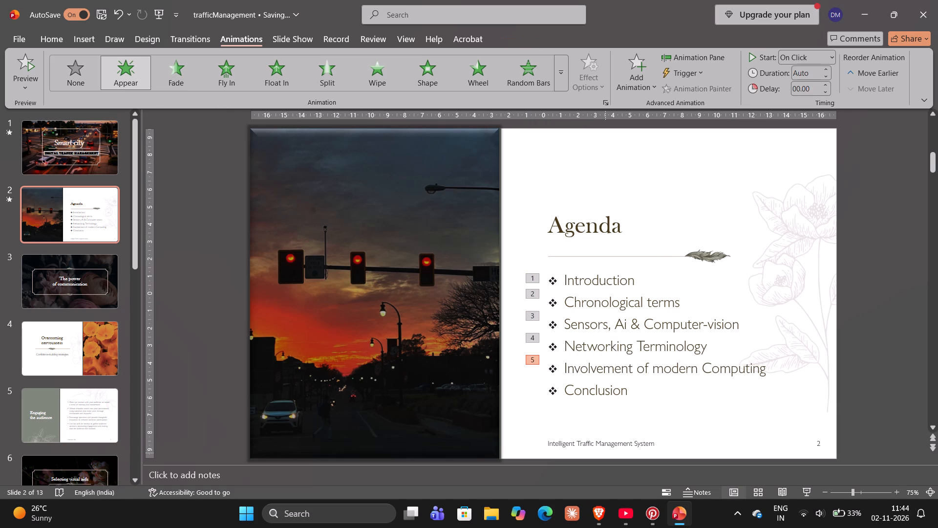
{"action": "left_click_drag", "start_coordinate": [565, 388], "coordinate": [621, 392]}
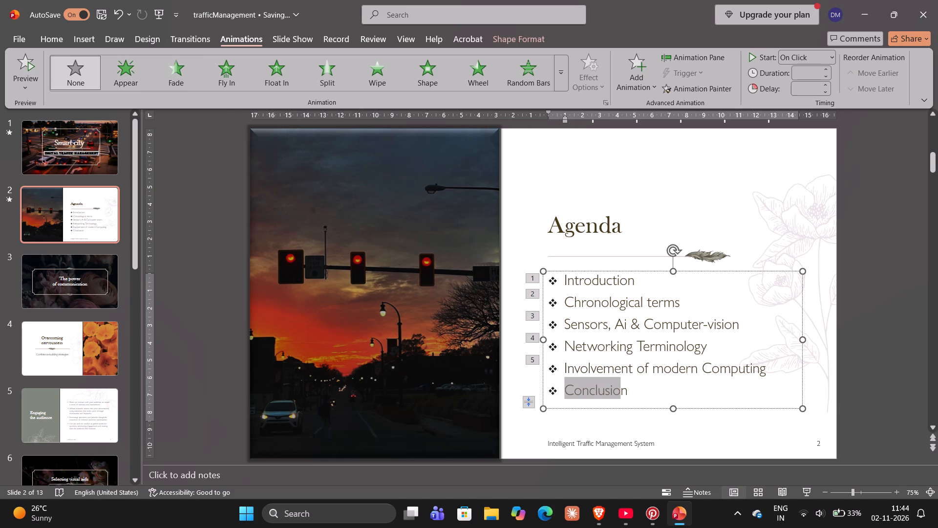
{"action": "left_click_drag", "start_coordinate": [621, 392], "coordinate": [627, 394]}
{"action": "left_click", "coordinate": [118, 80]}
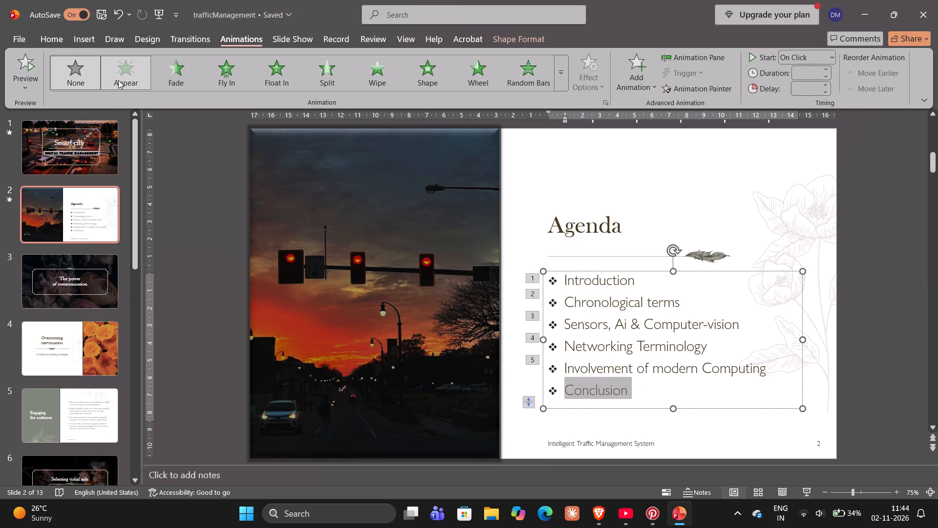
{"action": "left_click", "coordinate": [859, 211]}
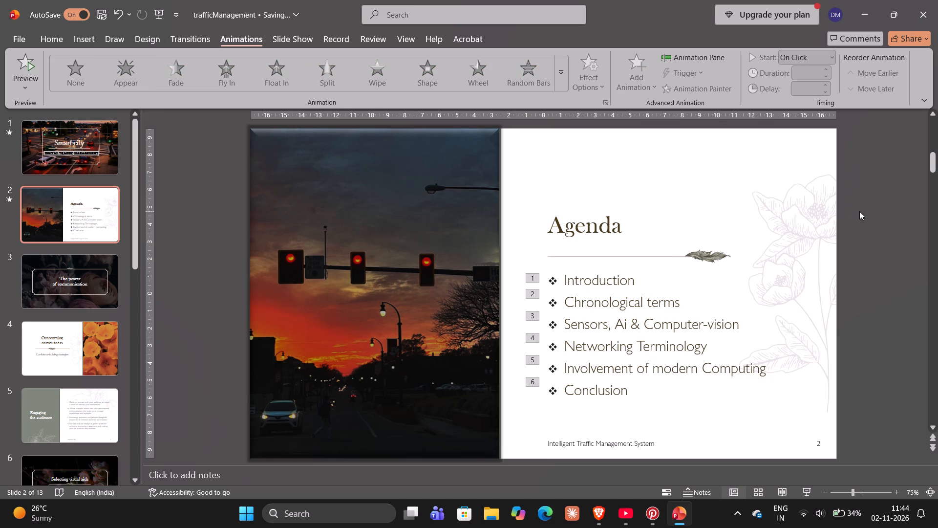
Play the slide show from the title slide through all the Agenda item animations, and exit it.
{"action": "key", "text": "F5"}
{"action": "key", "text": "space"}
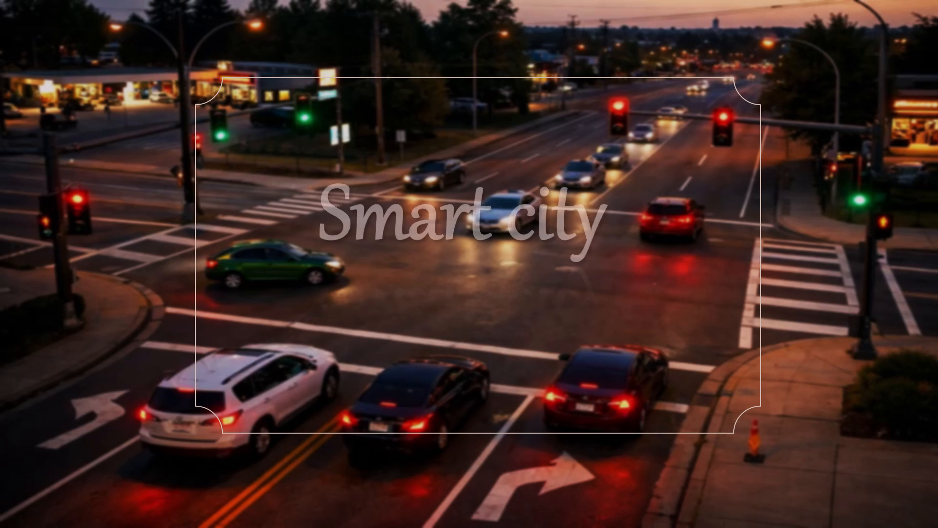
{"action": "key", "text": "space"}
{"action": "key", "text": "space"}
{"action": "key", "text": "space"}
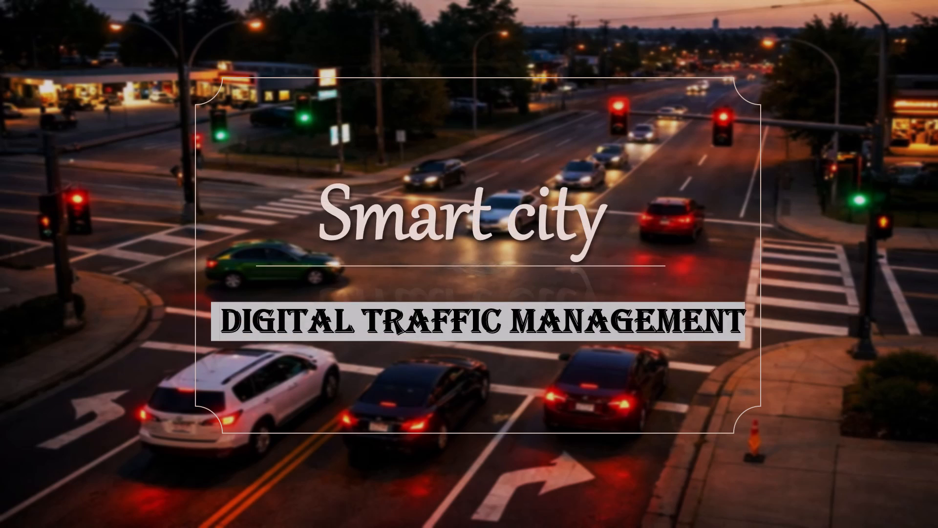
{"action": "key", "text": "space"}
{"action": "key", "text": "space"}
{"action": "key", "text": "space"}
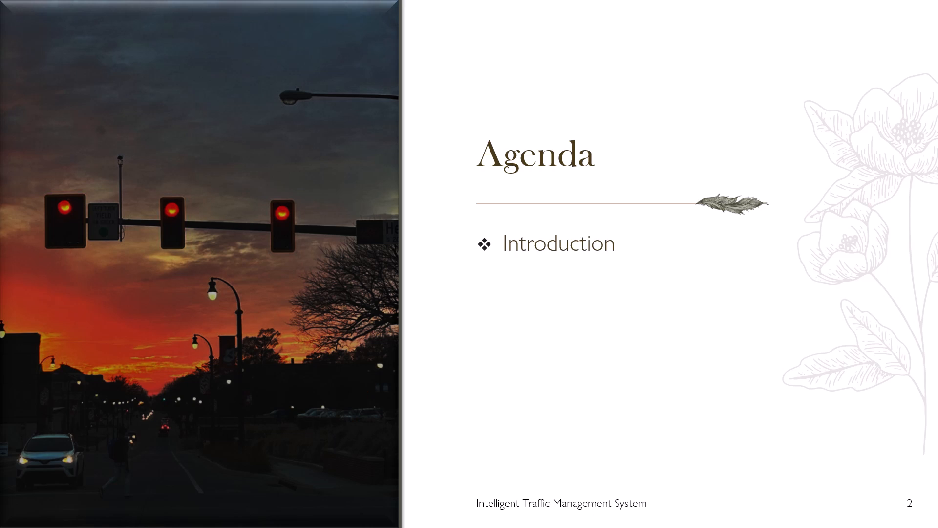
{"action": "key", "text": "space"}
{"action": "key", "text": "space"}
{"action": "key", "text": "space"}
{"action": "key", "text": "space"}
{"action": "key", "text": "space"}
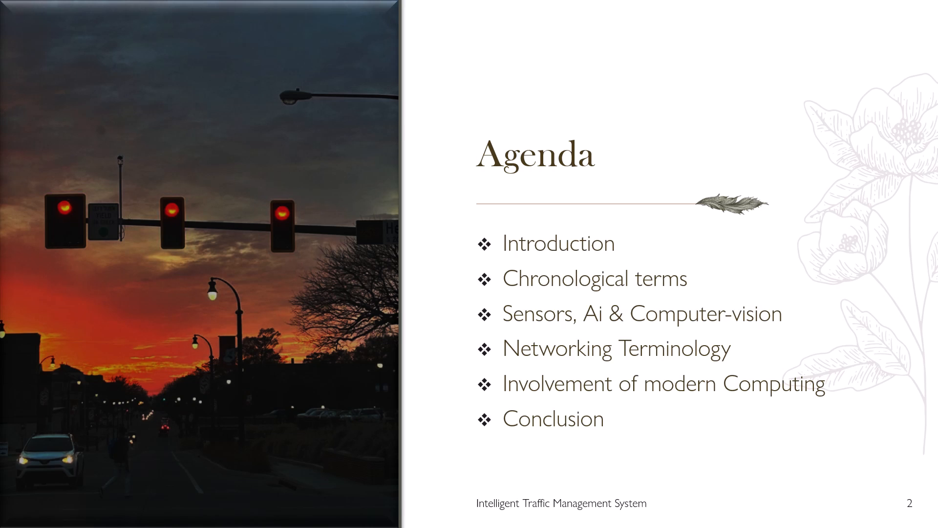
{"action": "key", "text": "Escape"}
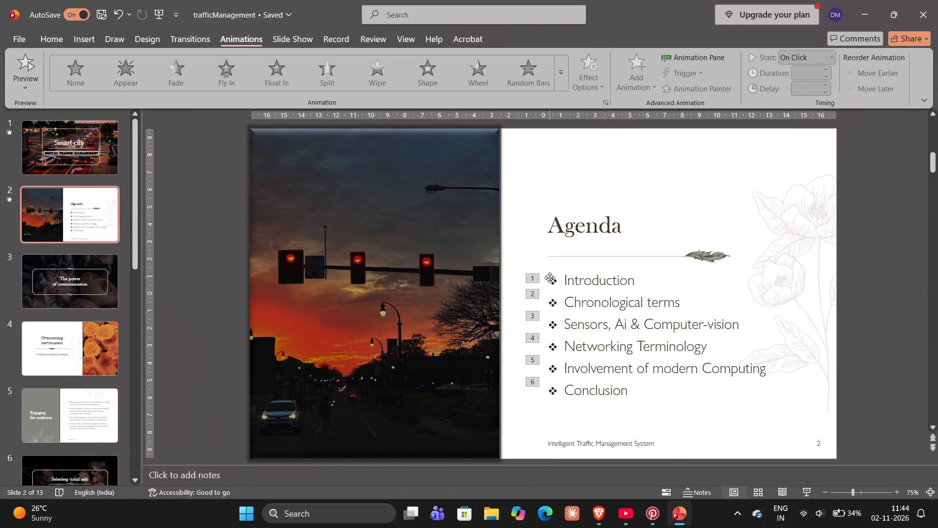
Change the animations of the Agenda items "Introduction" and "Chronological terms" to Split.
{"action": "left_click", "coordinate": [537, 277]}
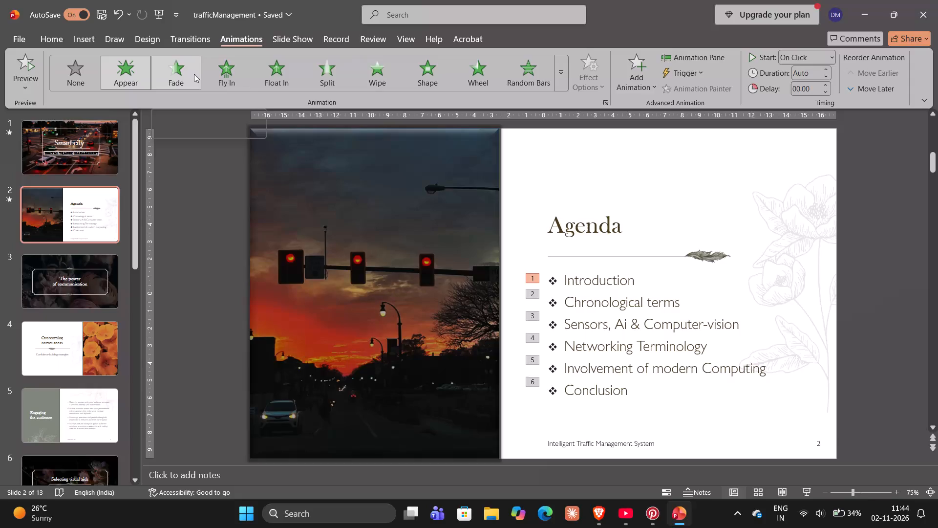
{"action": "left_click", "coordinate": [342, 72]}
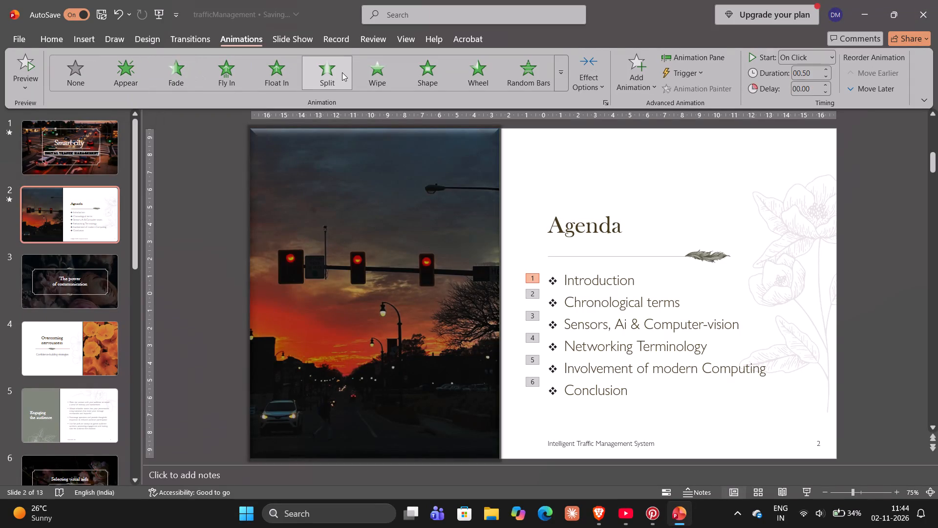
{"action": "left_click", "coordinate": [533, 299]}
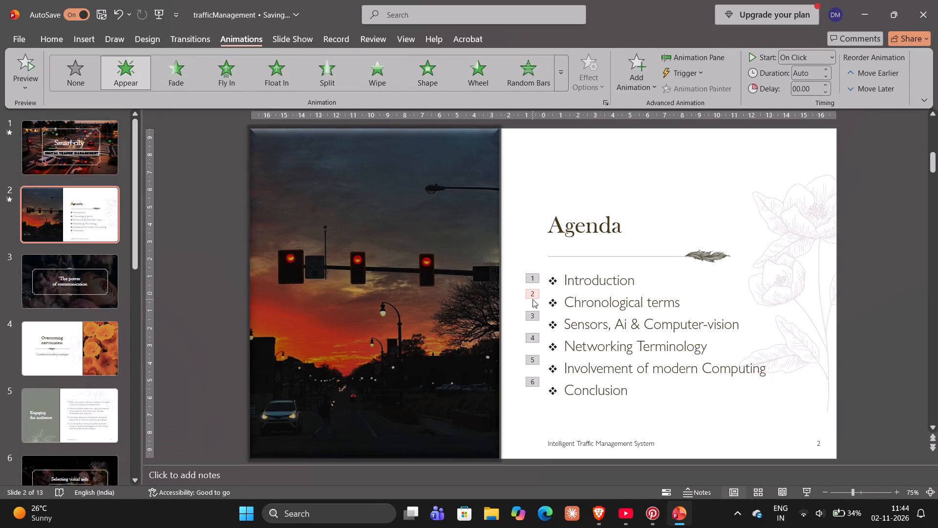
{"action": "left_click", "coordinate": [328, 65]}
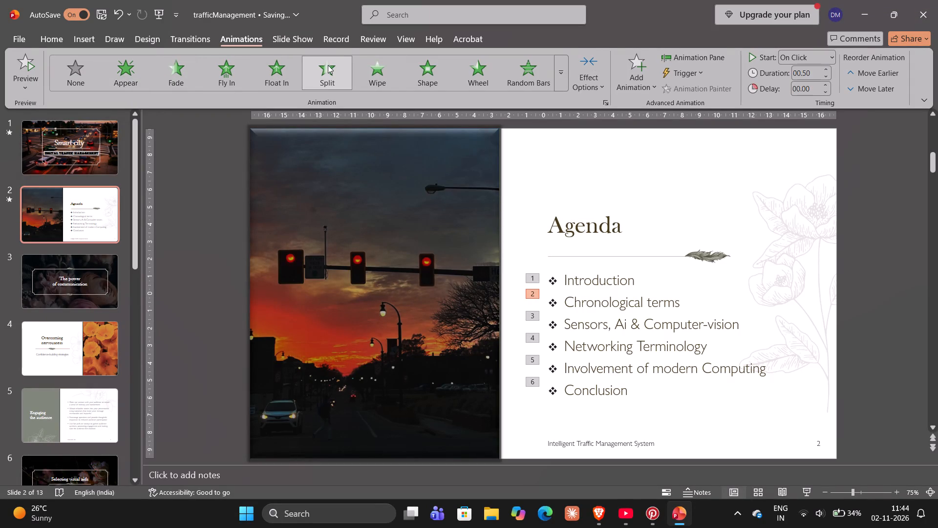
Play the slide show from the start to check the Agenda slide's Split animations, and exit it.
{"action": "key", "text": "F5"}
{"action": "key", "text": "space"}
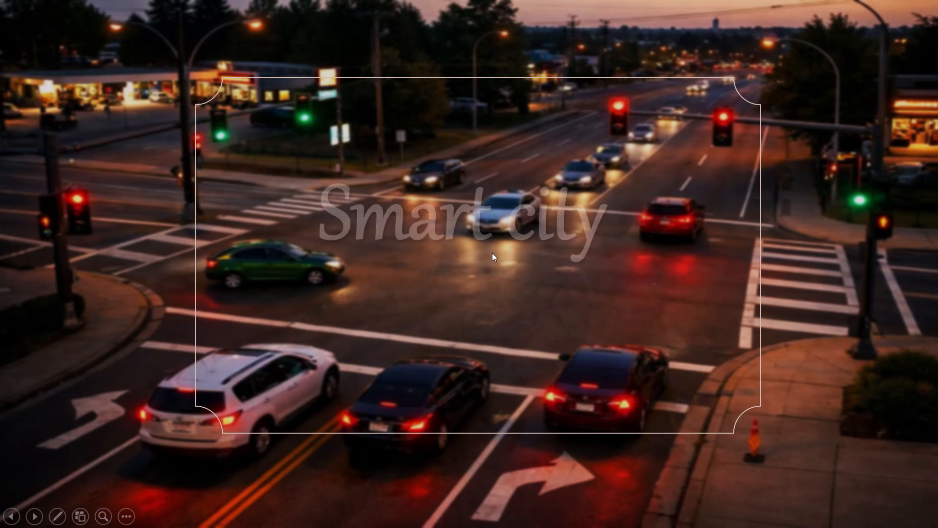
{"action": "key", "text": "space"}
{"action": "key", "text": "space"}
{"action": "key", "text": "space"}
{"action": "key", "text": "space"}
{"action": "key", "text": "space"}
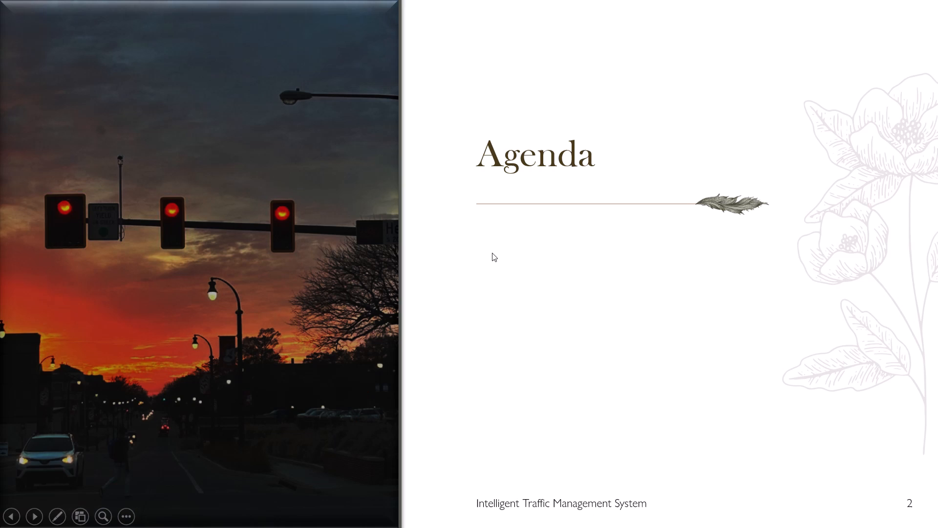
{"action": "key", "text": "space"}
{"action": "key", "text": "space"}
{"action": "key", "text": "space"}
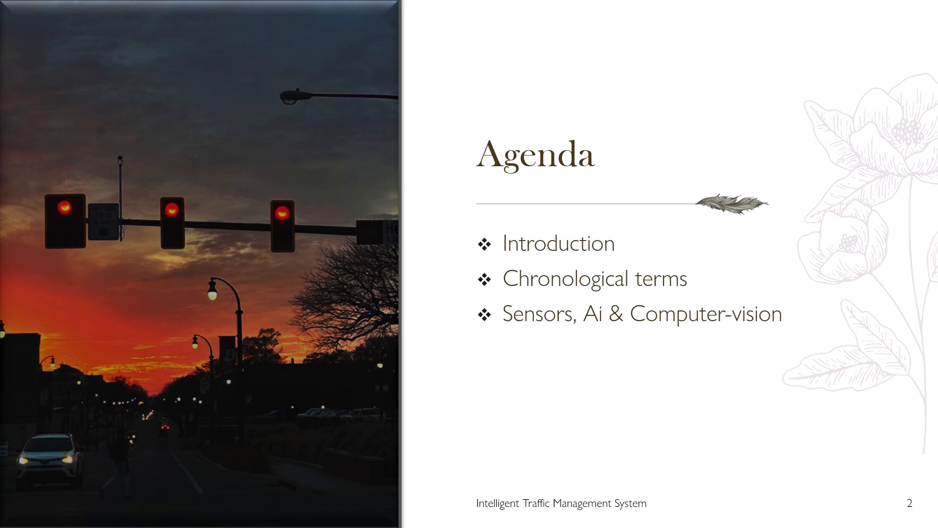
{"action": "key", "text": "space"}
{"action": "key", "text": "space"}
{"action": "key", "text": "space"}
{"action": "key", "text": "space"}
{"action": "key", "text": "Escape"}
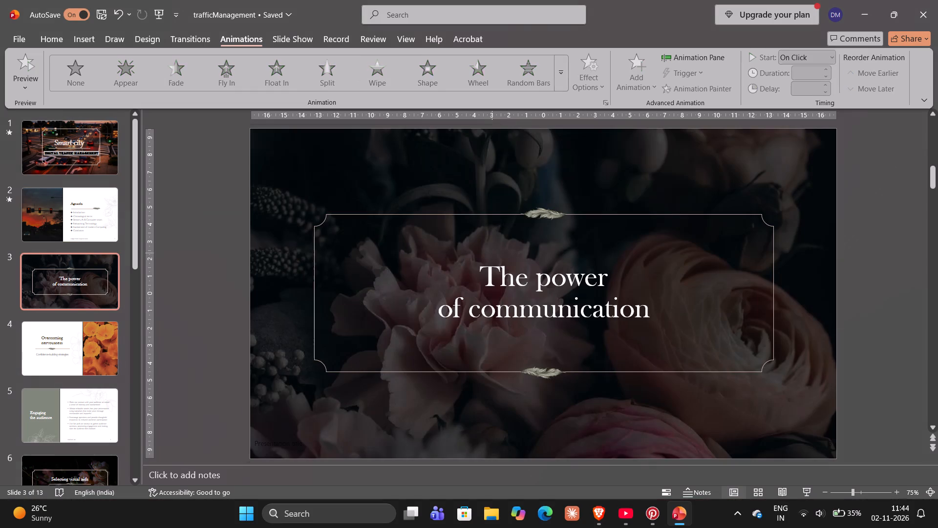
Change the animation of the Agenda item "Sensors, Ai & Computer-vision" to Split.
{"action": "left_click", "coordinate": [48, 224]}
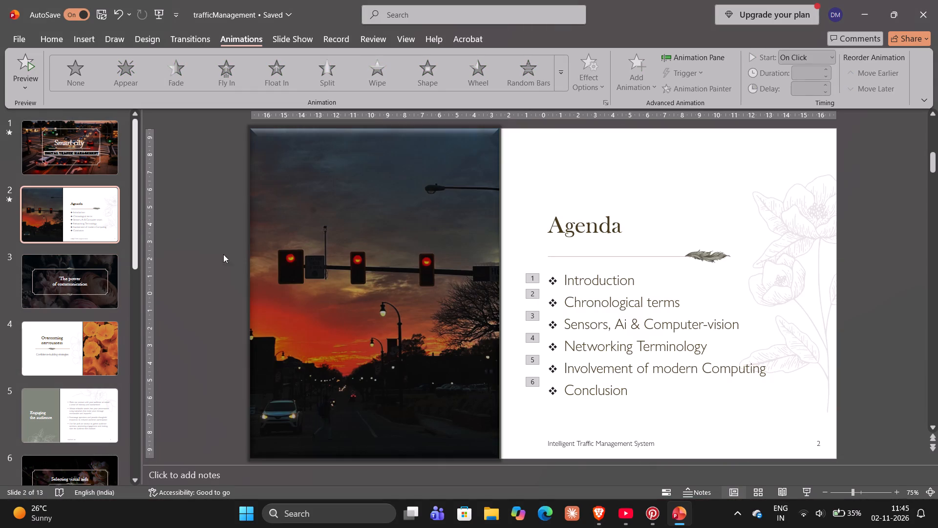
{"action": "left_click", "coordinate": [531, 317]}
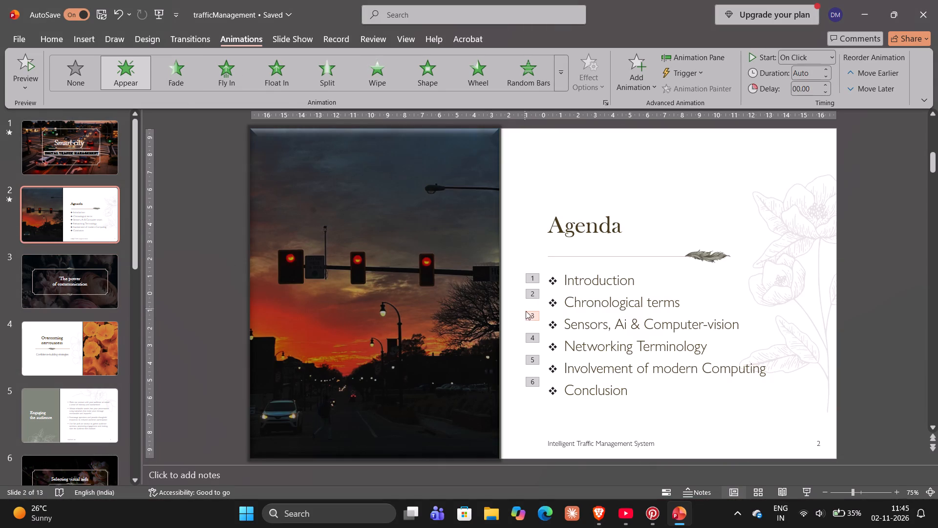
{"action": "left_click", "coordinate": [533, 297]}
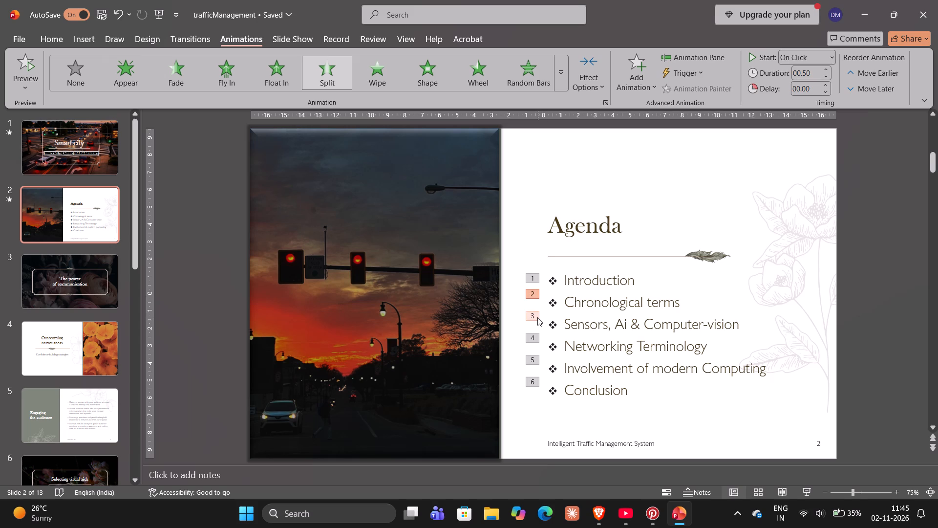
{"action": "left_click", "coordinate": [537, 317]}
{"action": "left_click", "coordinate": [327, 75]}
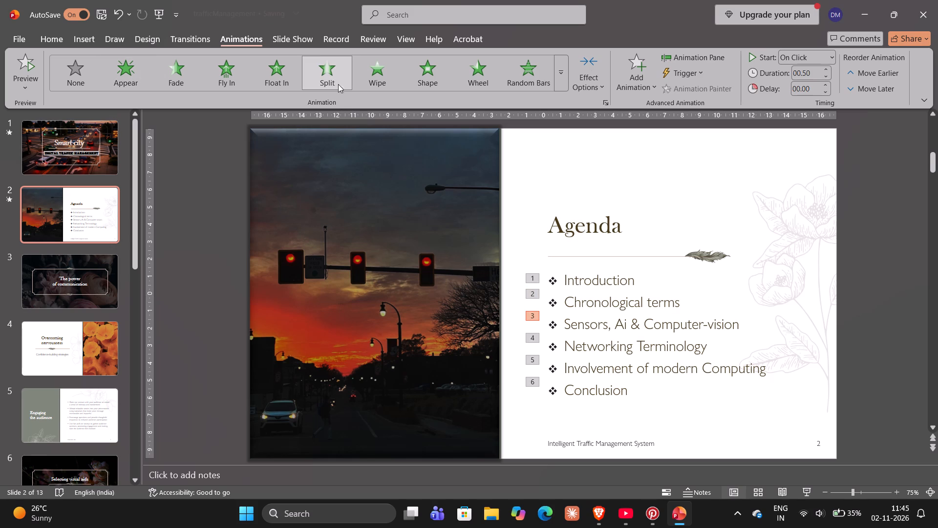
Change the animations of the Agenda items "Networking Terminology", "Involvement of modern Computing" and "Conclusion" to Split.
{"action": "left_click", "coordinate": [531, 335]}
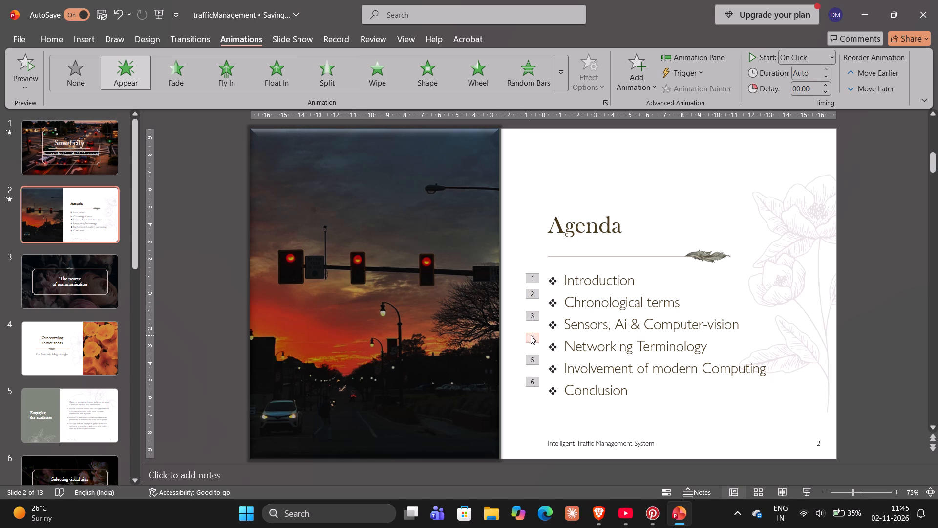
{"action": "left_click", "coordinate": [343, 69]}
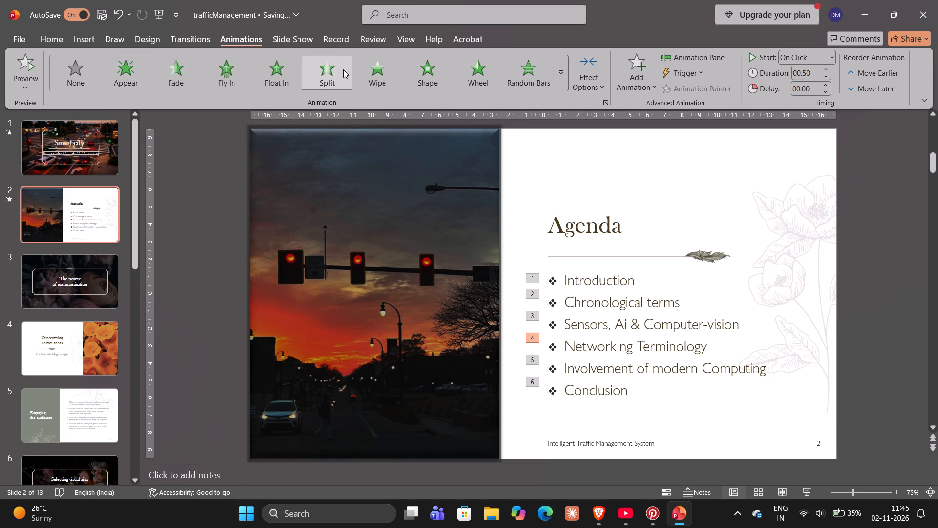
{"action": "left_click", "coordinate": [533, 357]}
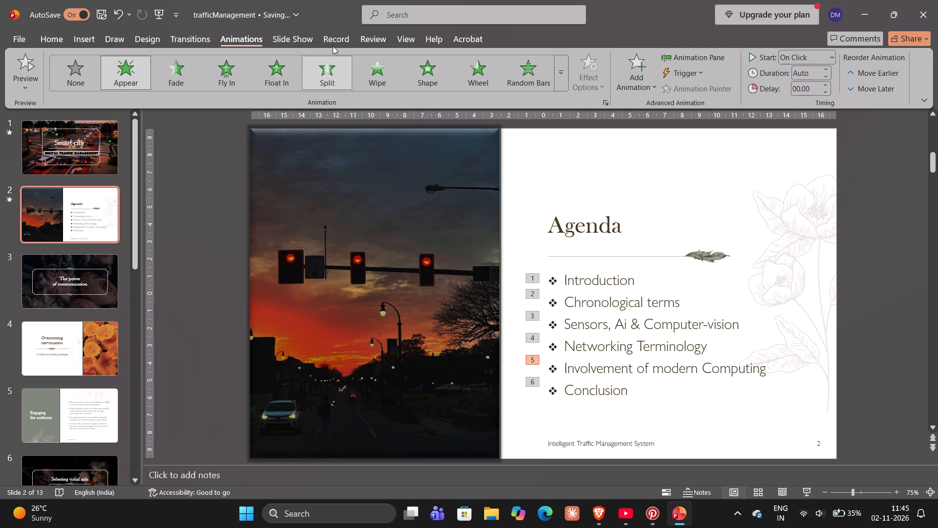
{"action": "left_click", "coordinate": [325, 69]}
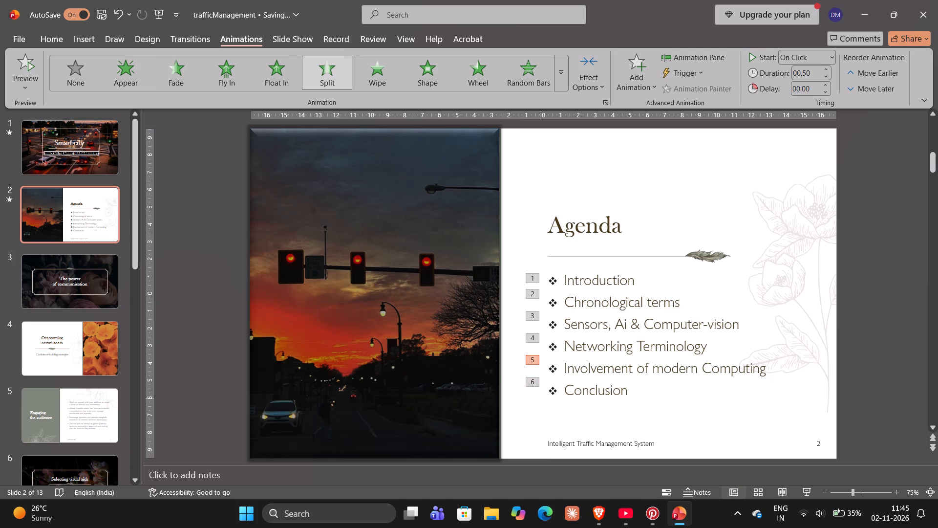
{"action": "left_click_drag", "start_coordinate": [532, 392], "coordinate": [533, 381]}
{"action": "left_click", "coordinate": [533, 381]}
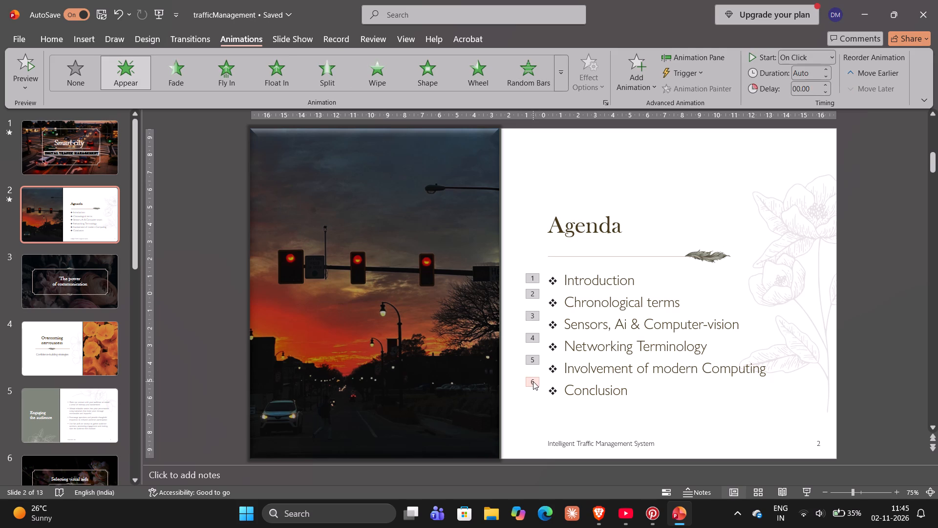
{"action": "left_click", "coordinate": [324, 67]}
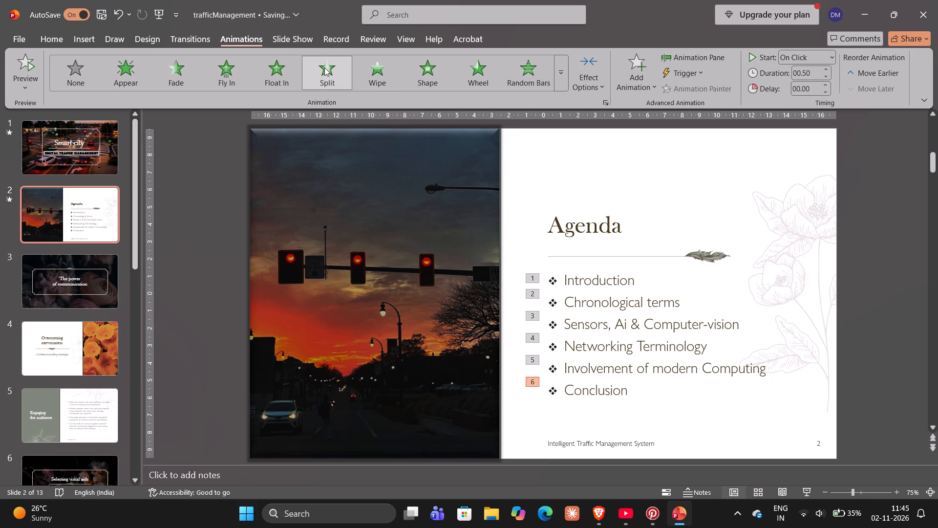
{"action": "left_click", "coordinate": [891, 208]}
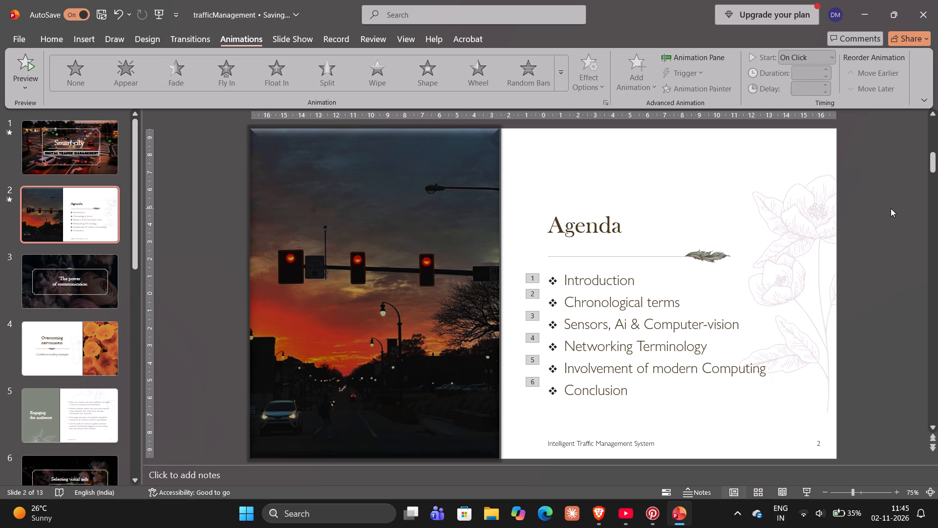
Play the slide show from the title slide through all the Agenda item animations, and exit it.
{"action": "key", "text": "F5"}
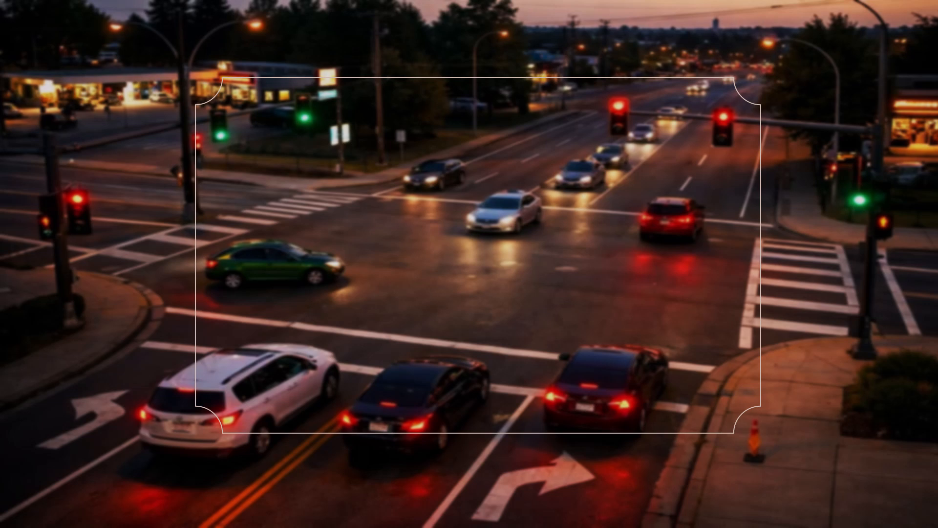
{"action": "key", "text": "F7"}
{"action": "key", "text": "F7"}
{"action": "key", "text": "F7"}
{"action": "key", "text": "F7"}
{"action": "key", "text": "F7"}
{"action": "key", "text": "F7"}
{"action": "key", "text": "space"}
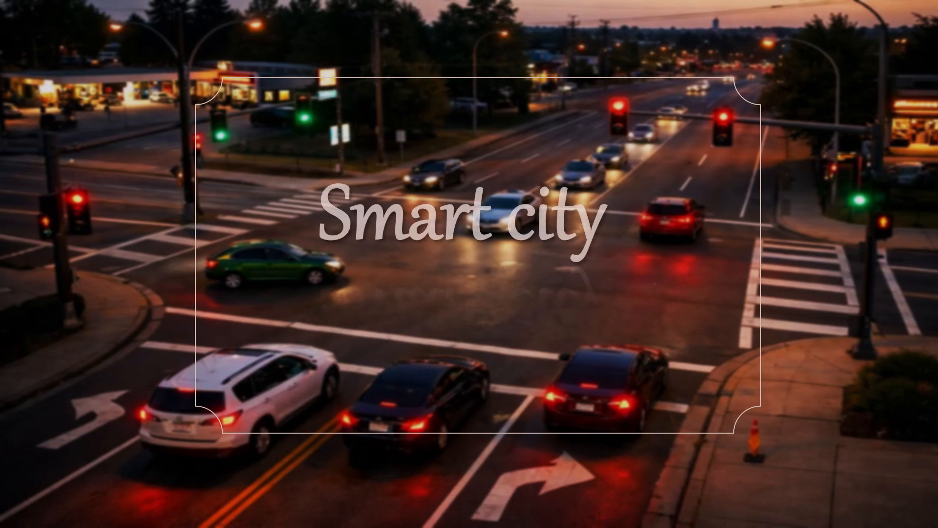
{"action": "key", "text": "space"}
{"action": "key", "text": "space"}
{"action": "key", "text": "space"}
{"action": "key", "text": "space"}
{"action": "key", "text": "space"}
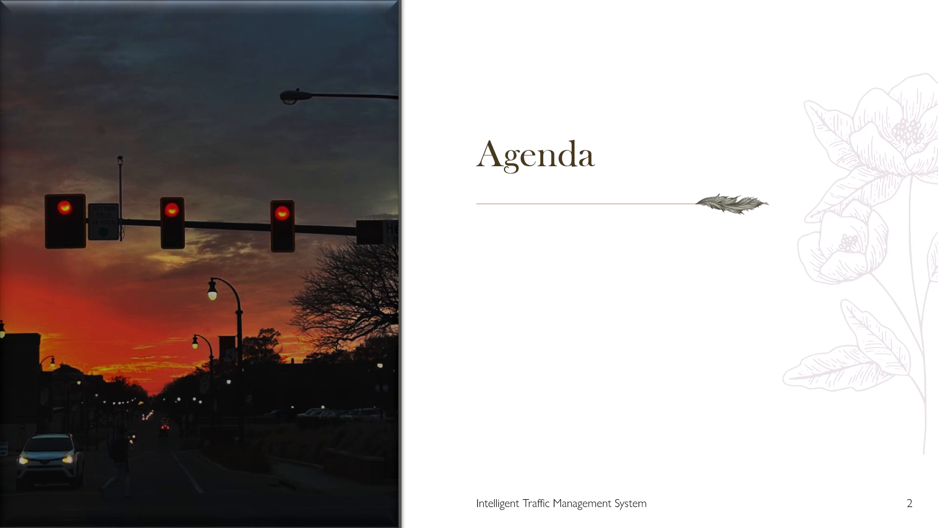
{"action": "key", "text": "space"}
{"action": "key", "text": "space"}
{"action": "key", "text": "space"}
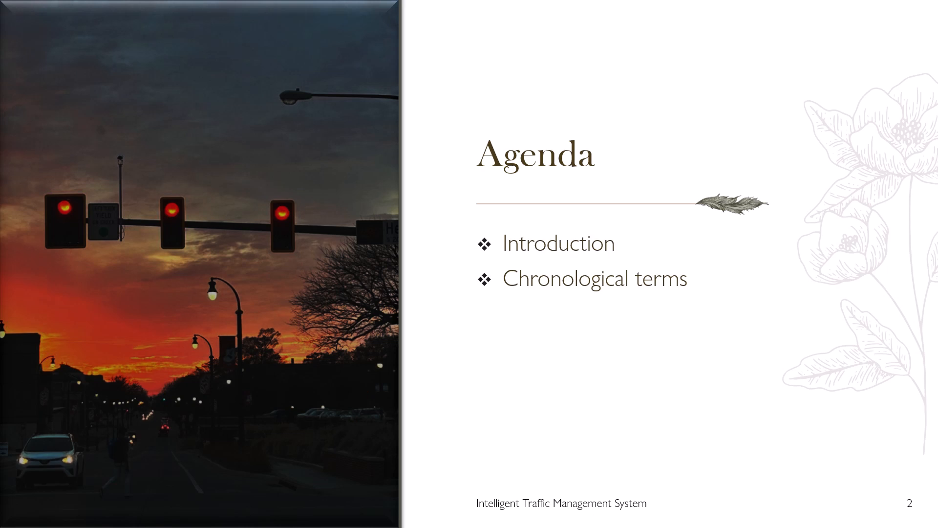
{"action": "key", "text": "space"}
{"action": "key", "text": "space"}
{"action": "key", "text": "space"}
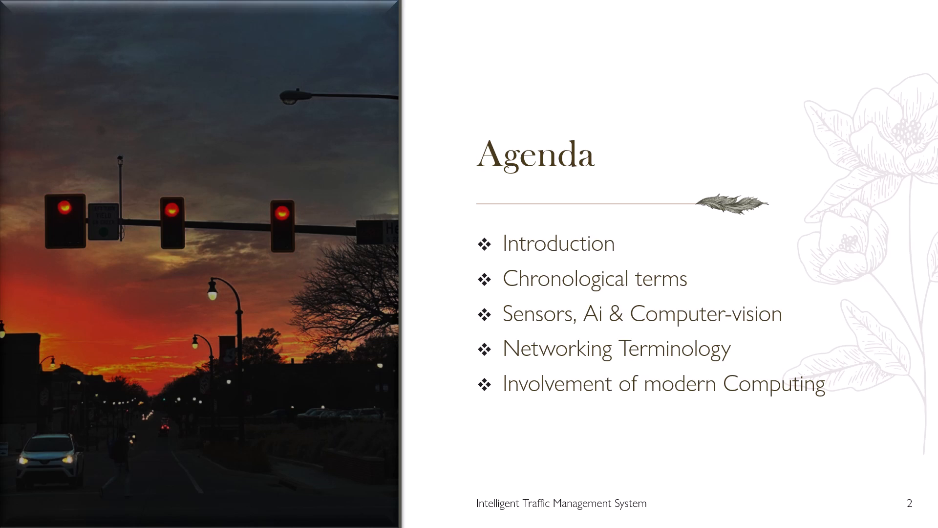
{"action": "key", "text": "space"}
{"action": "key", "text": "Escape"}
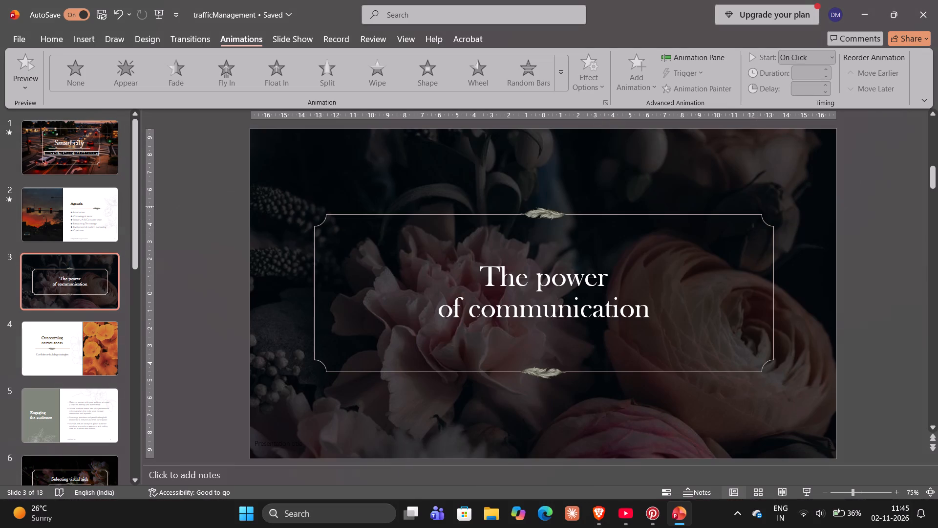
Apply the second transparency preset to the traffic photo on the title slide.
{"action": "left_click", "coordinate": [87, 127]}
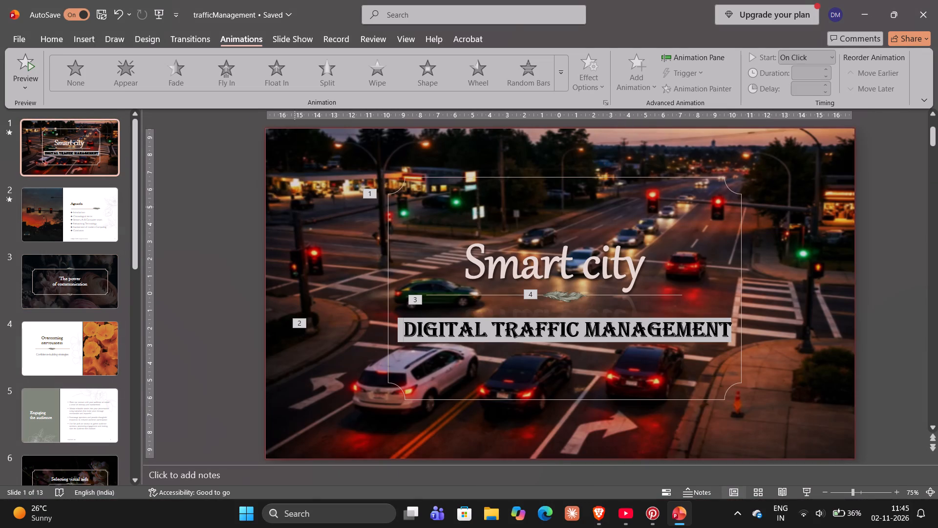
{"action": "double_click", "coordinate": [309, 209]}
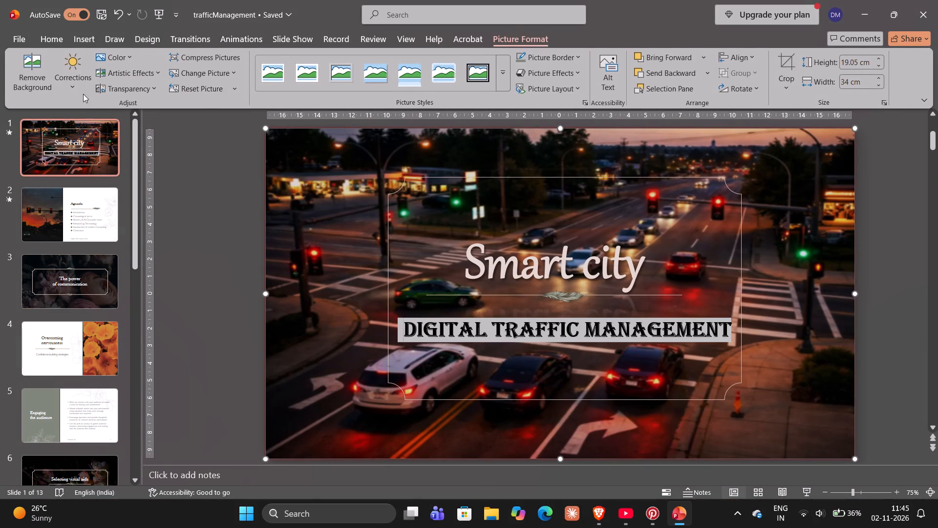
{"action": "left_click", "coordinate": [72, 81]}
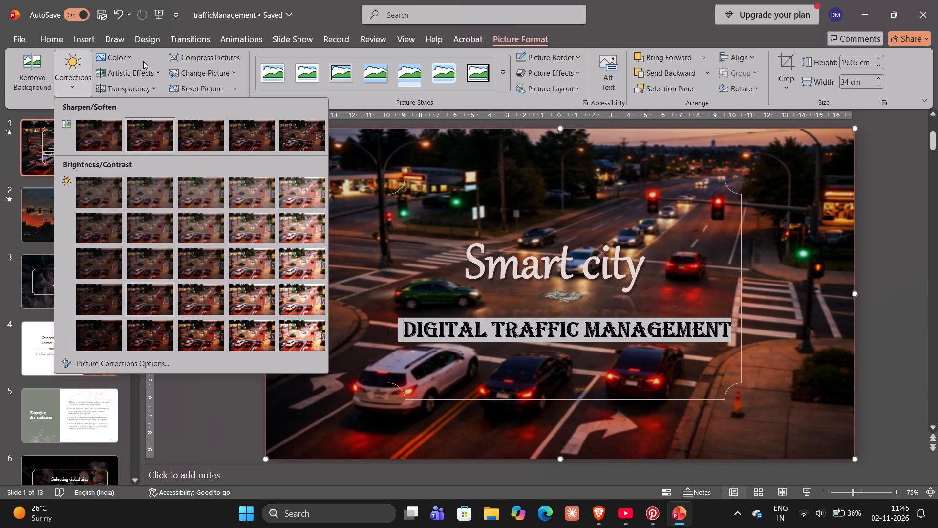
{"action": "left_click", "coordinate": [139, 90]}
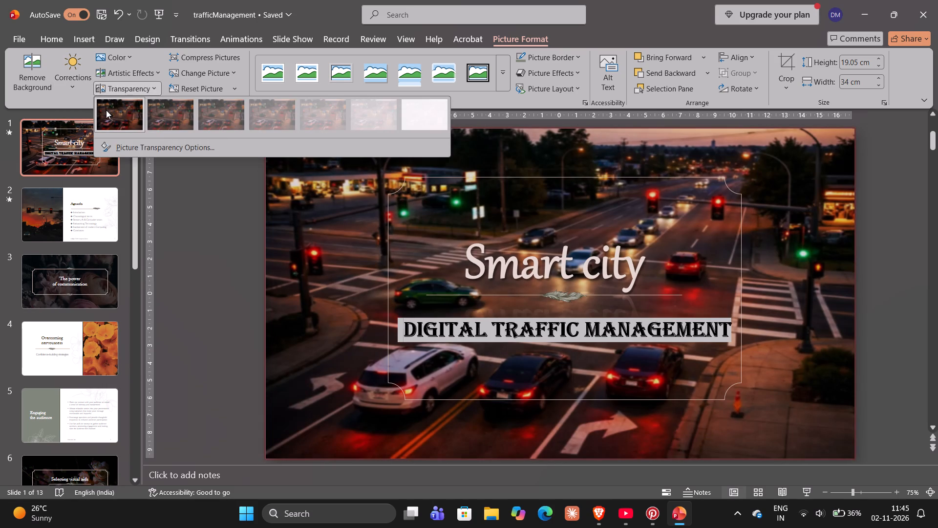
{"action": "left_click", "coordinate": [159, 114]}
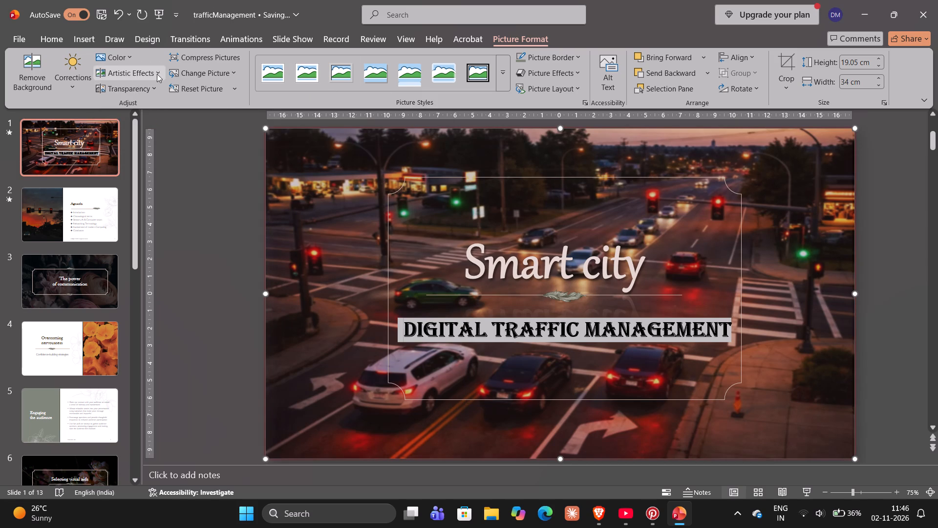
Apply the Soften: 25% correction to the title slide's traffic photo and deselect it.
{"action": "left_click", "coordinate": [563, 78]}
{"action": "left_click", "coordinate": [563, 78]}
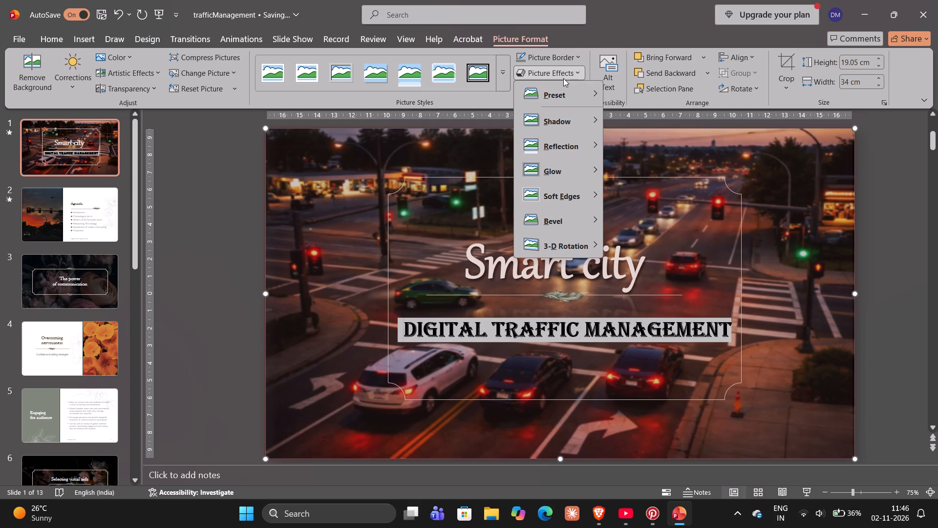
{"action": "left_click", "coordinate": [62, 73]}
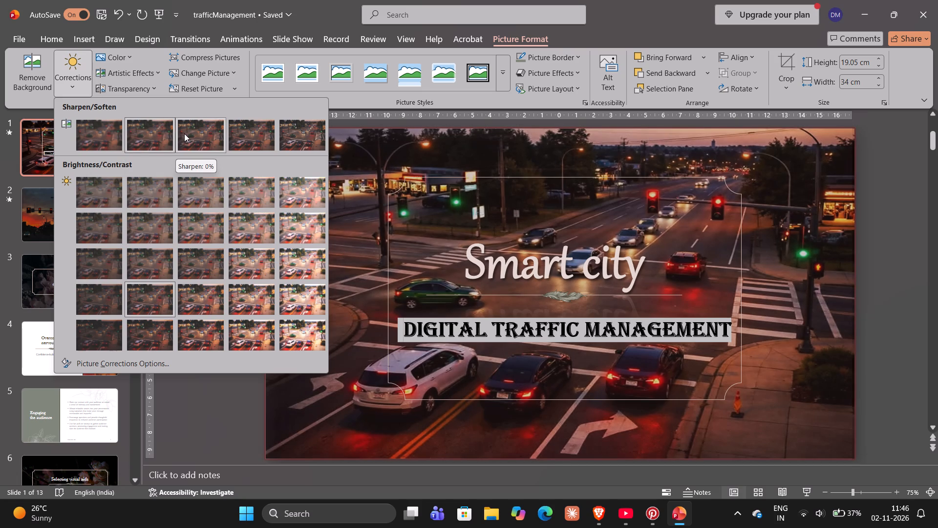
{"action": "left_click", "coordinate": [157, 135]}
{"action": "left_click", "coordinate": [215, 294]}
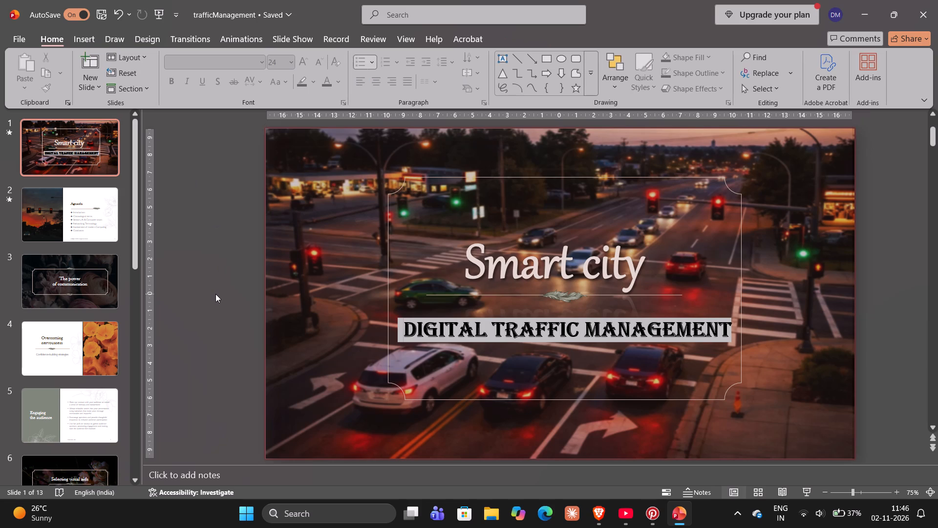
Play the slide show from the start through the title slide's animations, and exit it.
{"action": "key", "text": "F5"}
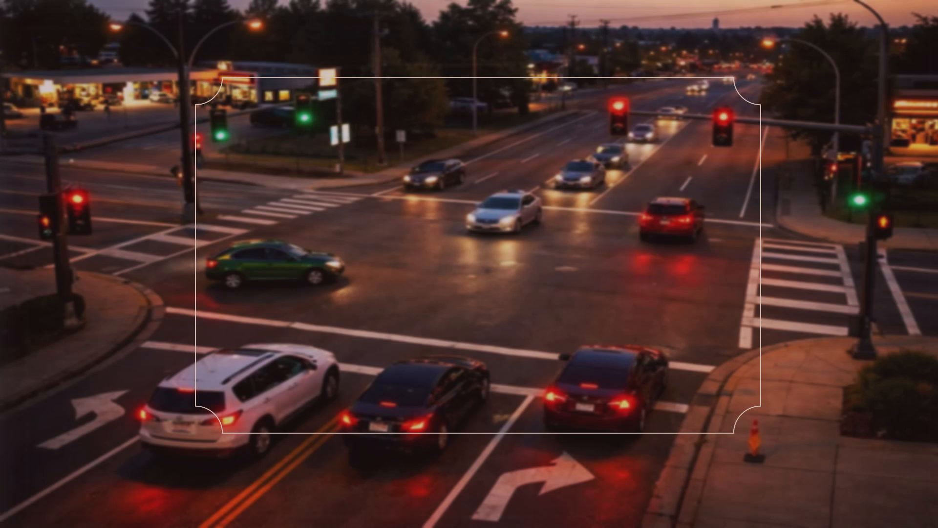
{"action": "key", "text": "Return"}
{"action": "key", "text": "Return"}
{"action": "key", "text": "Return"}
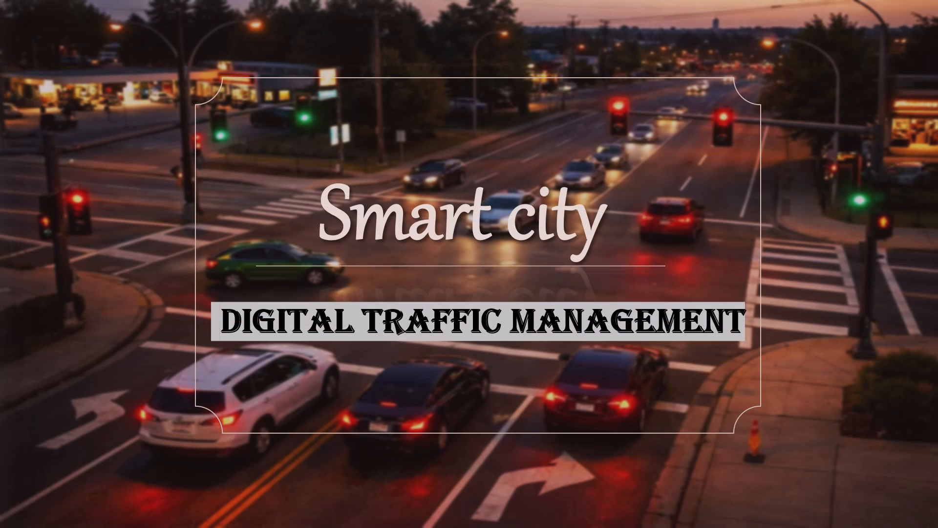
{"action": "key", "text": "Return"}
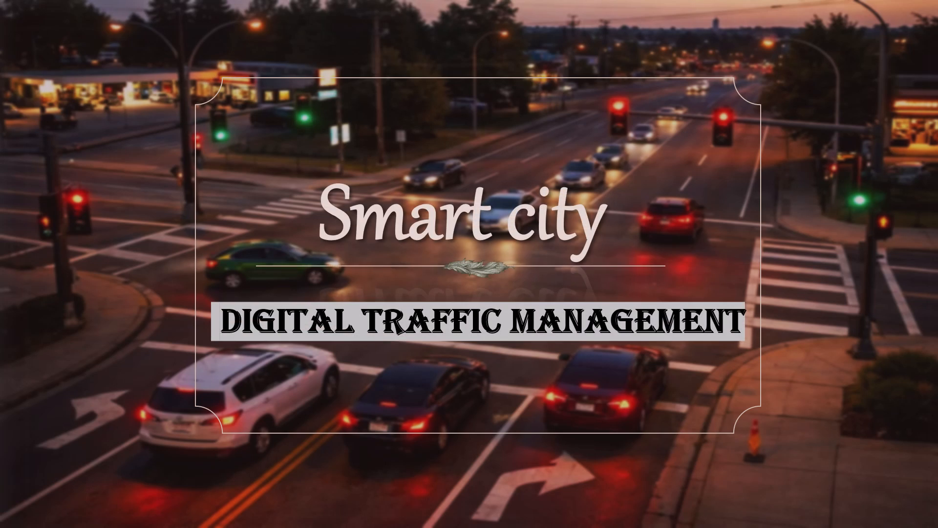
{"action": "key", "text": "Escape"}
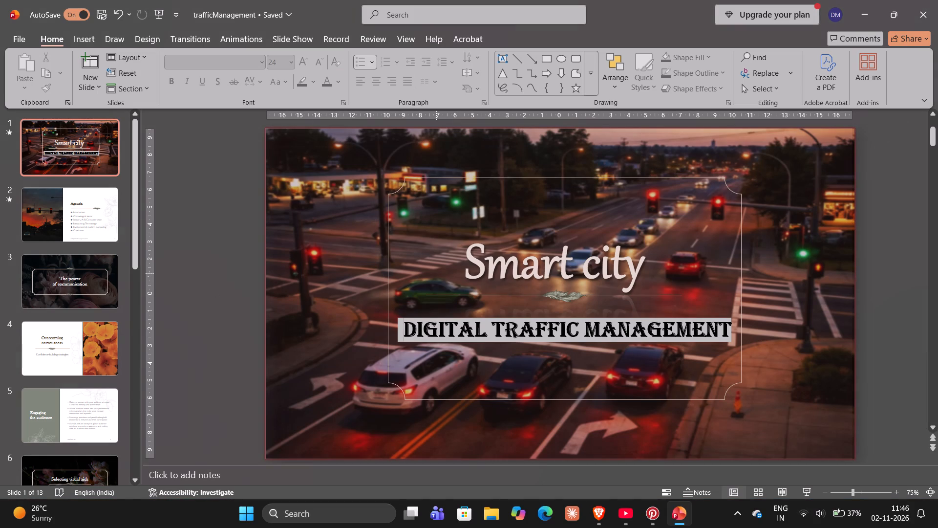
Remove the animations from the "Smart city" title, the divider line and the feather ornament on the title slide.
{"action": "left_click", "coordinate": [469, 262]}
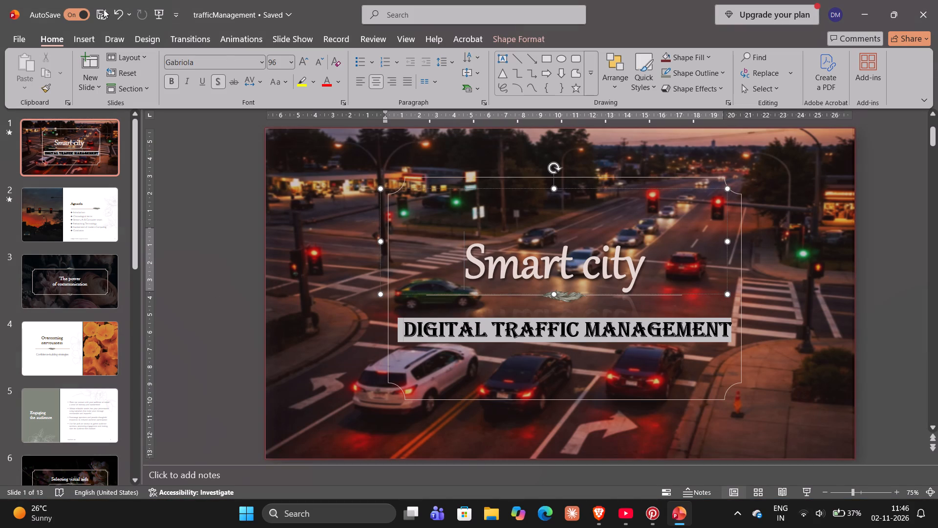
{"action": "left_click", "coordinate": [222, 41]}
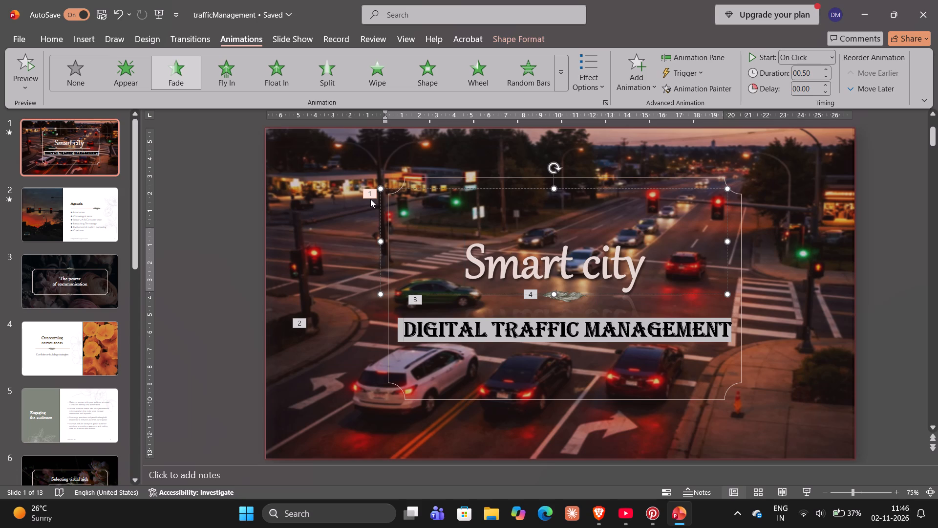
{"action": "left_click", "coordinate": [370, 199]}
{"action": "left_click", "coordinate": [369, 192]}
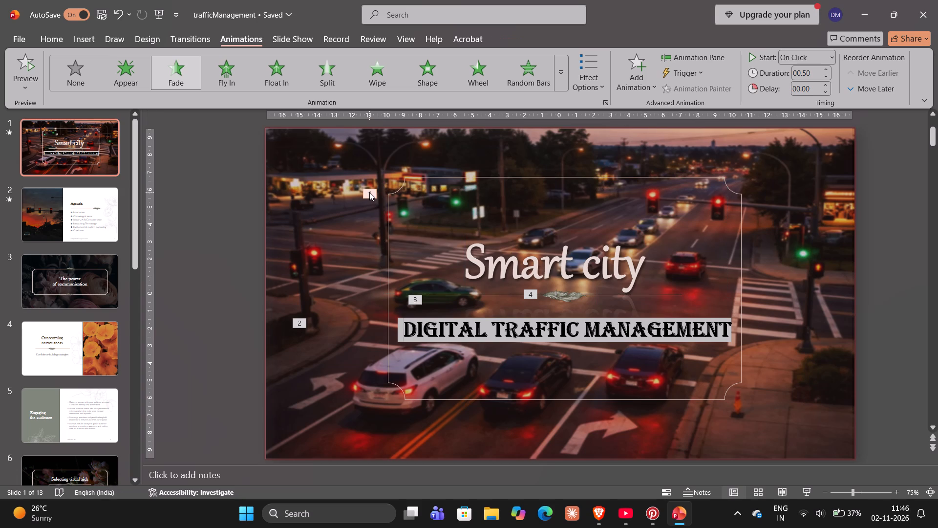
{"action": "left_click", "coordinate": [75, 81]}
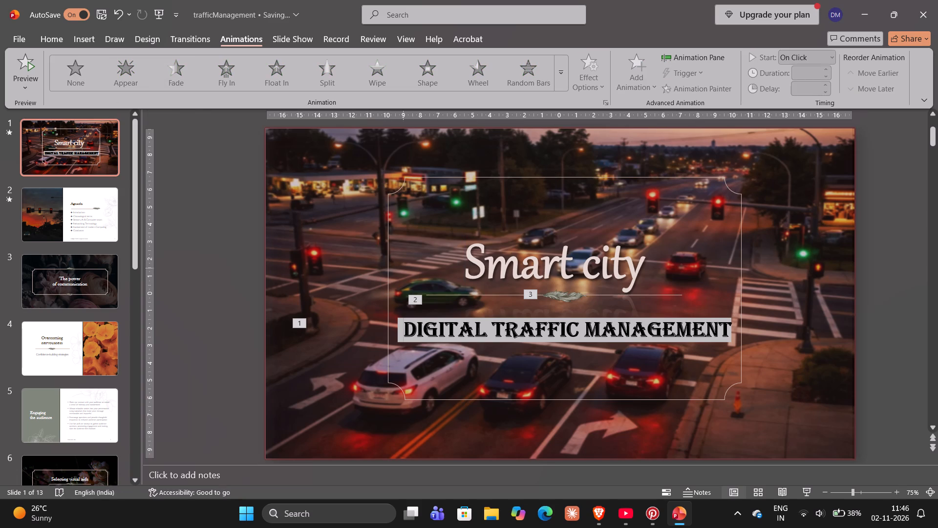
{"action": "left_click", "coordinate": [450, 323]}
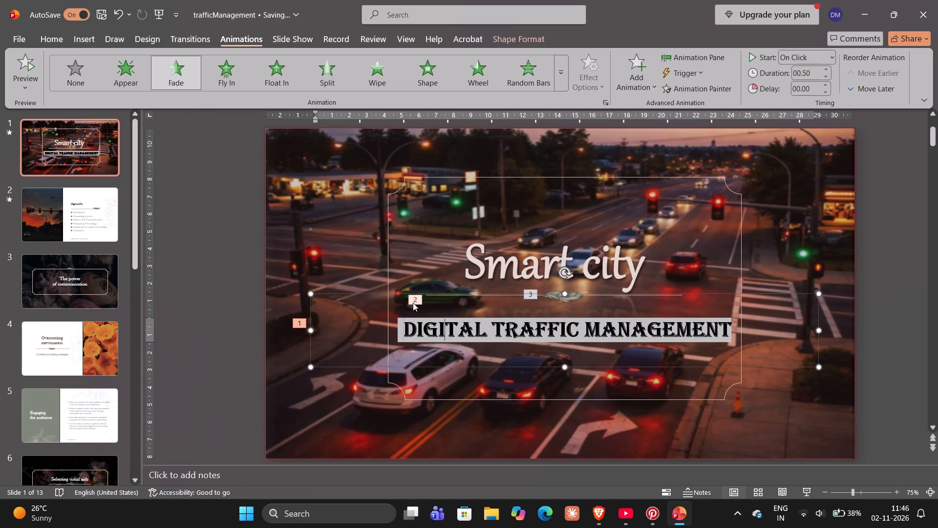
{"action": "left_click", "coordinate": [413, 303]}
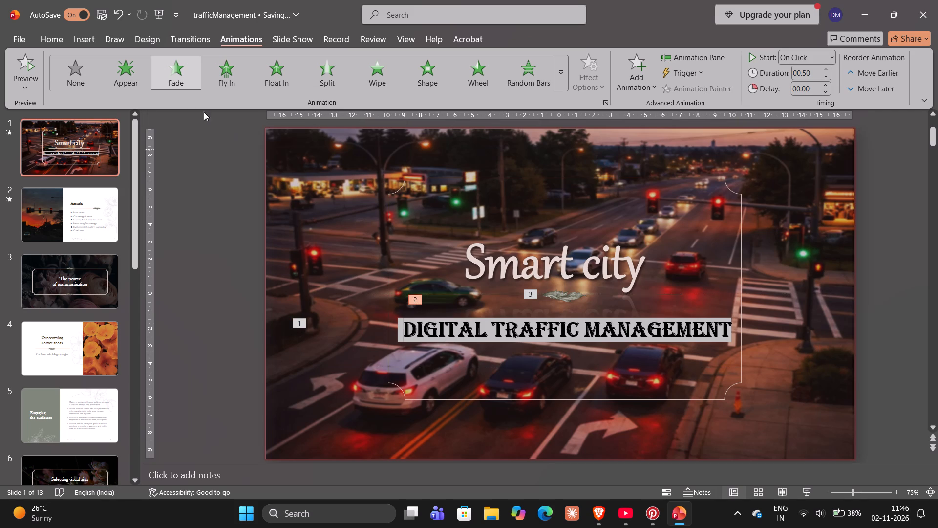
{"action": "left_click", "coordinate": [87, 78]}
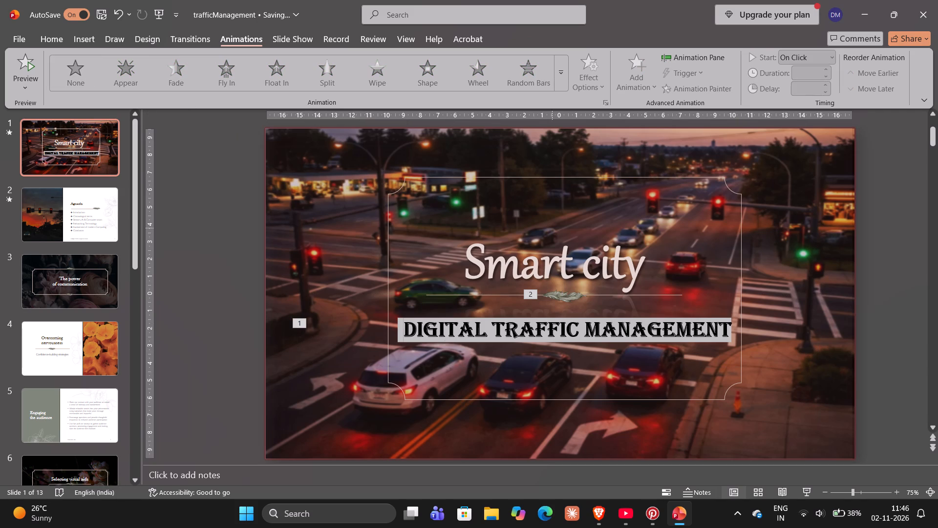
{"action": "left_click", "coordinate": [538, 296]}
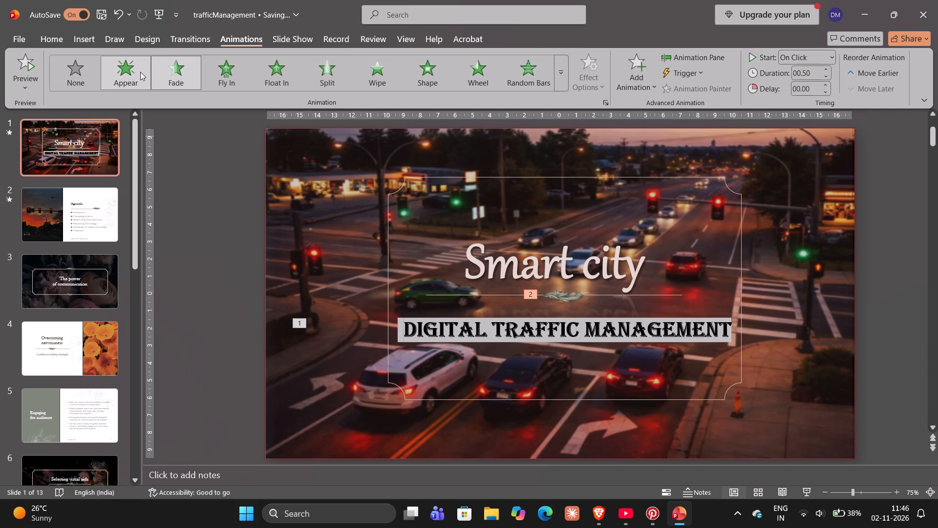
{"action": "left_click", "coordinate": [95, 82]}
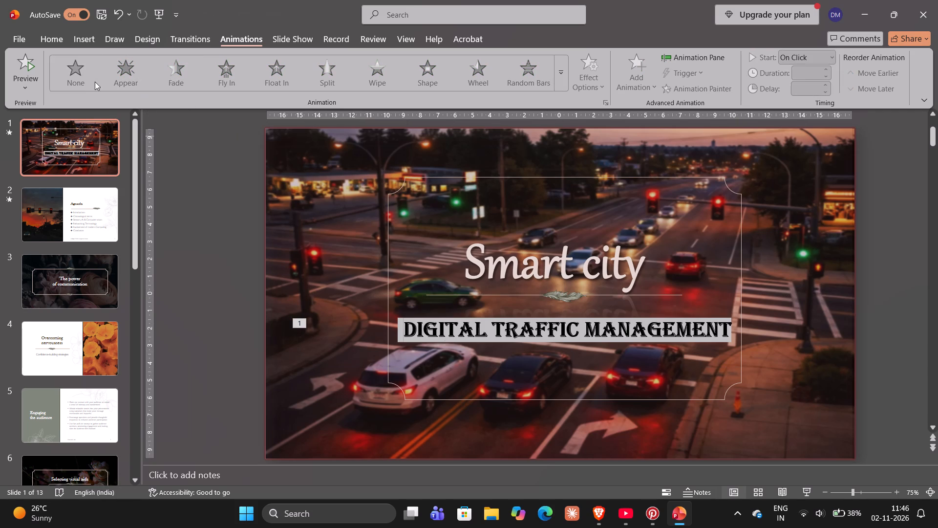
Play the slide show from the start through the title slide's subtitle animation and all Agenda item animations, and exit it.
{"action": "left_click", "coordinate": [198, 200]}
{"action": "key", "text": "F5"}
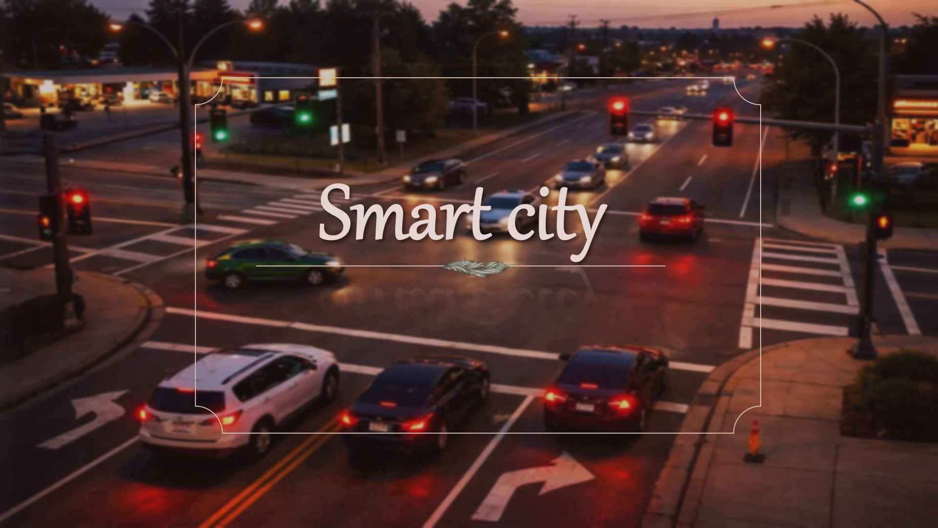
{"action": "key", "text": "space"}
{"action": "key", "text": "space"}
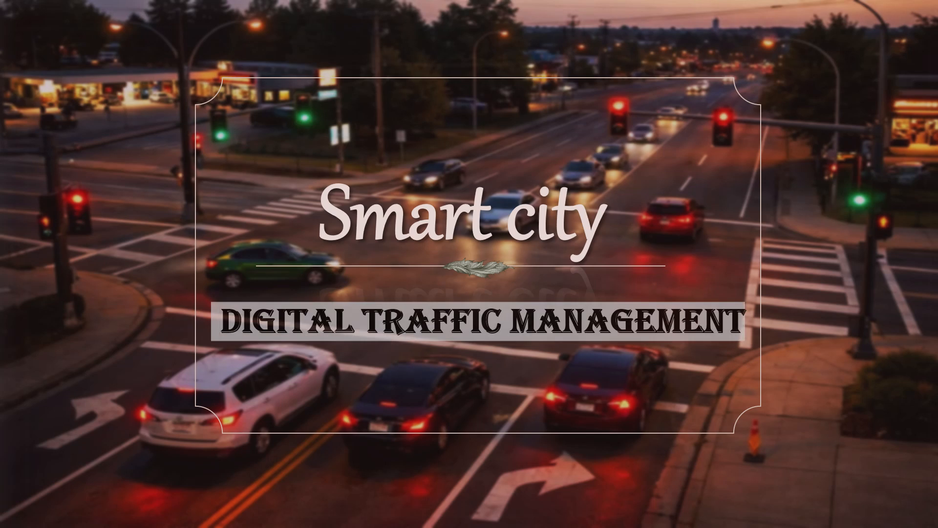
{"action": "key", "text": "space"}
{"action": "key", "text": "space"}
{"action": "key", "text": "space"}
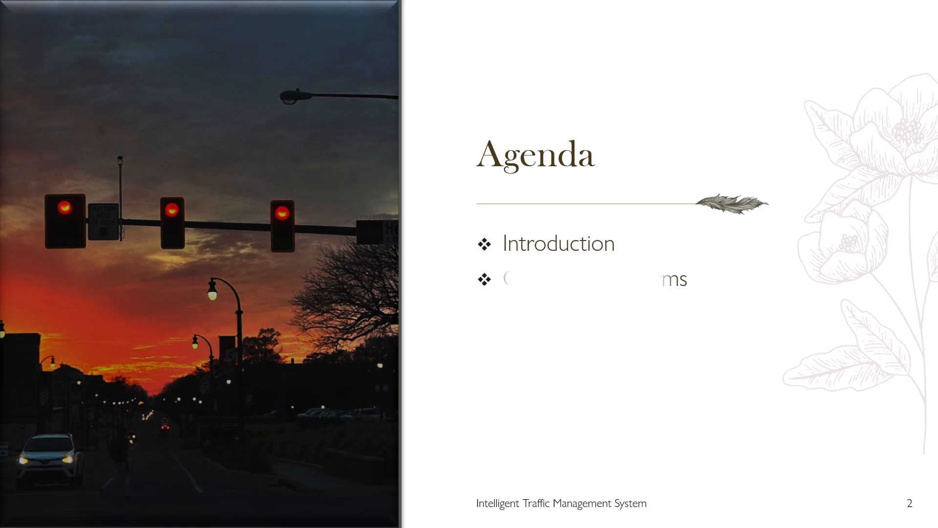
{"action": "key", "text": "space"}
{"action": "key", "text": "space"}
{"action": "key", "text": "space"}
{"action": "key", "text": "space"}
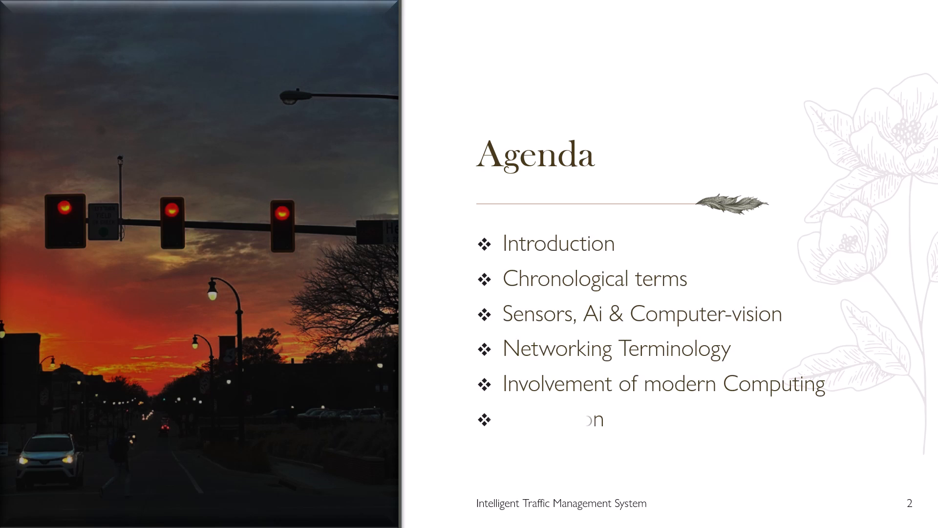
{"action": "key", "text": "Escape"}
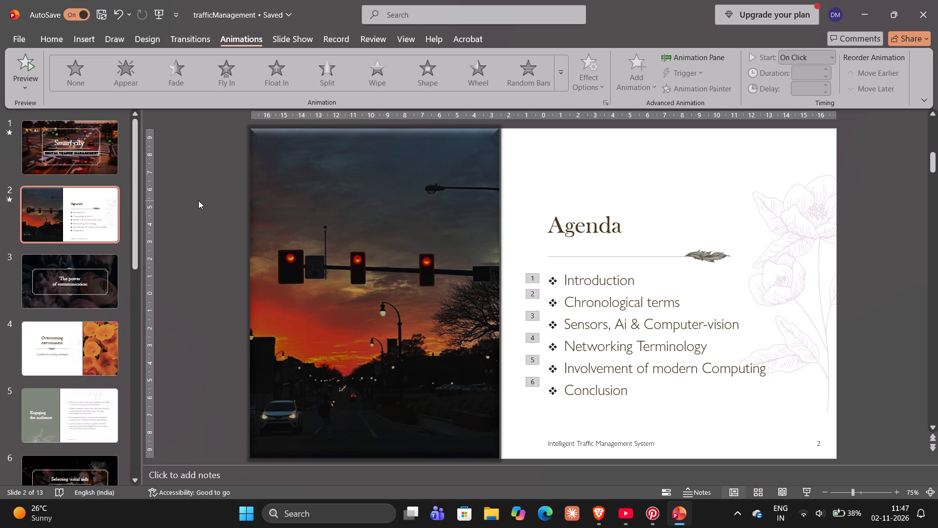
Go back to the "Smart city" title slide.
{"action": "left_click", "coordinate": [96, 162]}
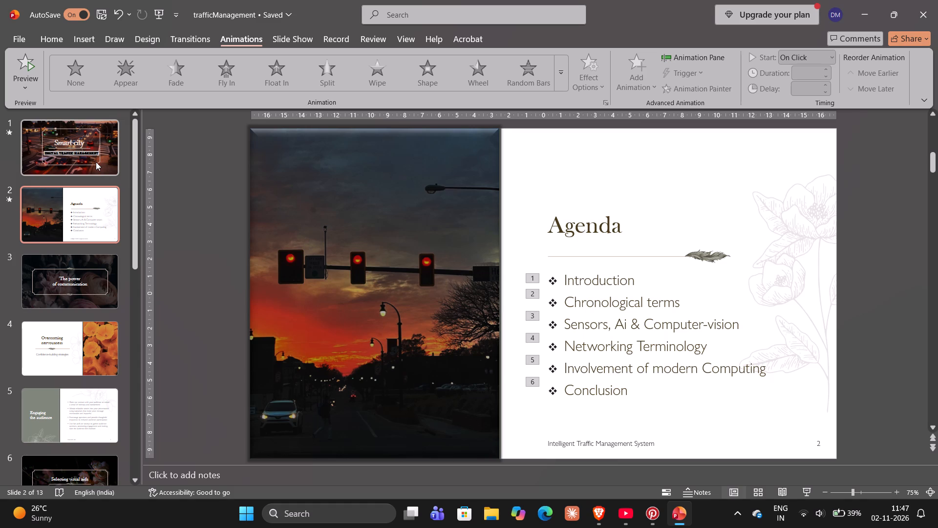
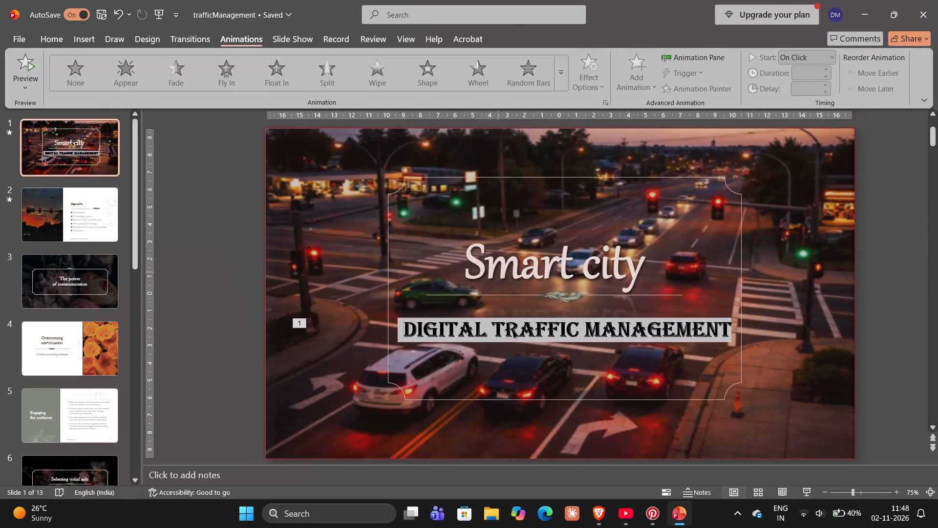
Apply a Fade entrance animation to the "Smart city" title on slide 1.
{"action": "left_click_drag", "start_coordinate": [469, 267], "coordinate": [634, 266]}
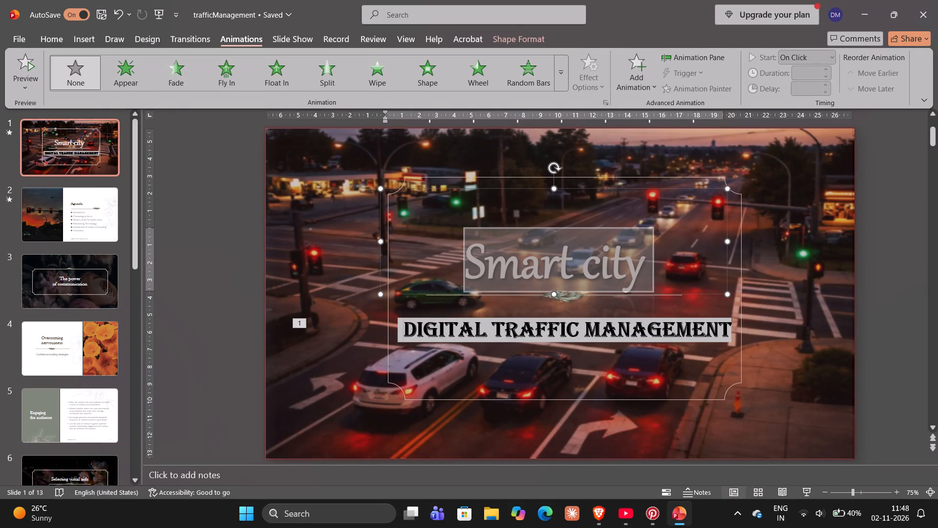
{"action": "left_click", "coordinate": [171, 74]}
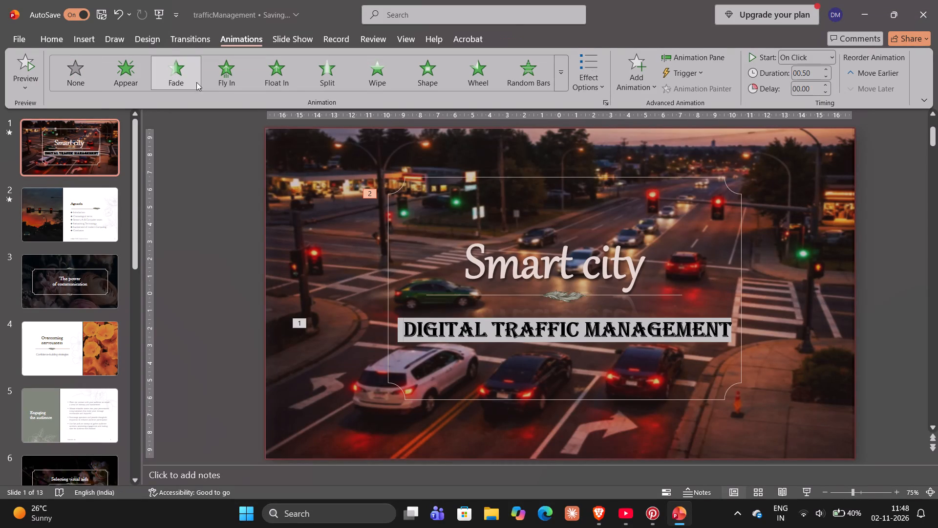
Remove the existing animation from the "Digital Traffic Management" subtitle on slide 1.
{"action": "left_click", "coordinate": [301, 323]}
{"action": "left_click", "coordinate": [244, 76]}
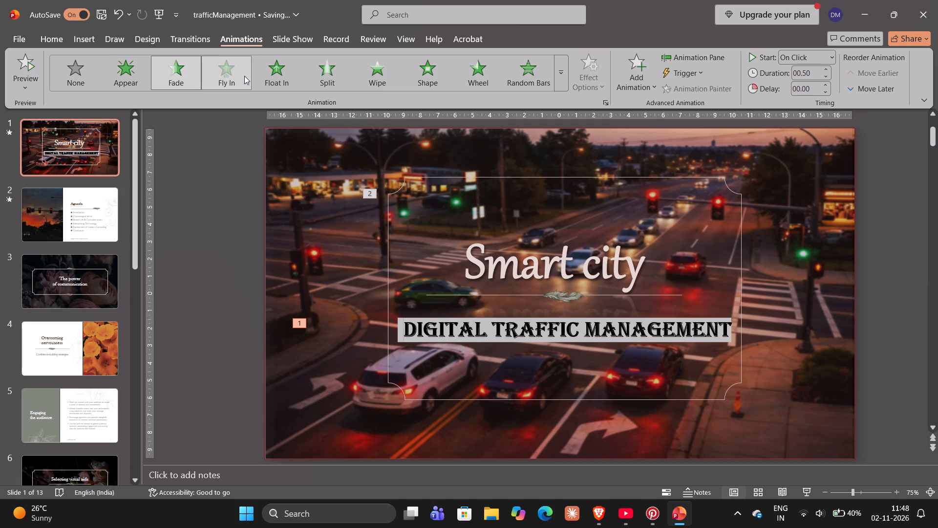
{"action": "left_click", "coordinate": [84, 76]}
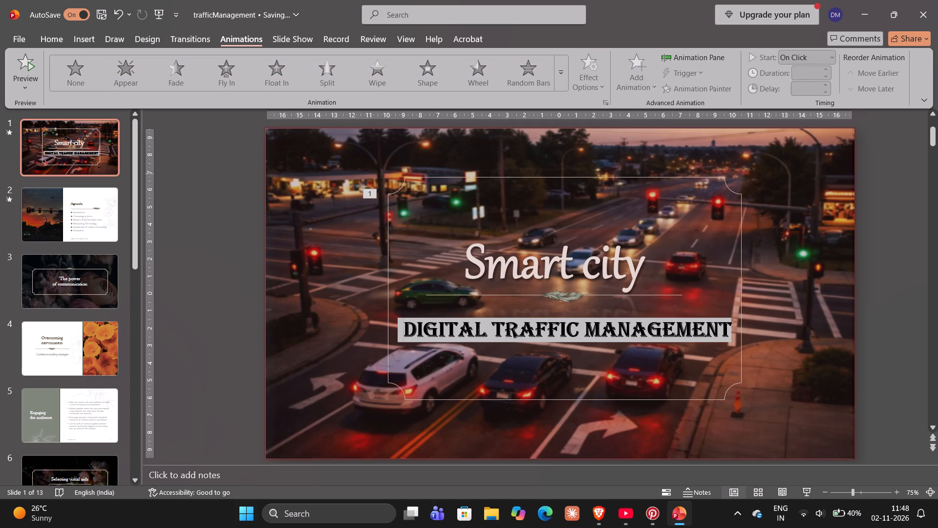
Apply a Fade animation to the "Digital Traffic Management" subtitle so that it plays second, after the title.
{"action": "left_click_drag", "start_coordinate": [398, 327], "coordinate": [642, 334]}
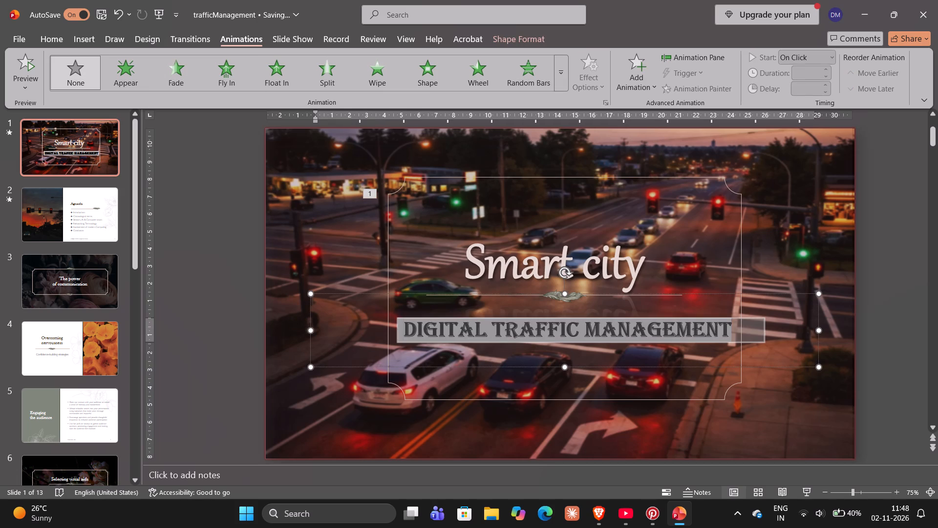
{"action": "left_click_drag", "start_coordinate": [642, 334], "coordinate": [674, 334]}
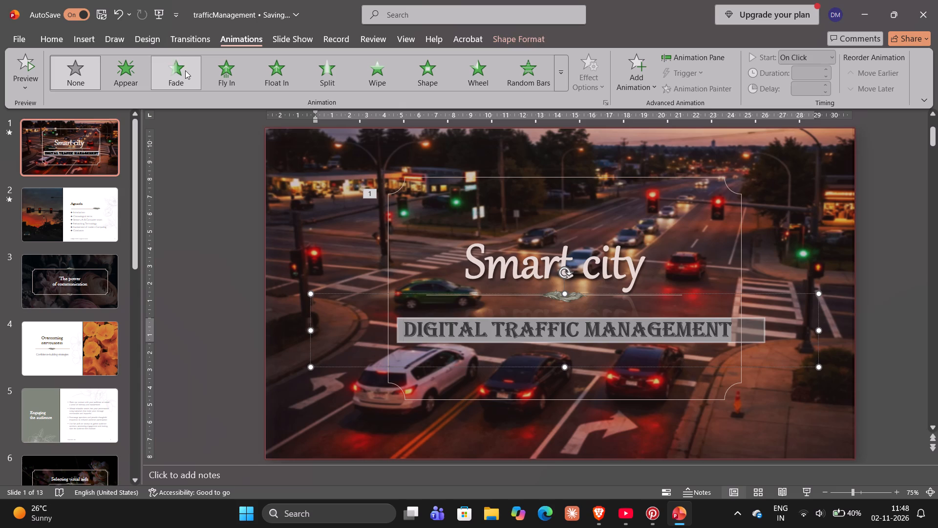
{"action": "left_click", "coordinate": [185, 70]}
{"action": "left_click", "coordinate": [211, 267]}
Play the slide show from the beginning through slide 4 to check the title and agenda animations, and exit it.
{"action": "key", "text": "F5"}
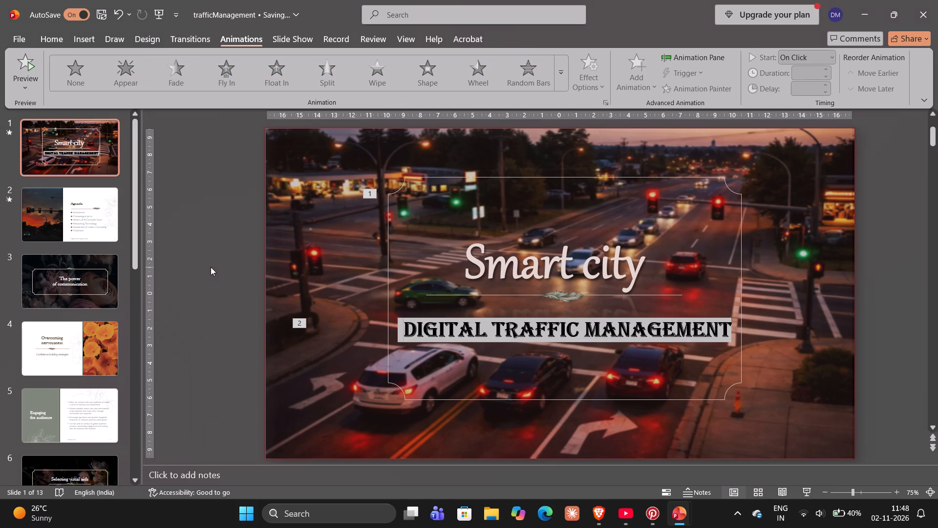
{"action": "key", "text": "space"}
{"action": "key", "text": "space"}
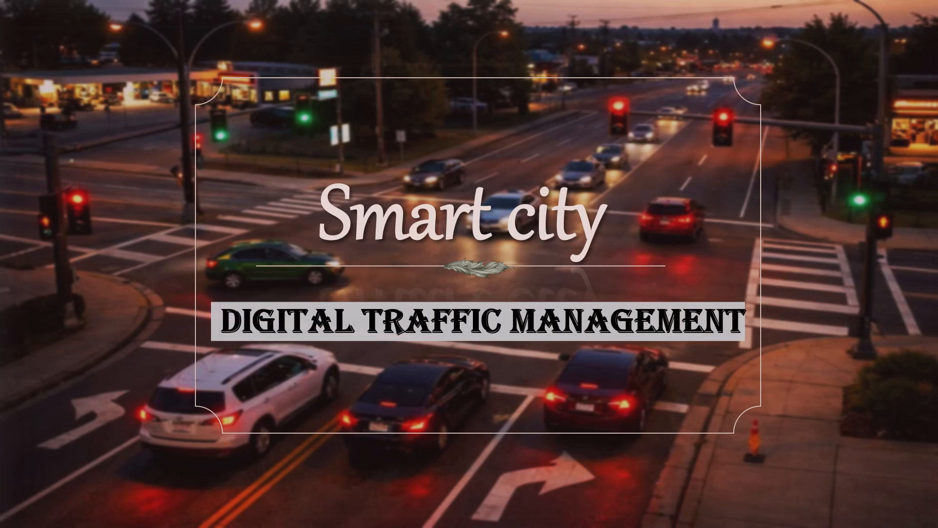
{"action": "key", "text": "space"}
{"action": "key", "text": "space"}
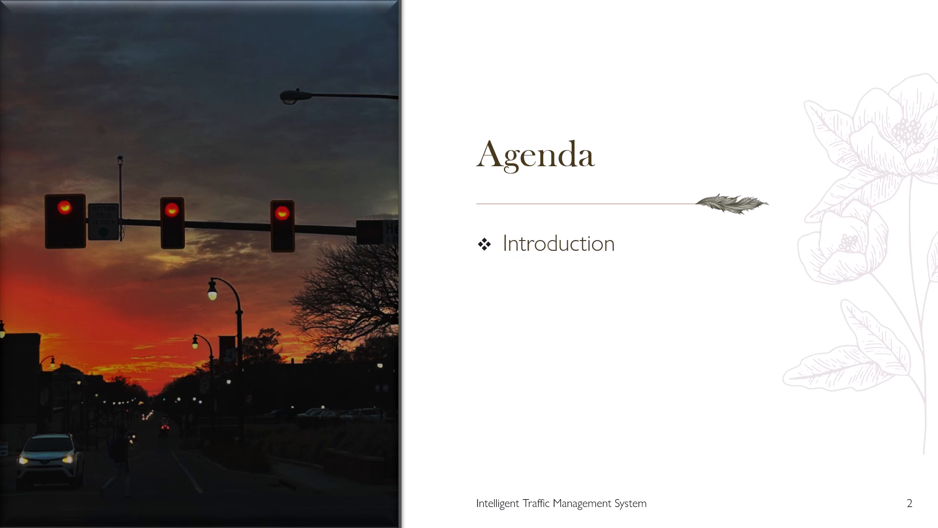
{"action": "key", "text": "space"}
{"action": "key", "text": "space"}
{"action": "key", "text": "space"}
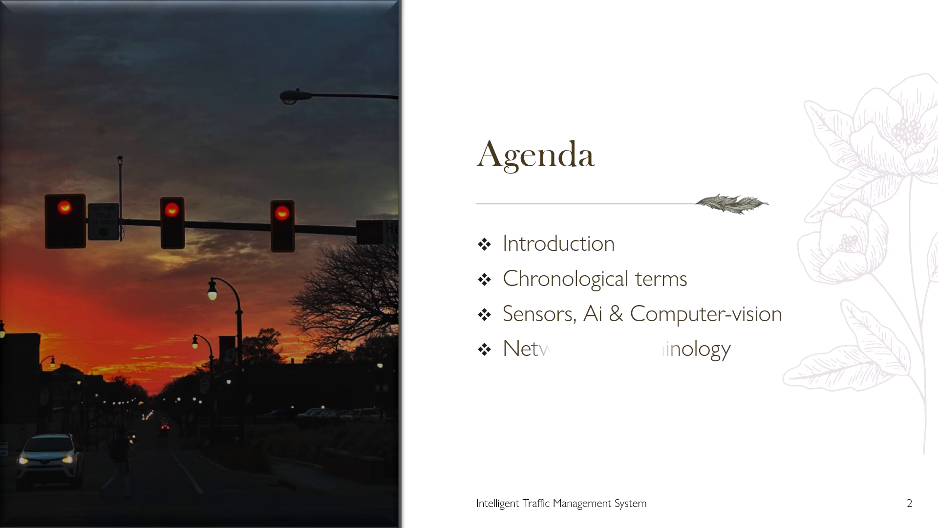
{"action": "key", "text": "space"}
{"action": "key", "text": "space"}
{"action": "key", "text": "space"}
{"action": "key", "text": "space"}
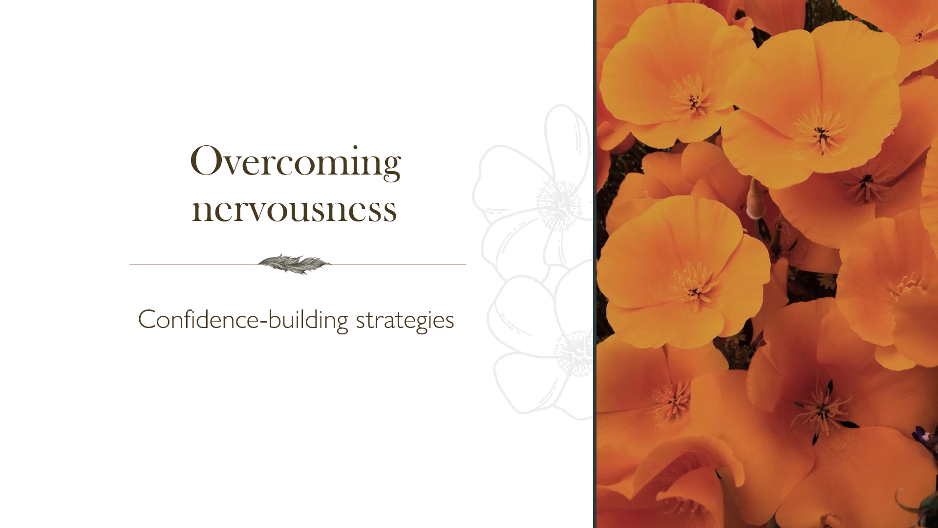
{"action": "key", "text": "Escape"}
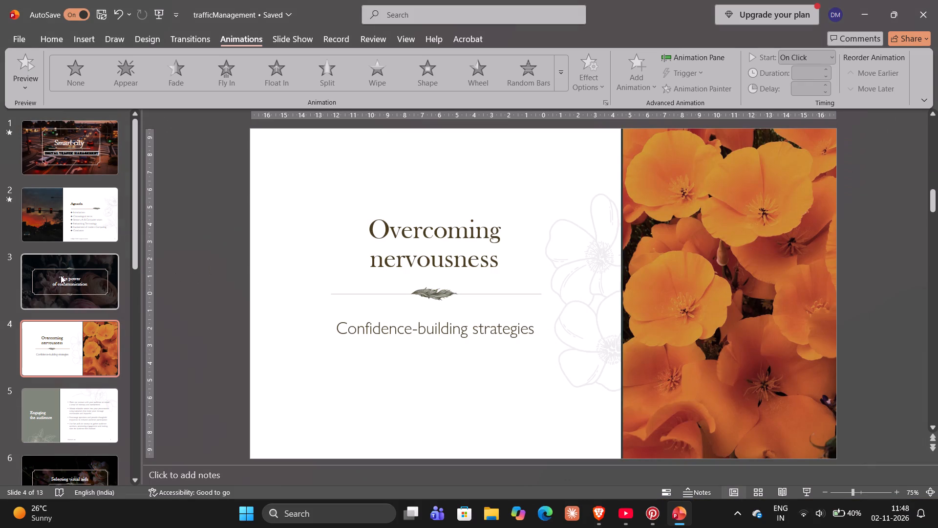
Open slide 3, "The power of communication", for editing.
{"action": "left_click", "coordinate": [61, 275]}
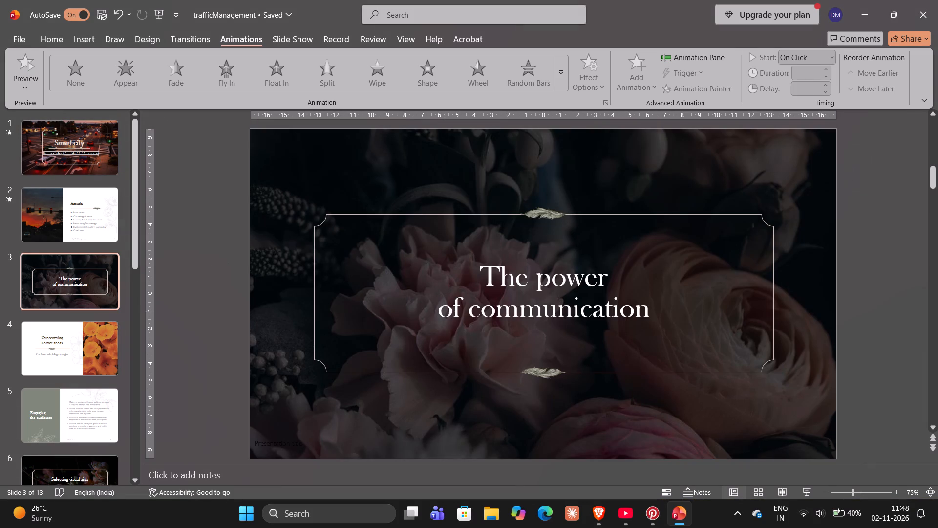